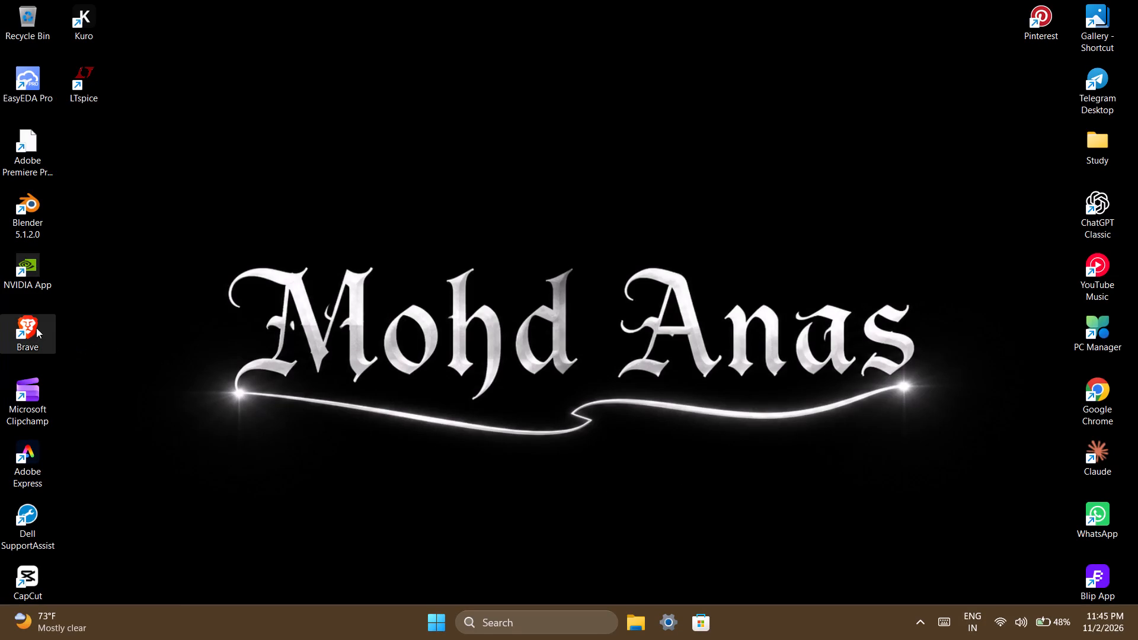
Launch the Kuro application from the desktop.
double_click(95, 23)
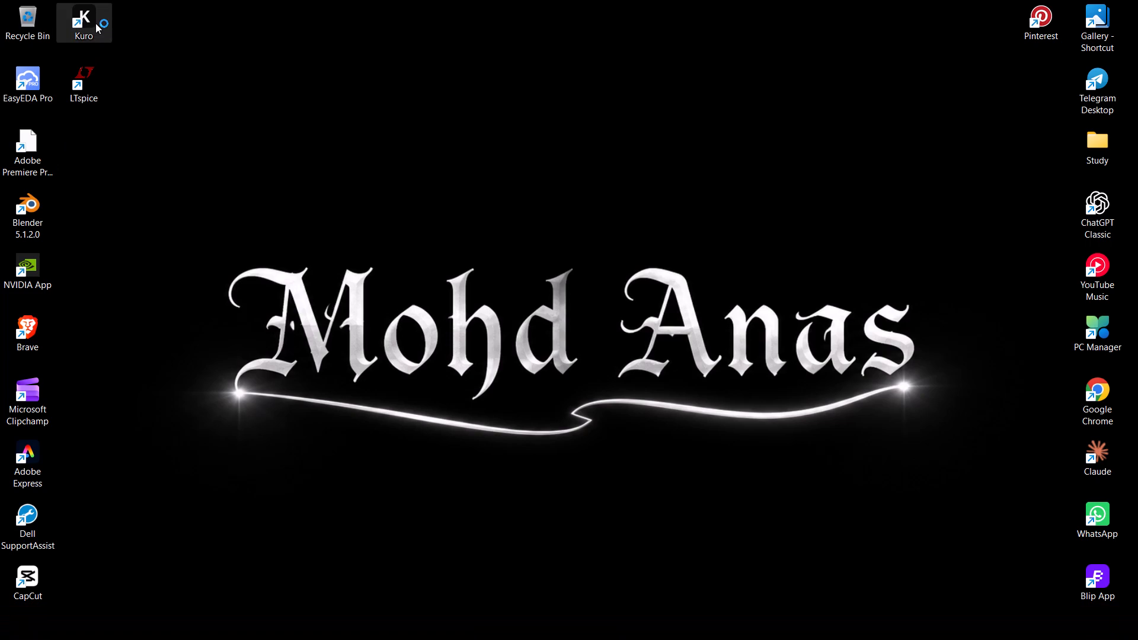
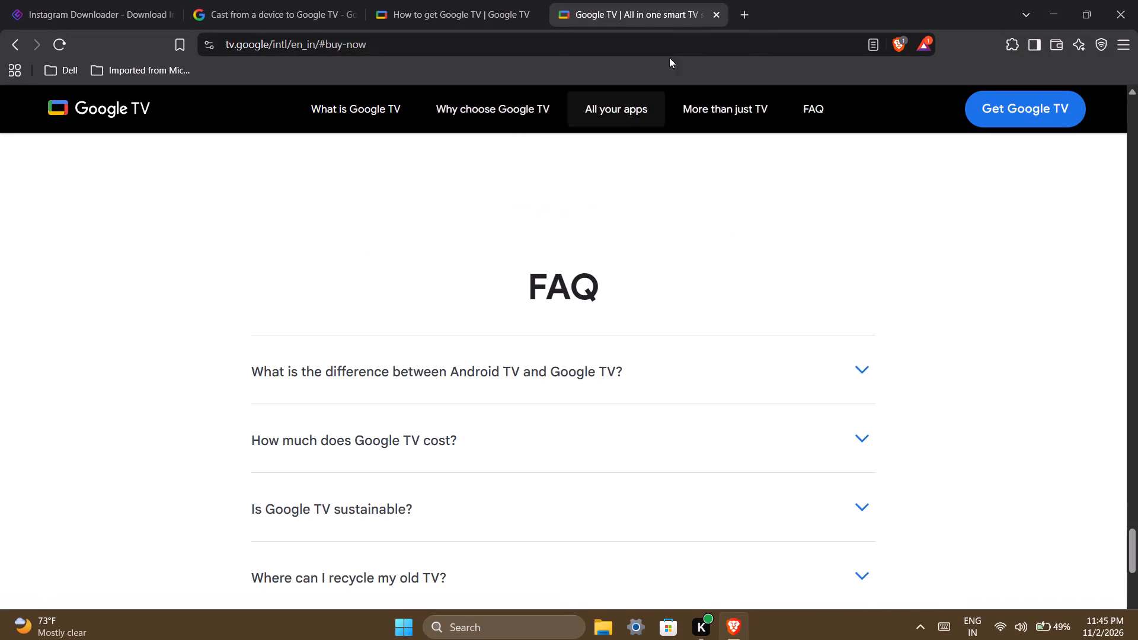
Open a new blank browser tab and close the Instagram Downloader, Google casting help and two Google TV tabs.
left_click(750, 21)
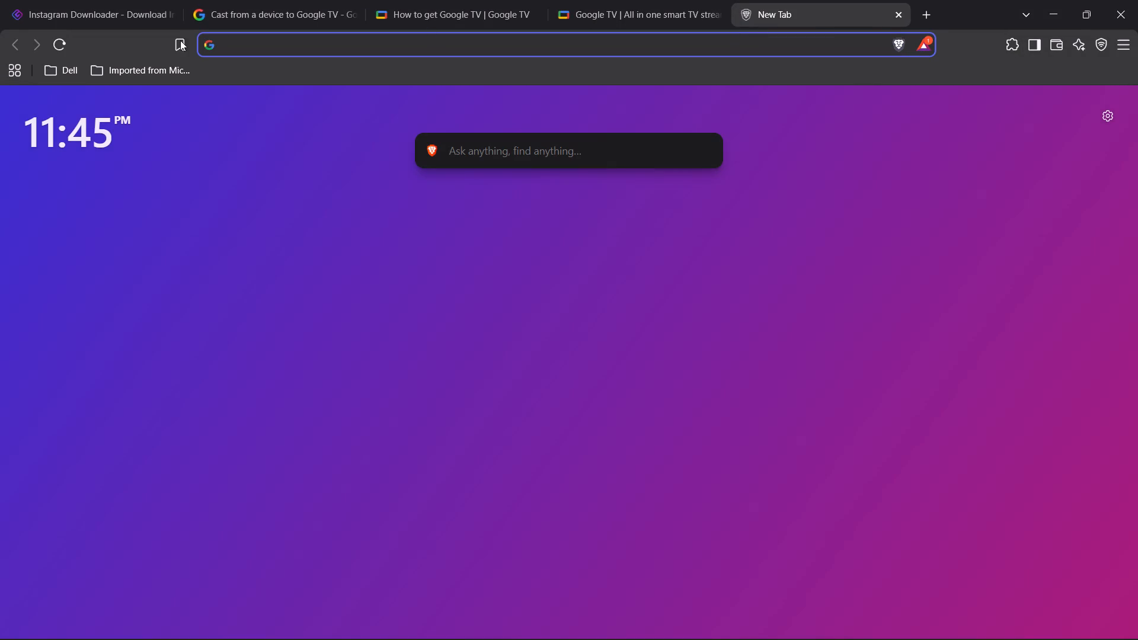
left_click(173, 18)
left_click(173, 18)
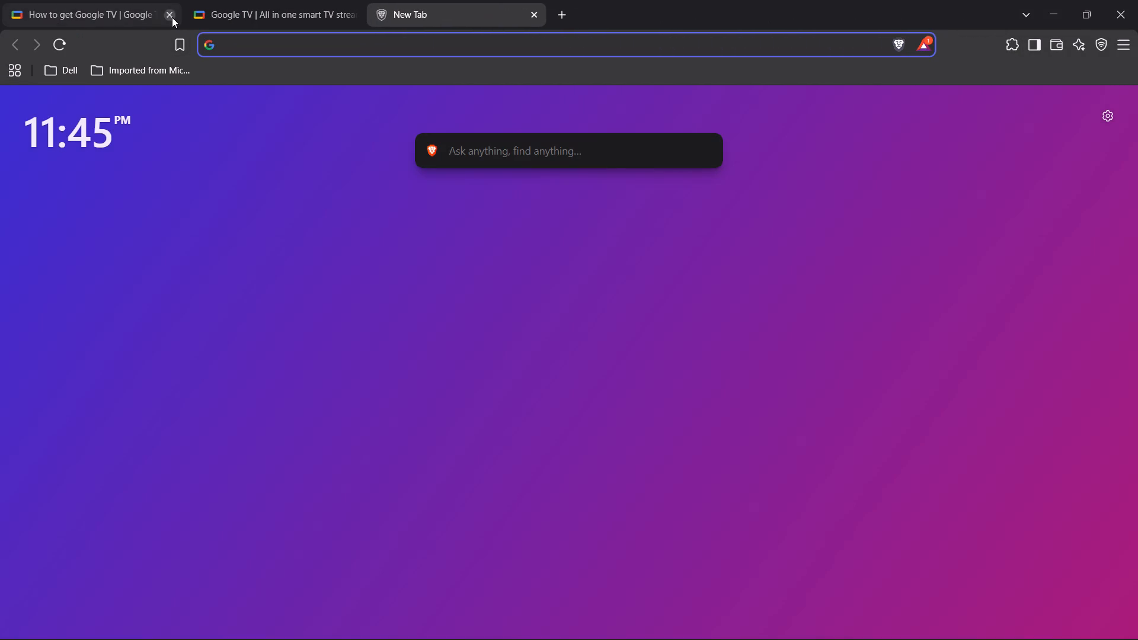
left_click(172, 17)
left_click(172, 17)
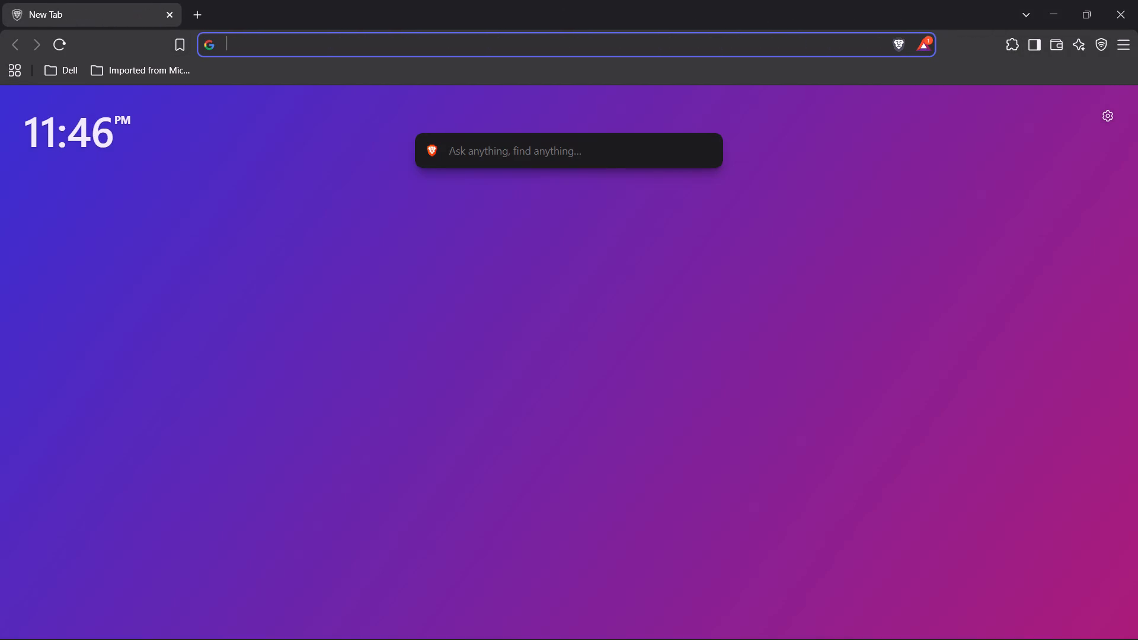
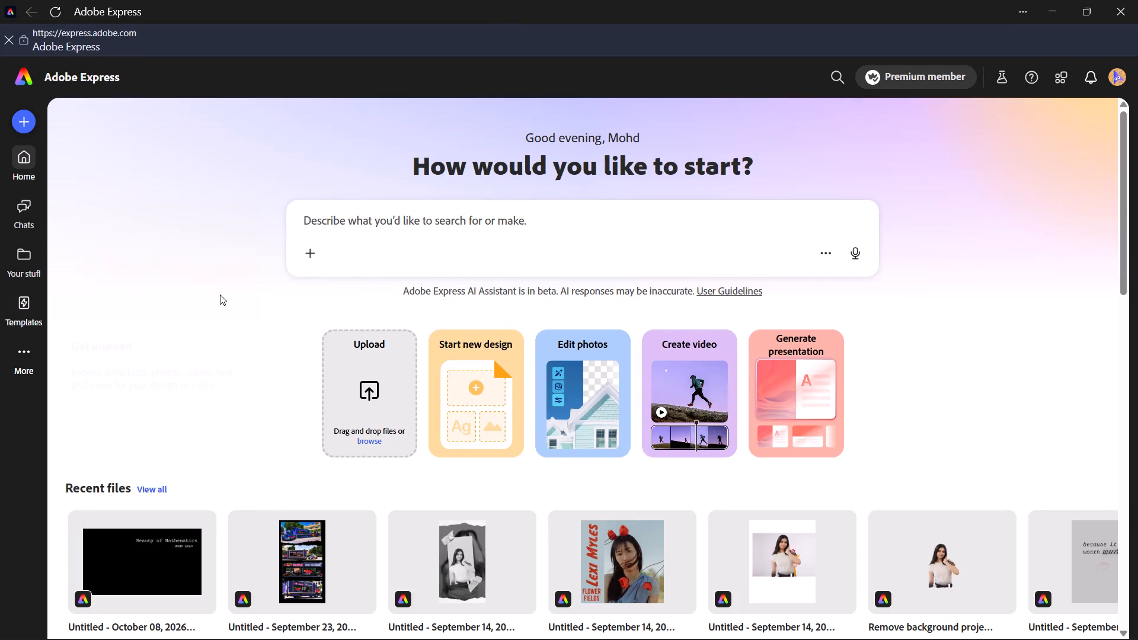
Upload the clock tower photo PXL_20261102_142711111.jpg.jpeg from the Gallery, open it with Edit original image, and dismiss the Learn guide.
left_click(26, 120)
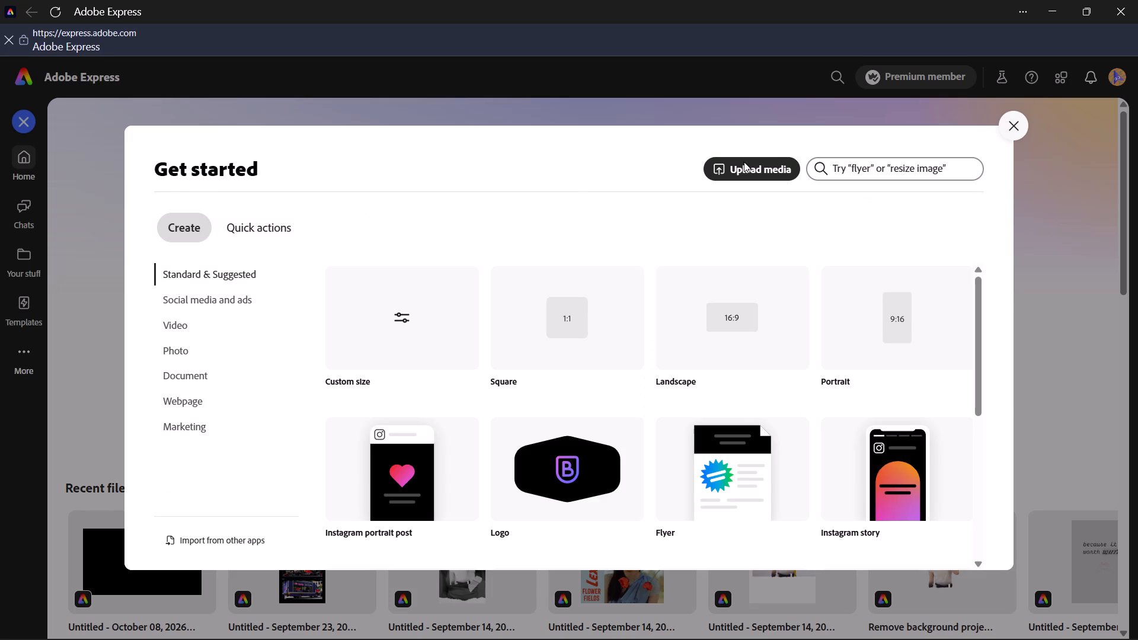
left_click(758, 165)
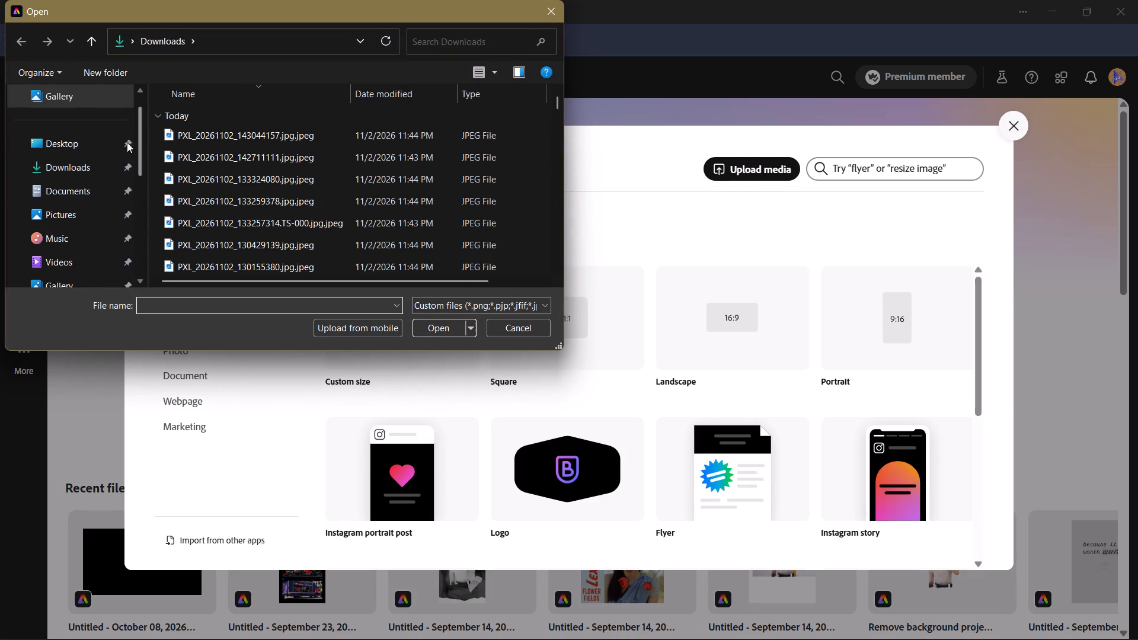
left_click(89, 90)
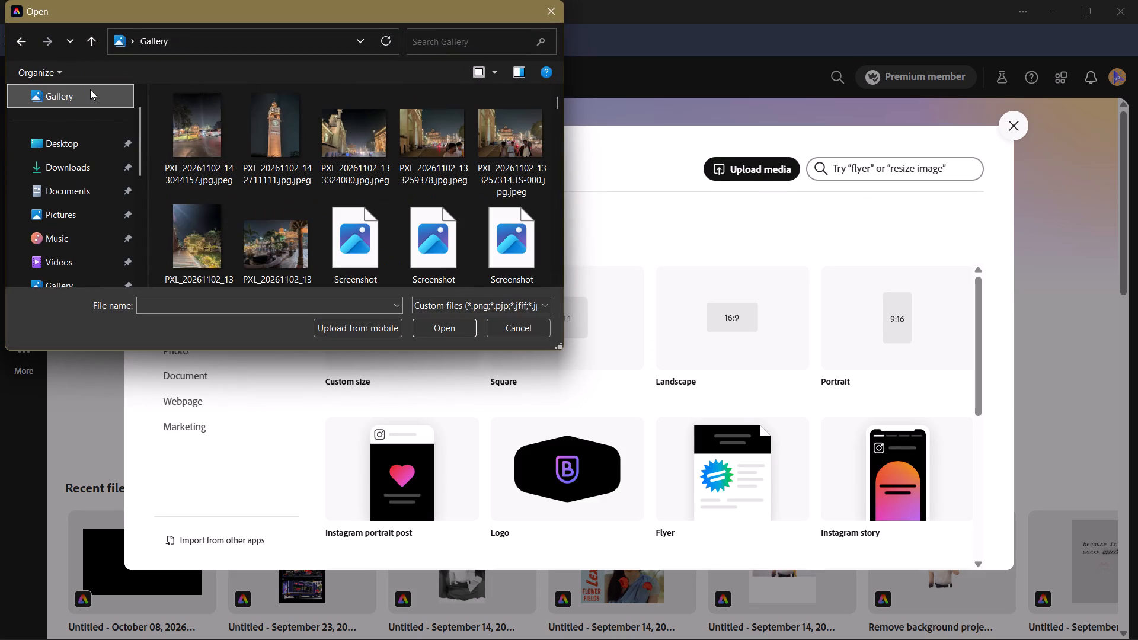
left_click(286, 127)
left_click(432, 327)
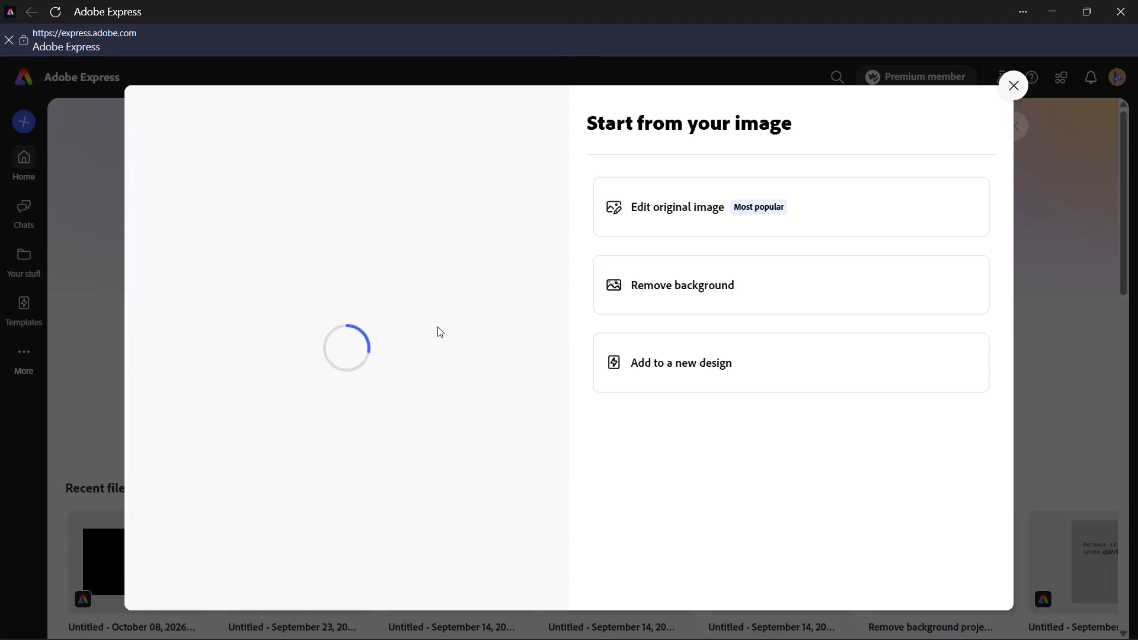
left_click(733, 207)
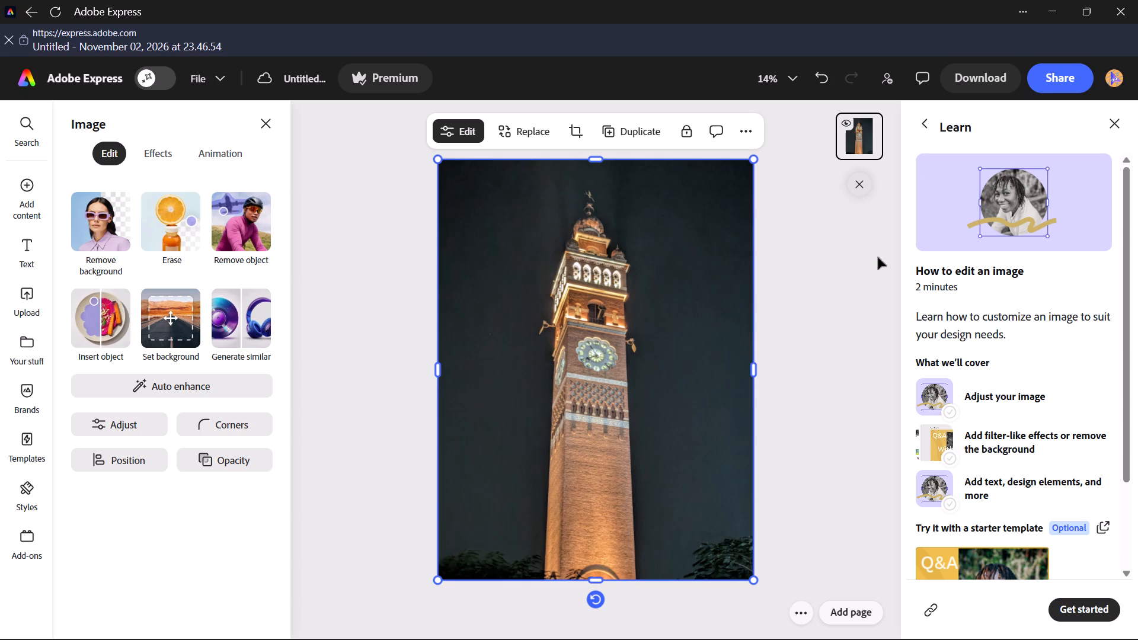
left_click(1124, 120)
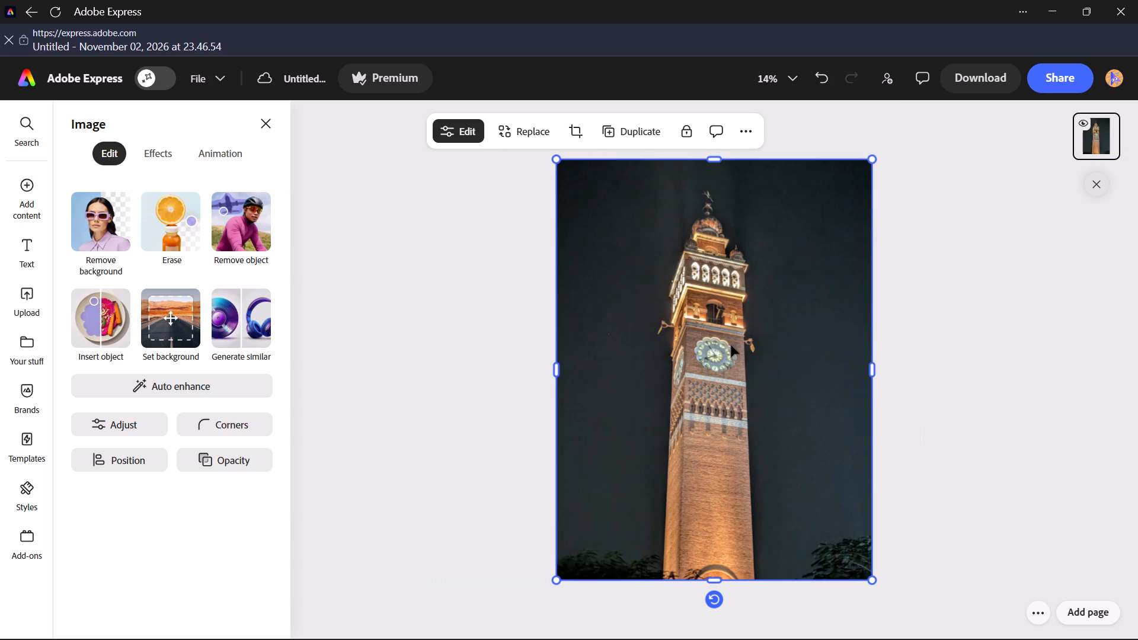
Open the photo's adjustments, try lower and higher contrast, and set Contrast to 100.
left_click(139, 419)
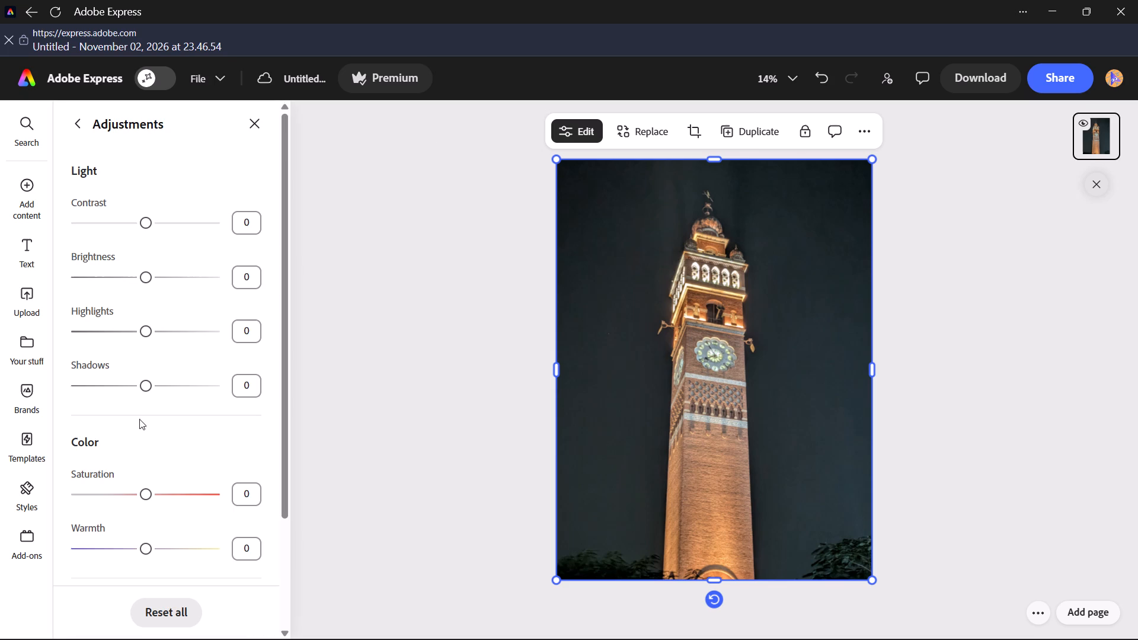
left_click_drag(147, 222, 178, 221)
left_click_drag(178, 221, 7, 242)
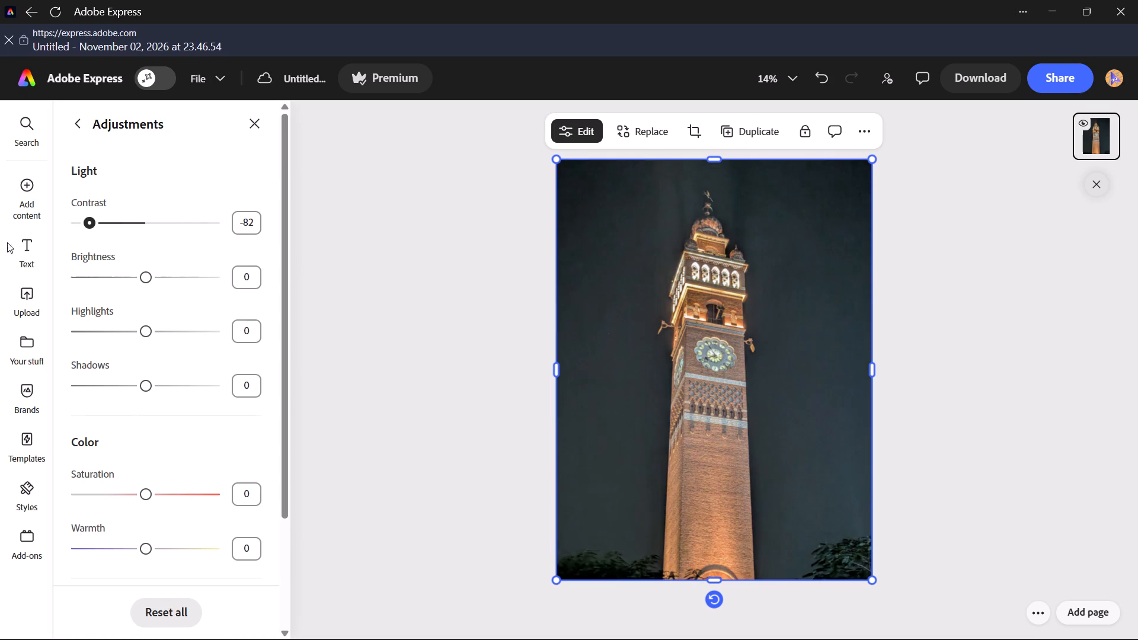
left_click_drag(7, 242, 462, 246)
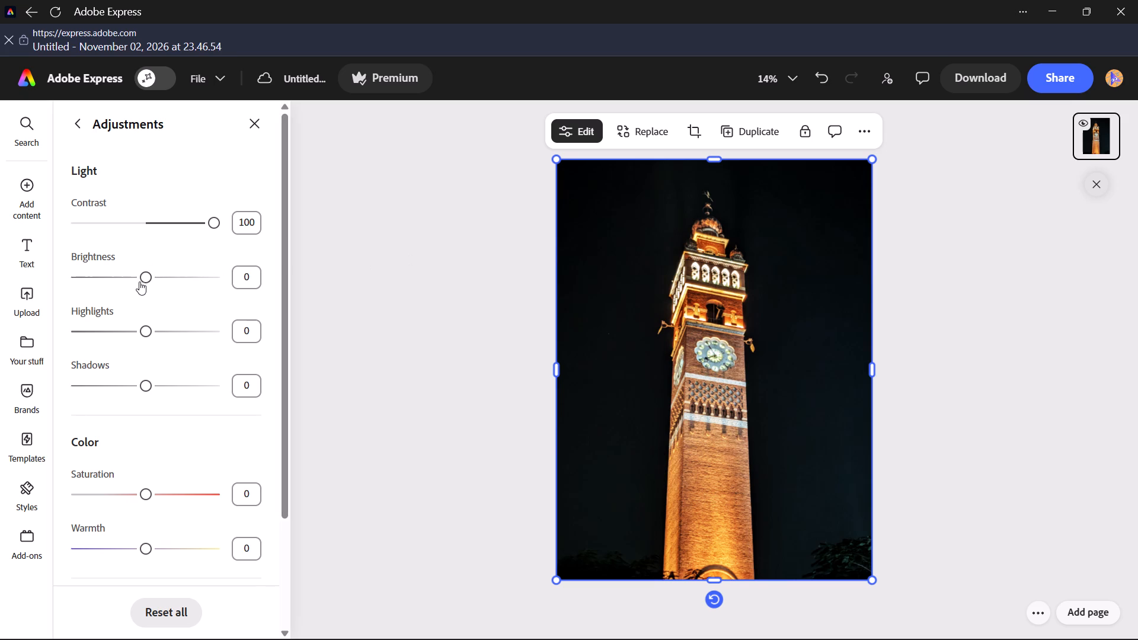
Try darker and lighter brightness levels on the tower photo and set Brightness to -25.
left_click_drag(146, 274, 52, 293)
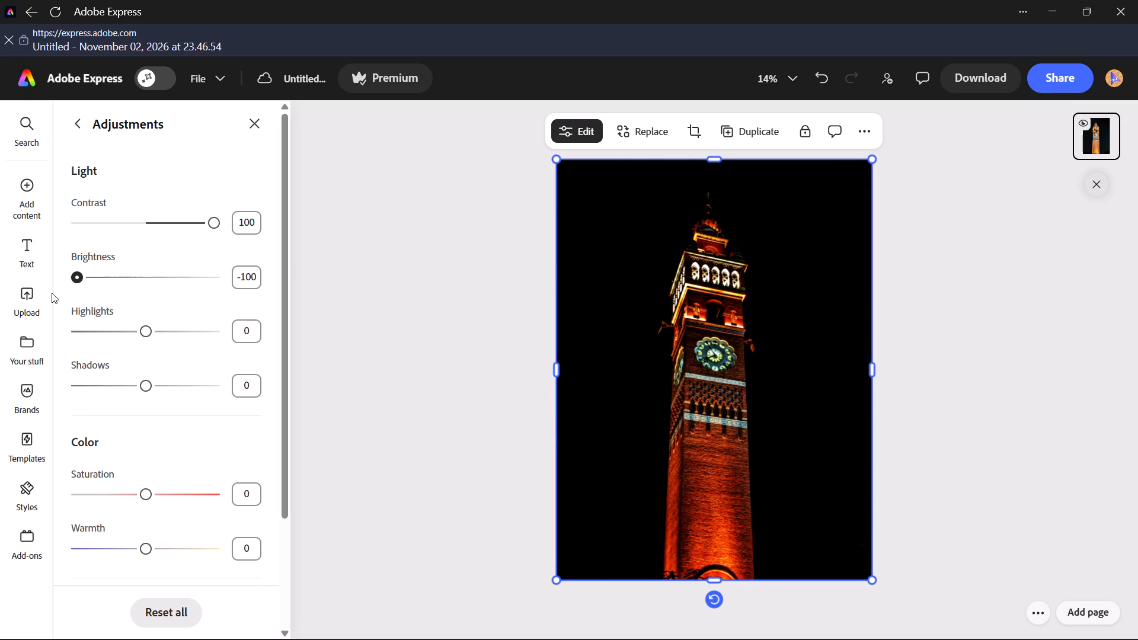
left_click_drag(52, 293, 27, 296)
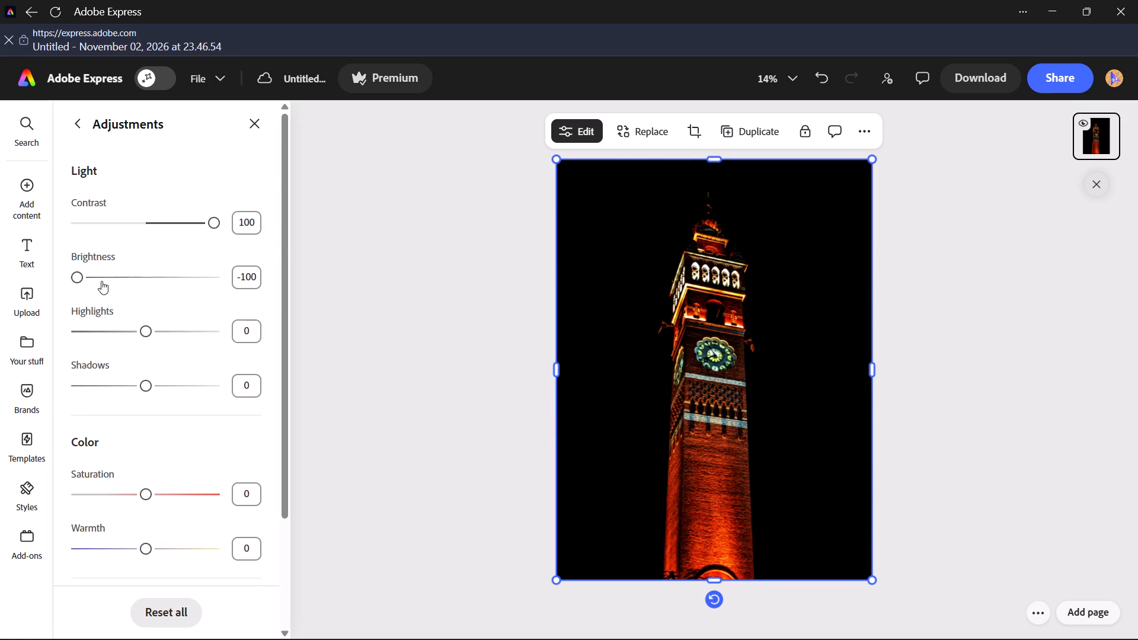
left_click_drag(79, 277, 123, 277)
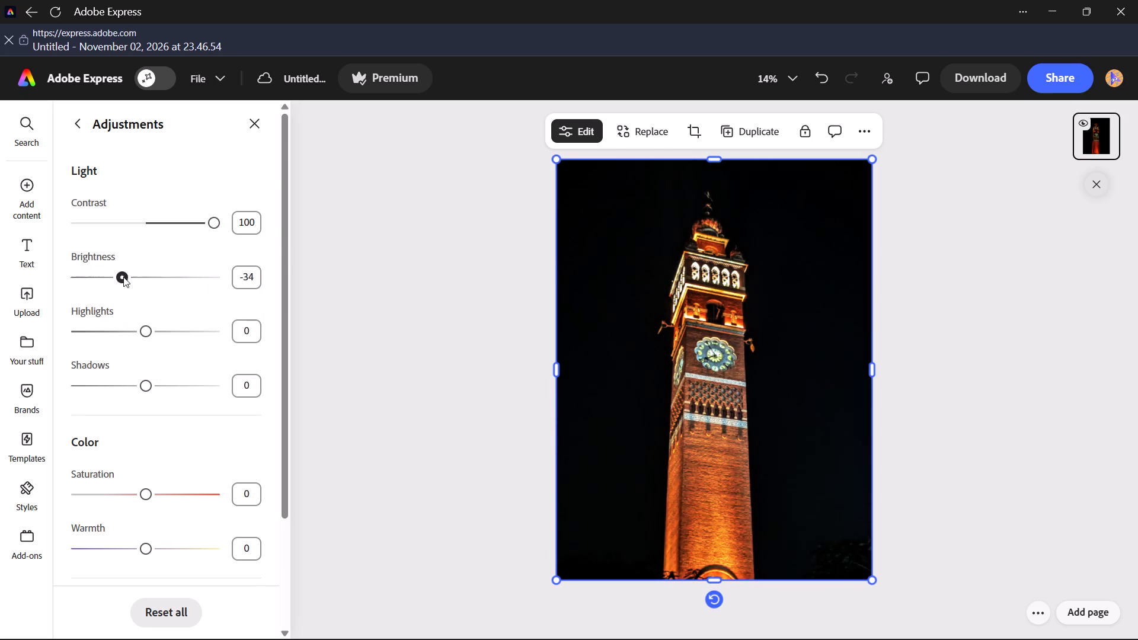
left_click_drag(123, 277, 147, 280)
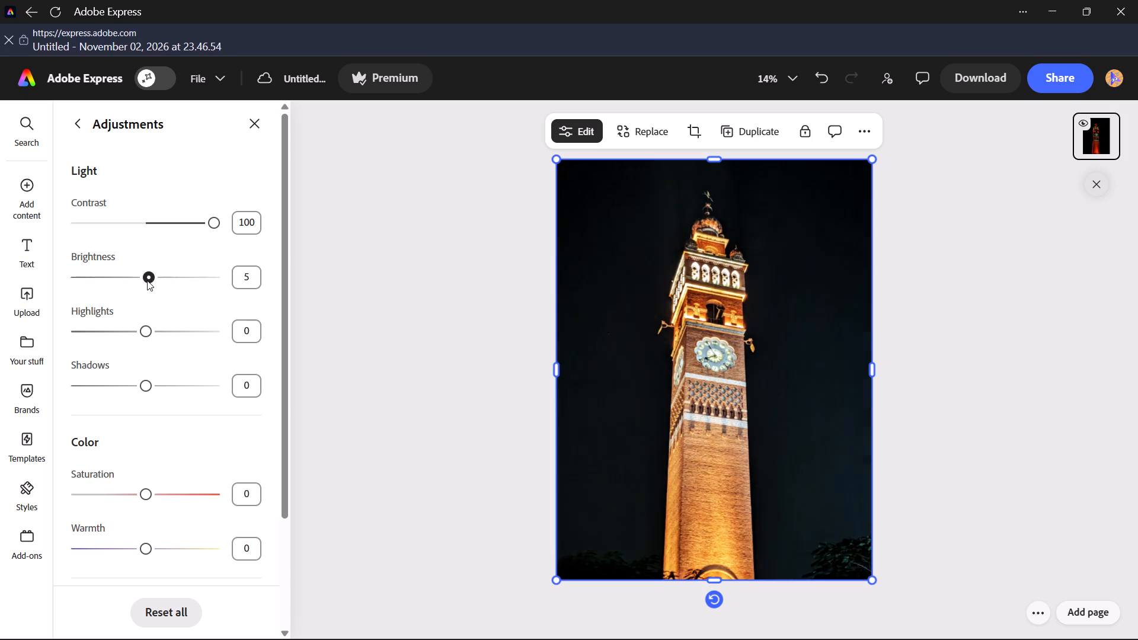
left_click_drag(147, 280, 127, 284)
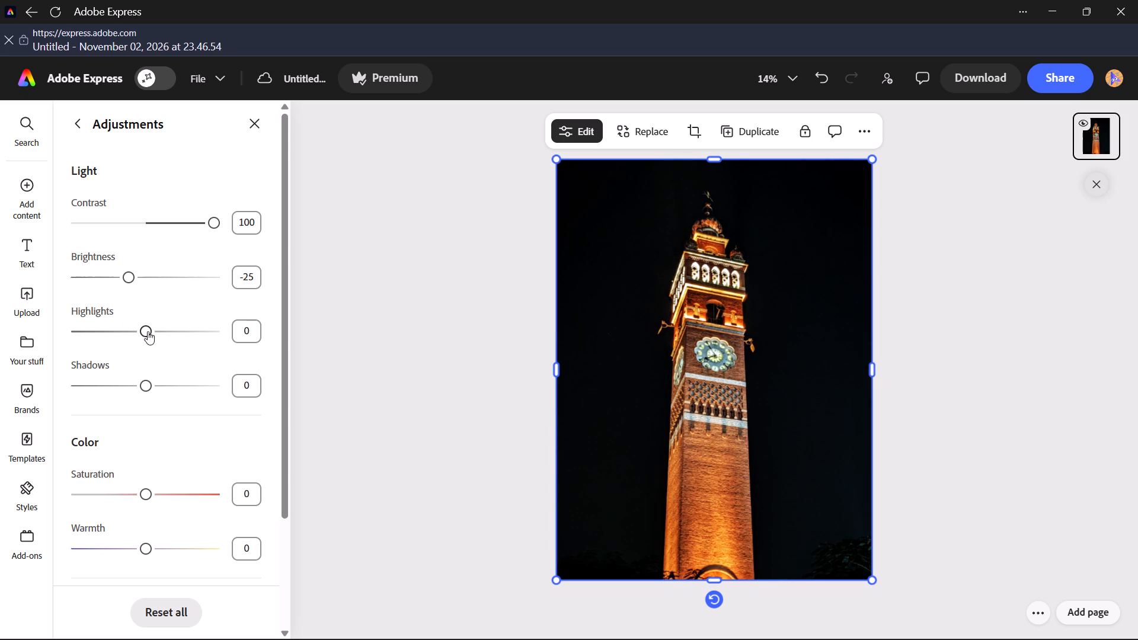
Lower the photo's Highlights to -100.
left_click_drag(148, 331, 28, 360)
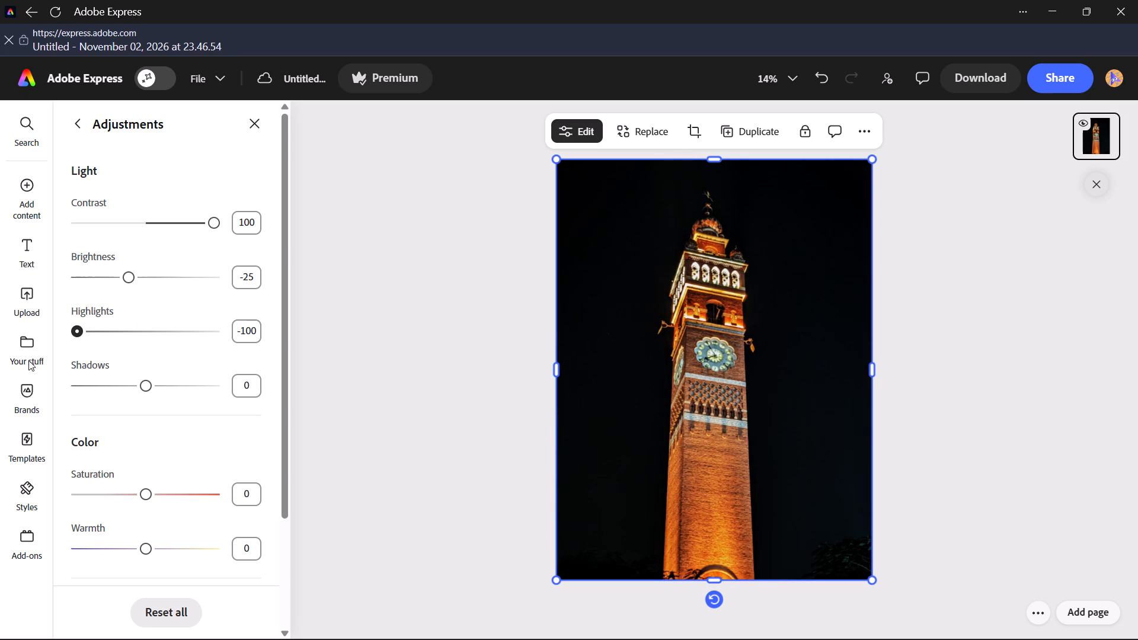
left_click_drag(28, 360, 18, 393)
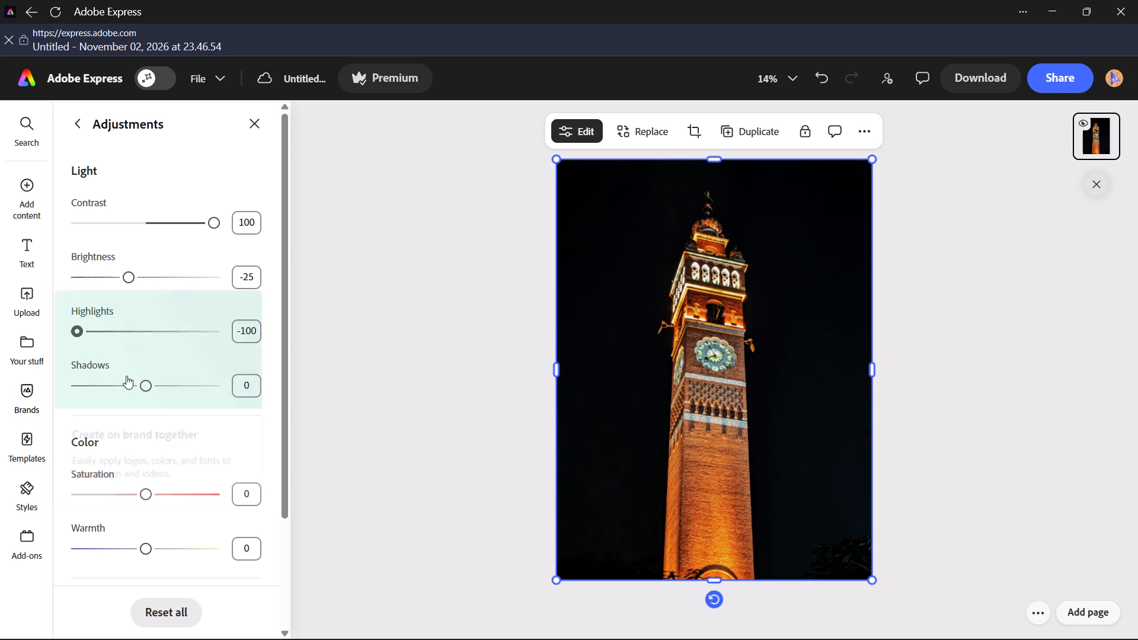
Compare both extremes of the photo's shadow adjustment and set Shadows to -16.
left_click_drag(143, 384, 241, 384)
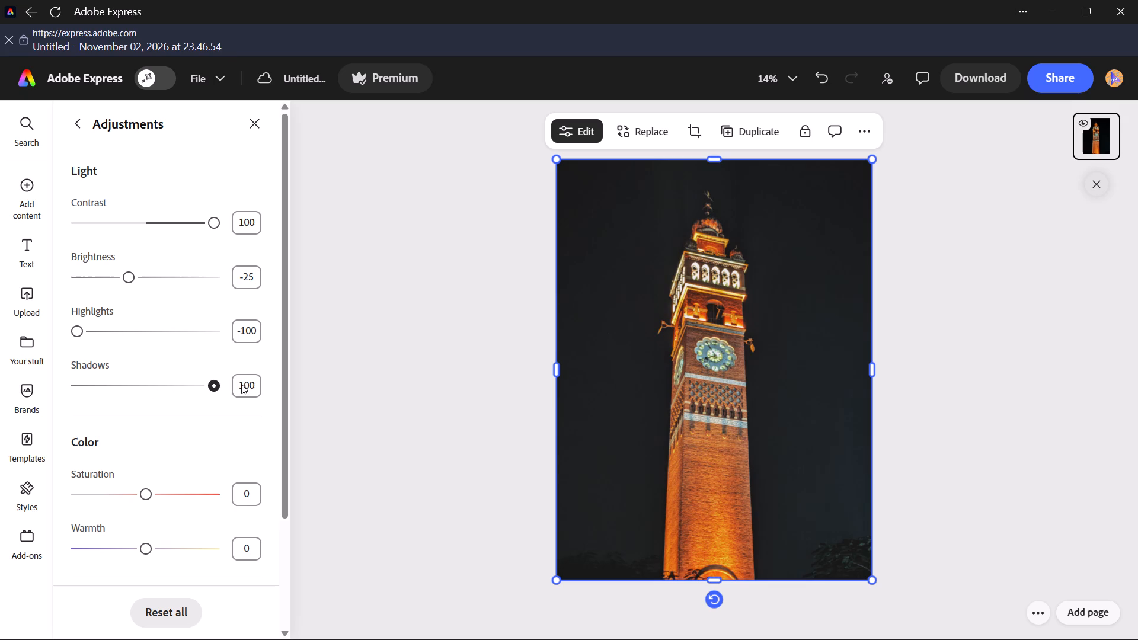
left_click_drag(241, 384, 21, 437)
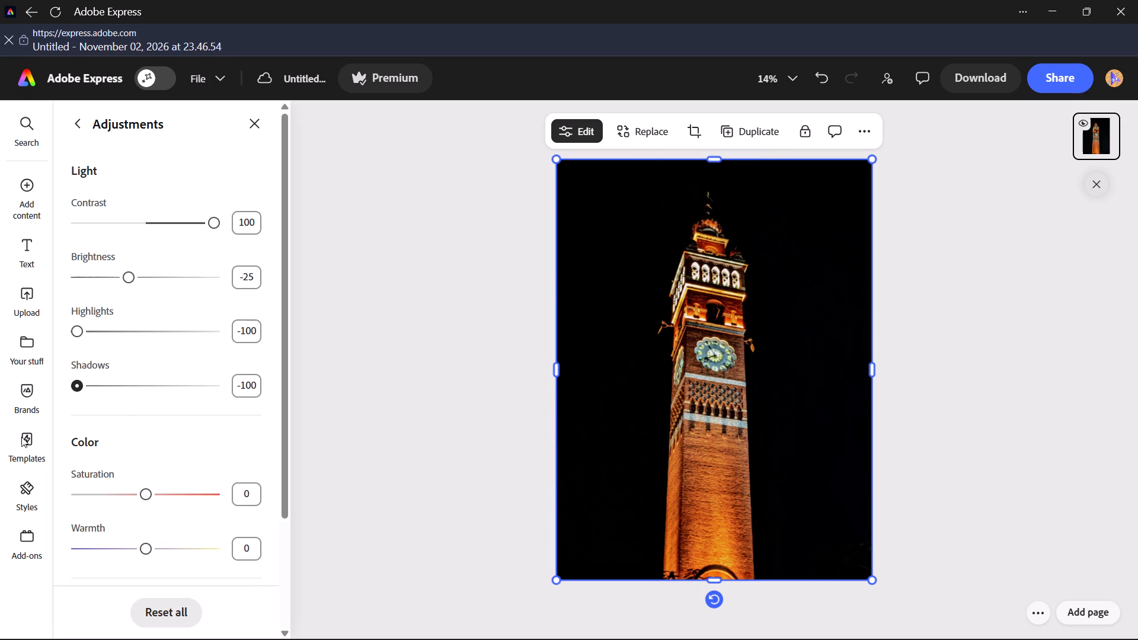
left_click_drag(21, 437, 135, 450)
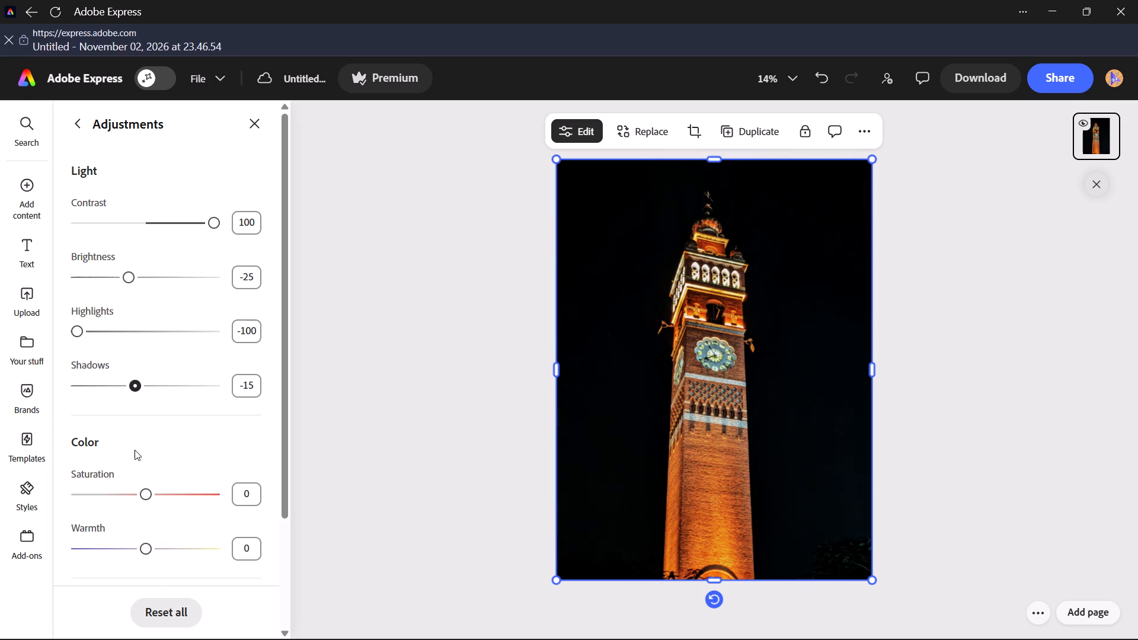
left_click_drag(135, 450, 133, 450)
Raise the photo's Highlights, trying the maximum of 100, and settle on 39.
left_click_drag(74, 332, 111, 338)
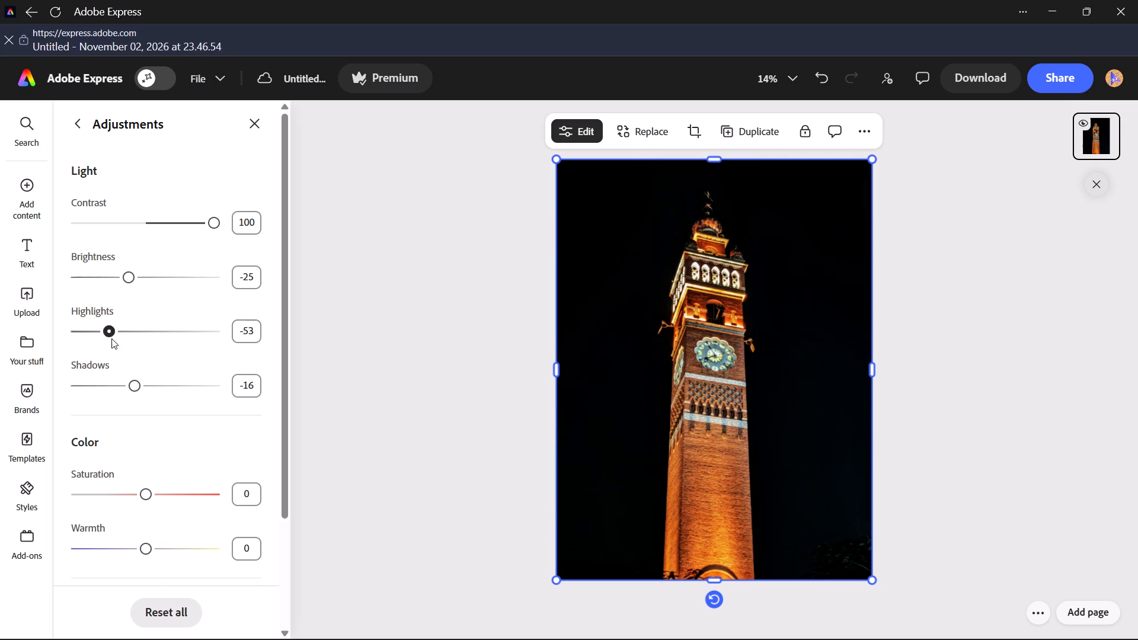
left_click_drag(111, 338, 252, 362)
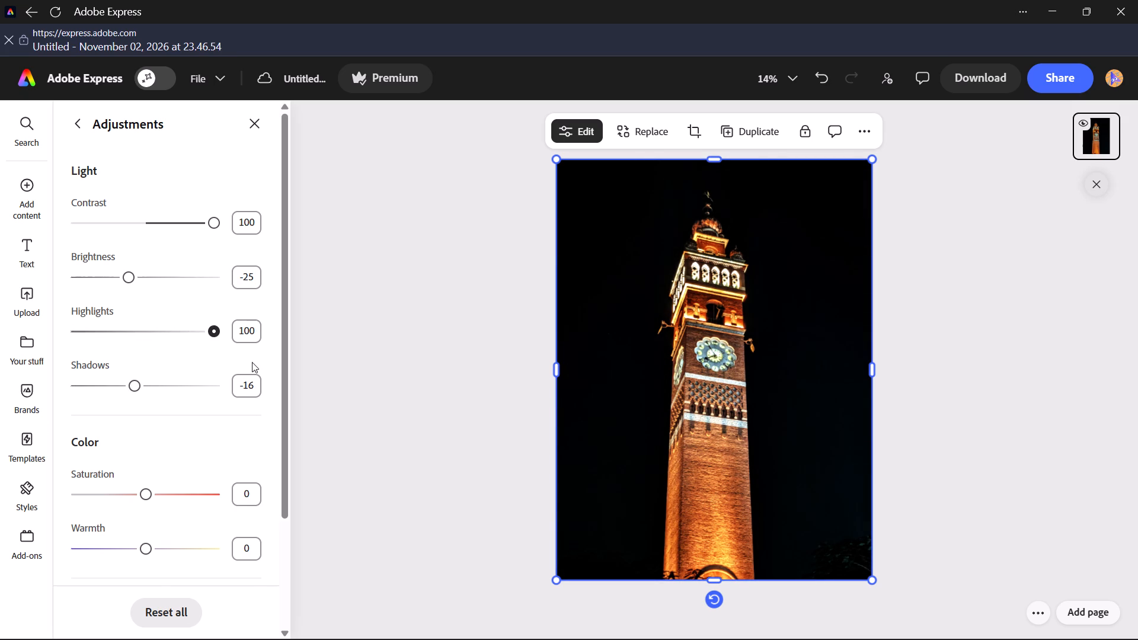
left_click_drag(252, 362, 174, 368)
Readjust the photo's Brightness, trying -3 and settling on -44.
left_click_drag(129, 278, 142, 289)
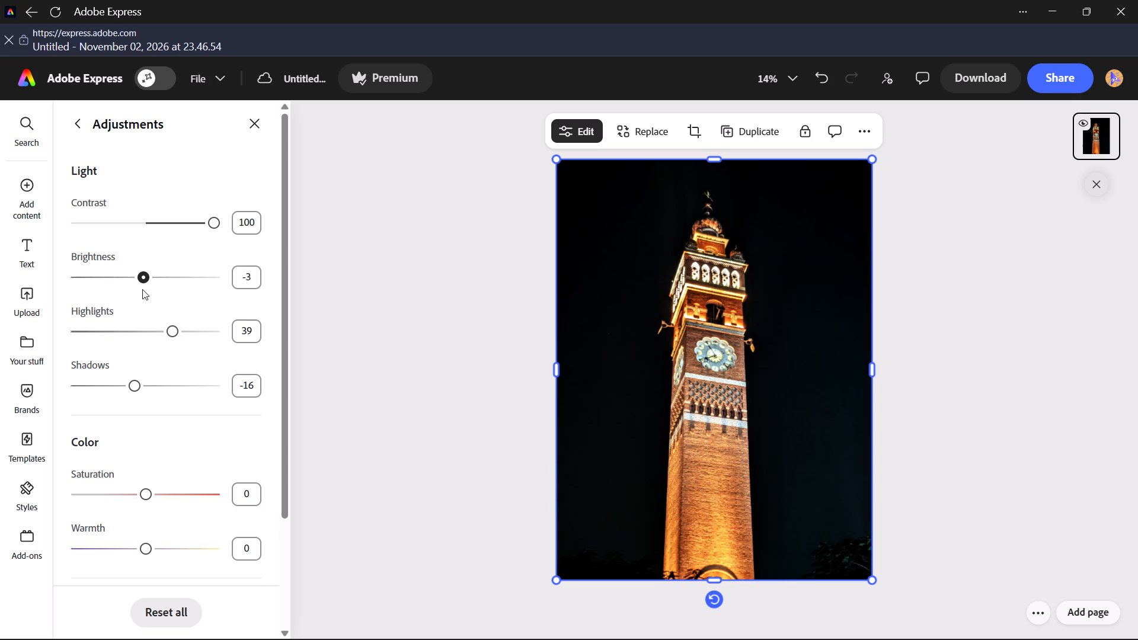
left_click_drag(142, 289, 113, 300)
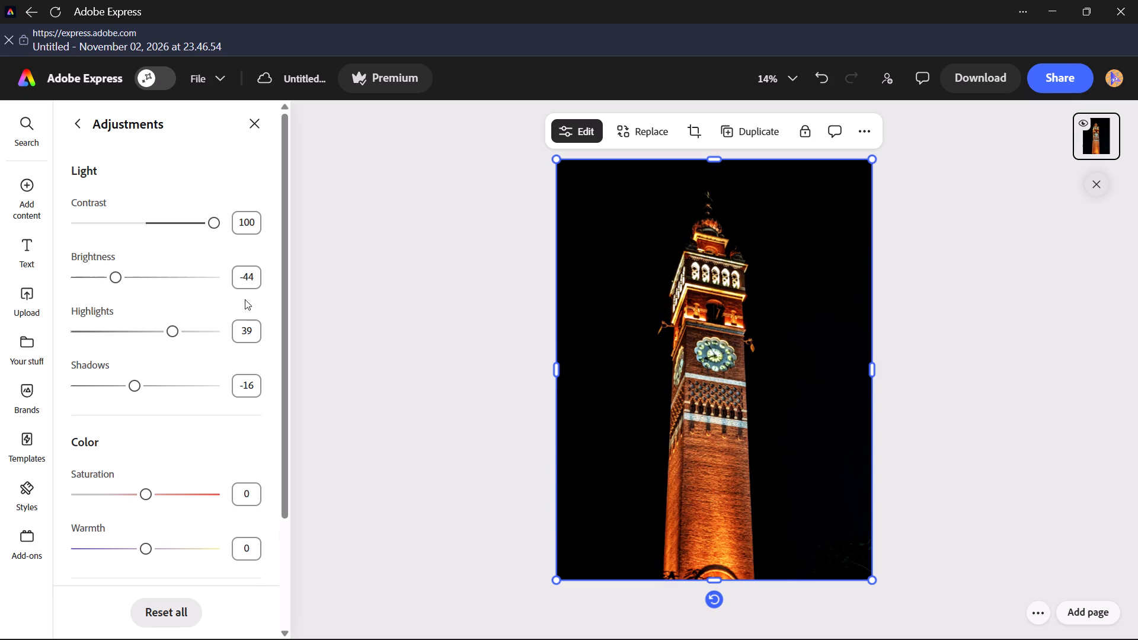
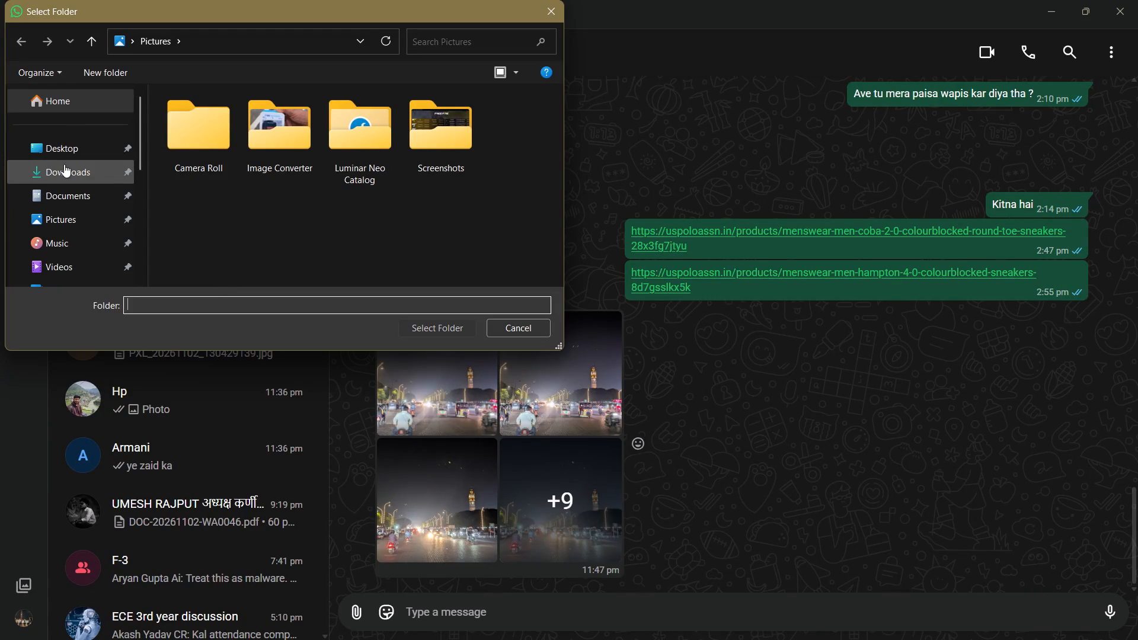
Choose the Downloads folder as the save location for the night photos from the chat.
left_click(79, 96)
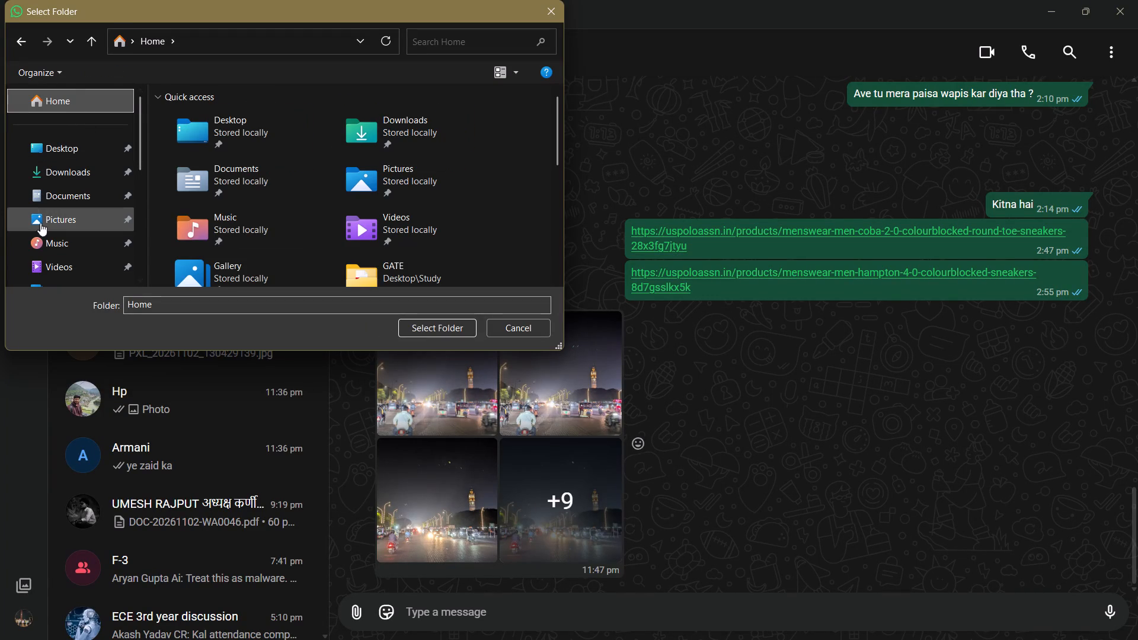
left_click(77, 168)
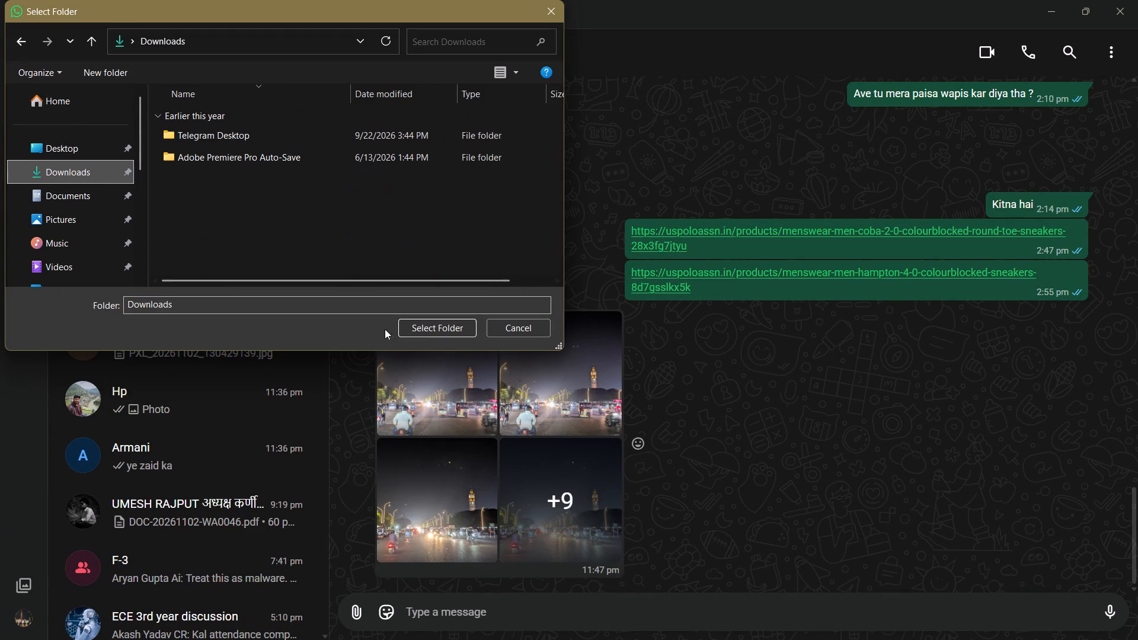
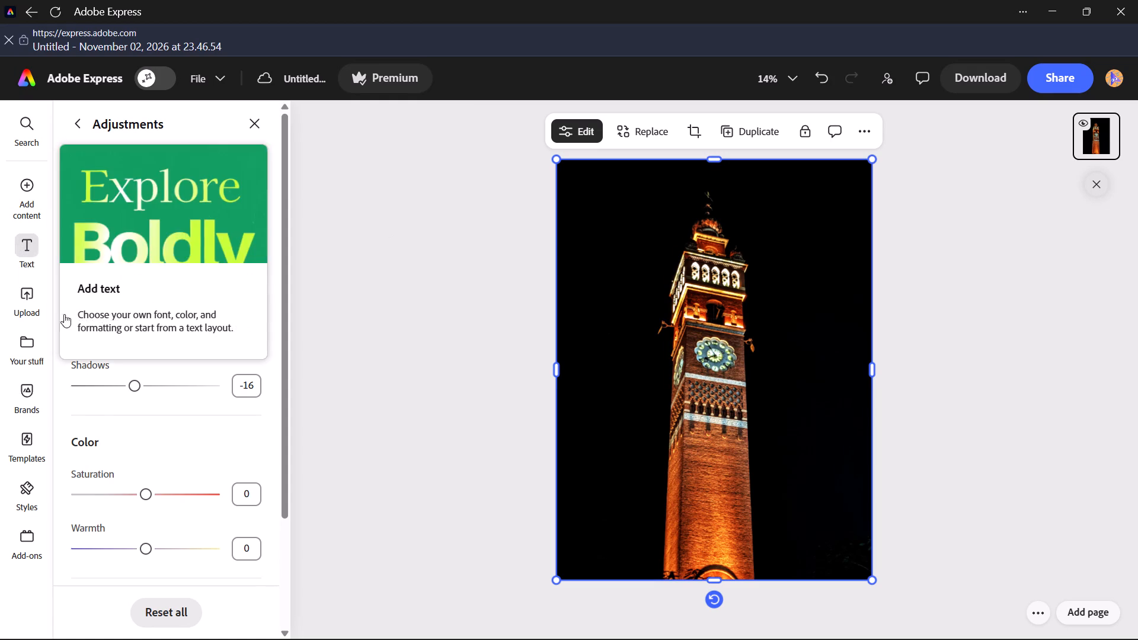
Set the clock tower photo's saturation to 51.
left_click_drag(144, 498, 266, 497)
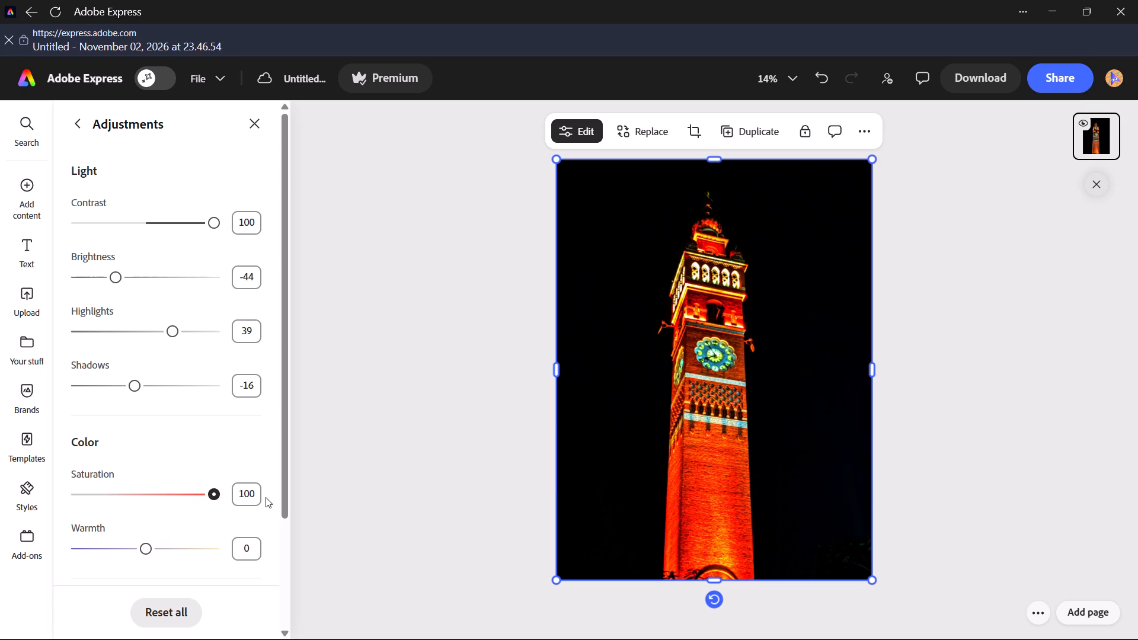
left_click_drag(266, 497, 229, 533)
left_click_drag(229, 533, 164, 543)
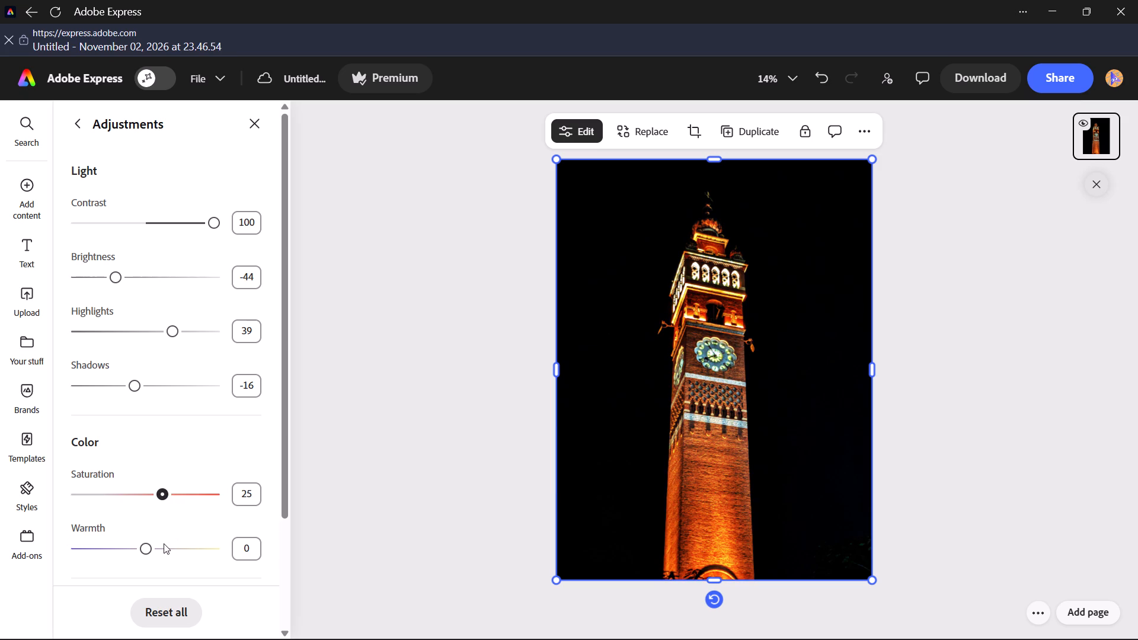
left_click_drag(164, 543, 269, 539)
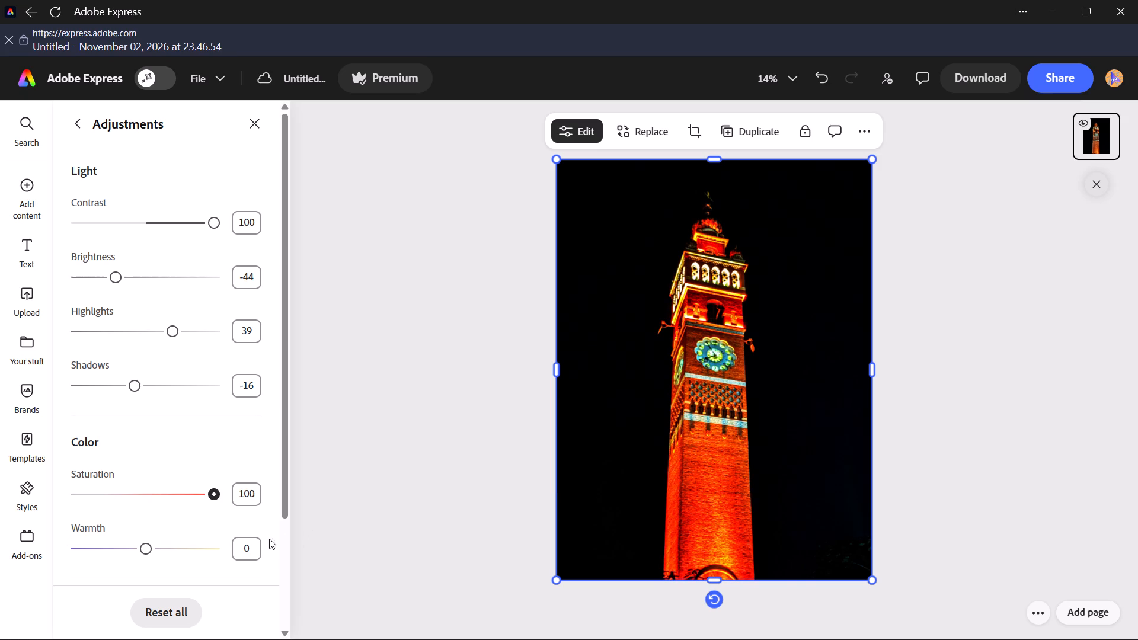
left_click_drag(269, 539, 159, 559)
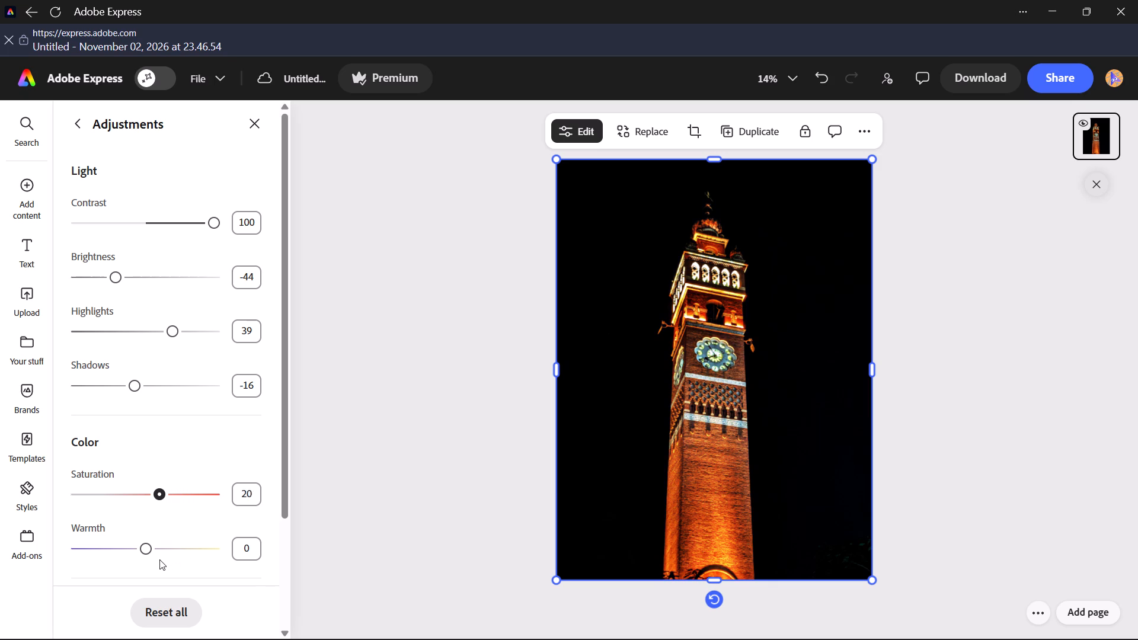
left_click_drag(159, 559, 188, 551)
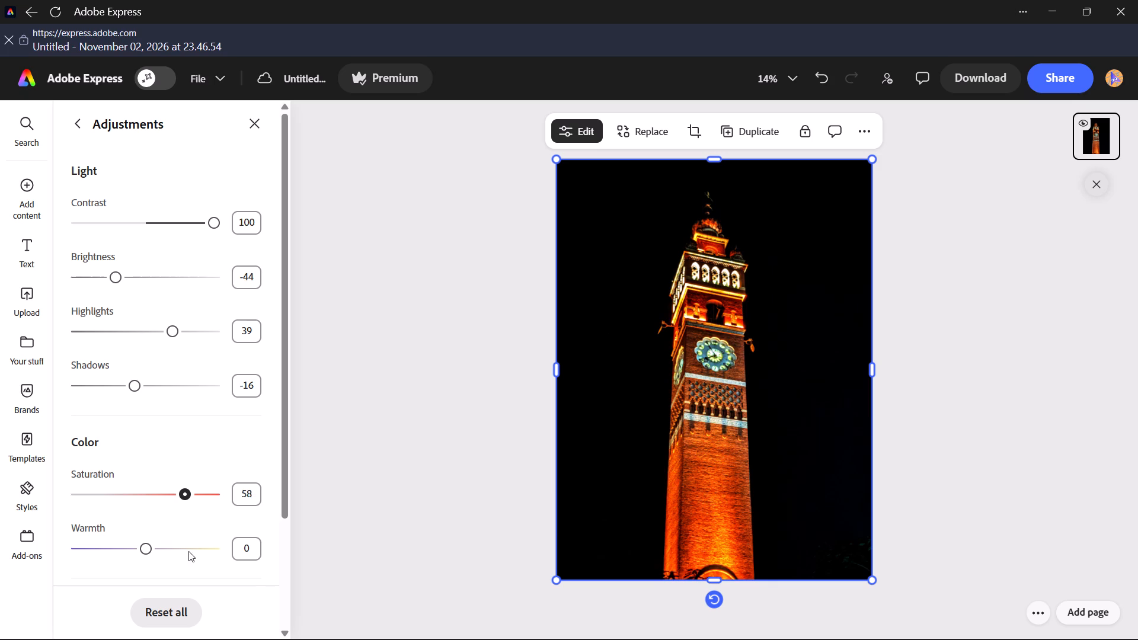
left_click_drag(188, 551, 183, 552)
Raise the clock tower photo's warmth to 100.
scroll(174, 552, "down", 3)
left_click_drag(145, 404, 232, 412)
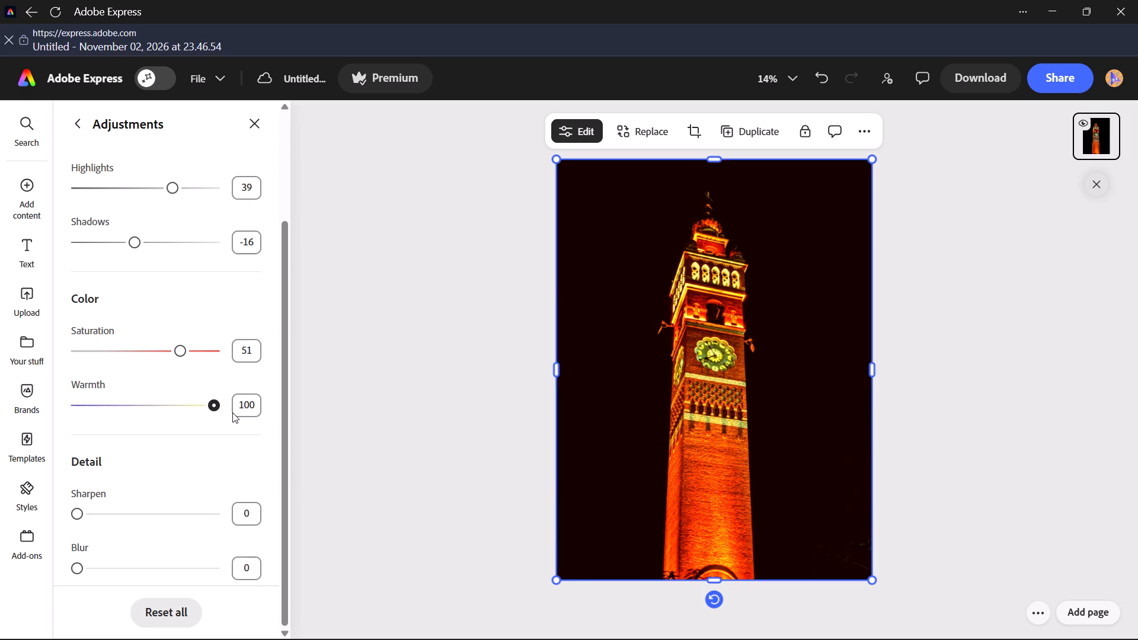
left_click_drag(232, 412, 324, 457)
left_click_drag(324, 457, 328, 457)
Sharpen the clock tower photo to a value of 69.
scroll(231, 508, "down", 2)
left_click_drag(73, 514, 252, 525)
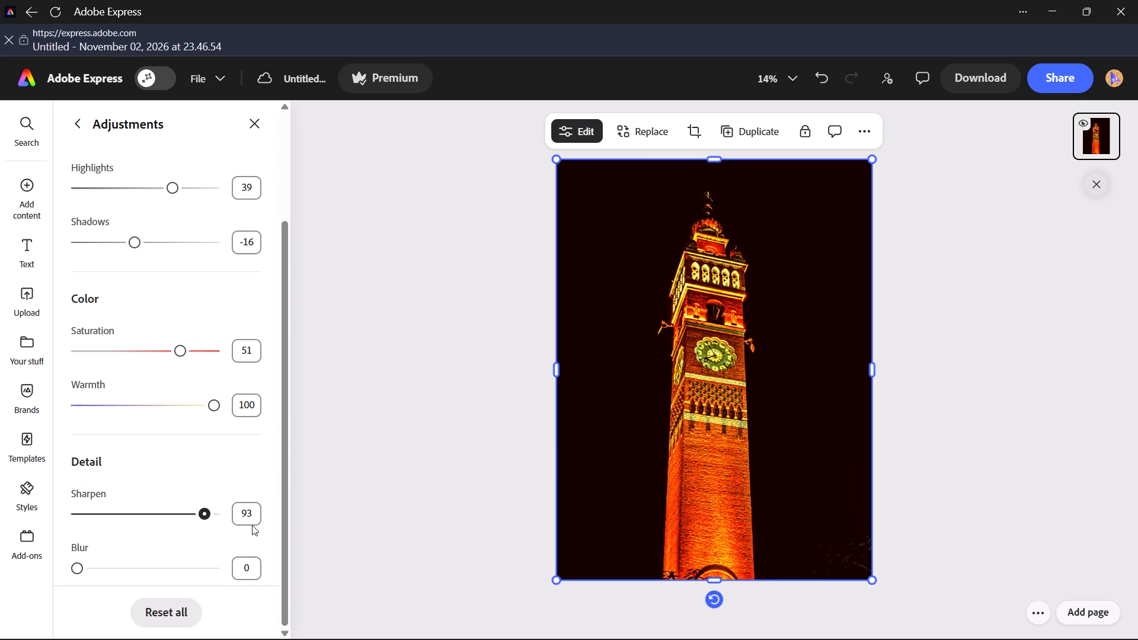
left_click_drag(252, 525, 1, 529)
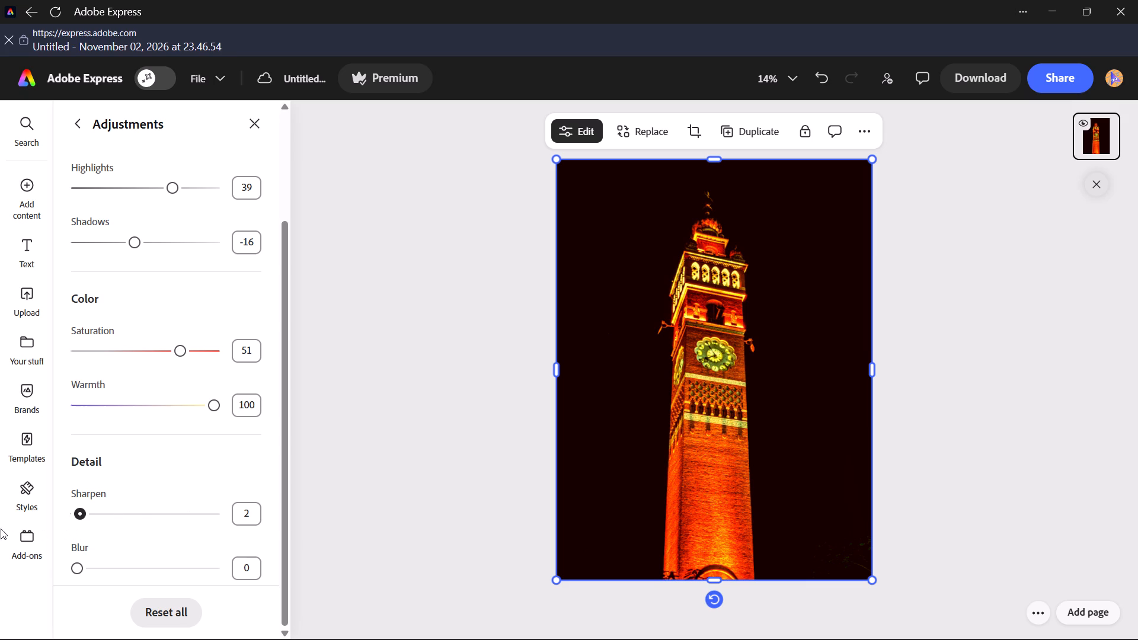
left_click_drag(1, 529, 37, 529)
left_click_drag(37, 529, 174, 529)
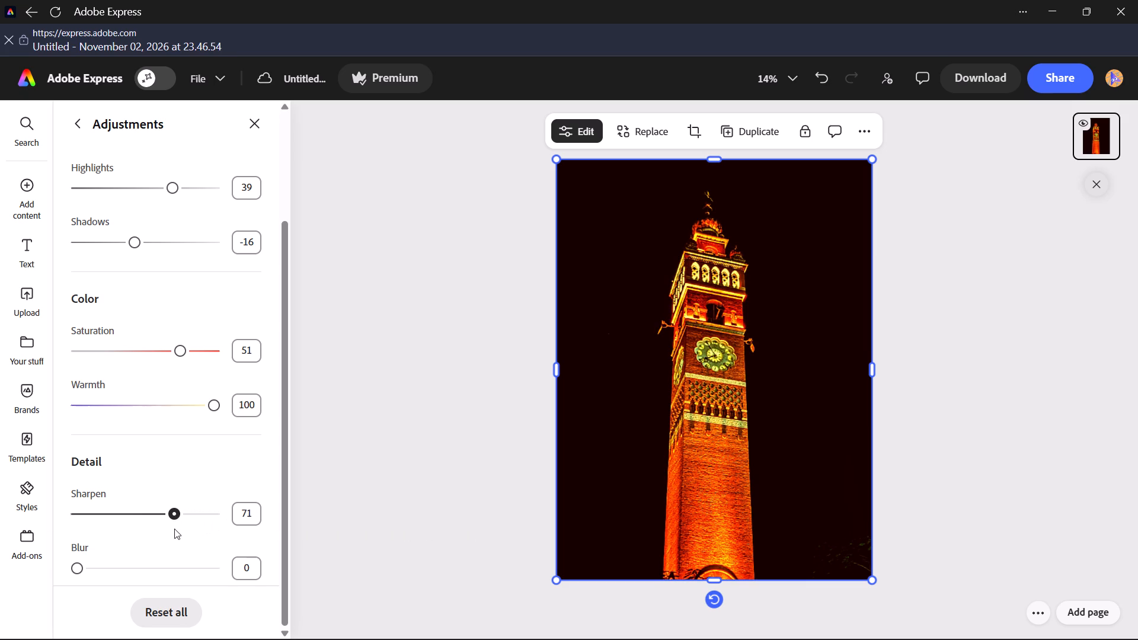
left_click_drag(174, 529, 174, 528)
Set the clock tower photo's warmth to 93.
left_click_drag(214, 409, 158, 435)
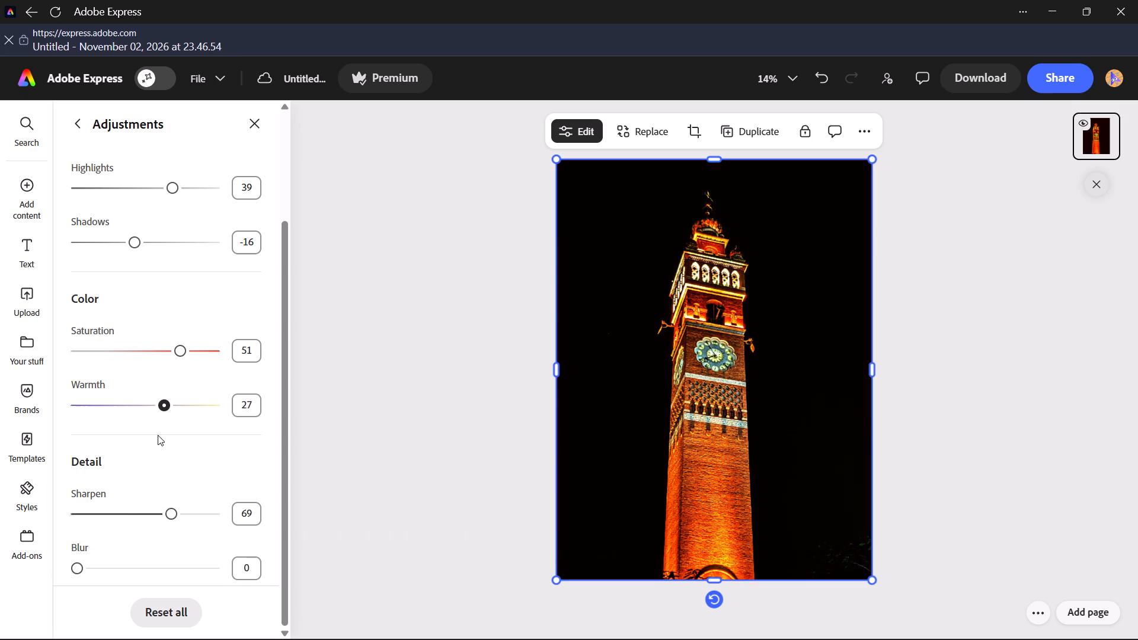
left_click_drag(158, 435, 211, 446)
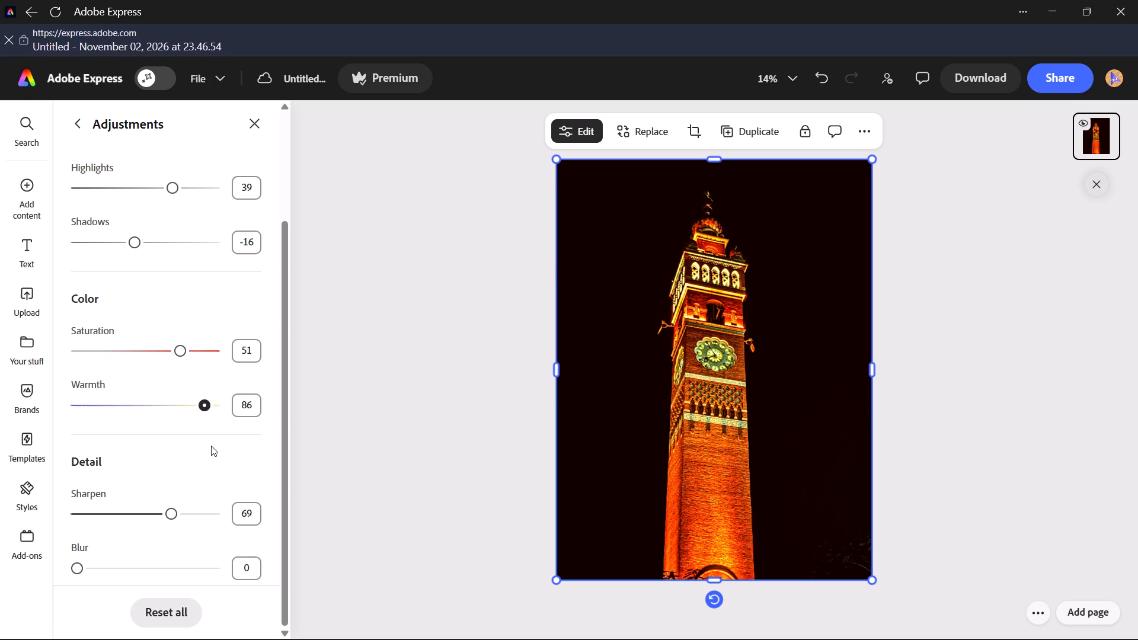
left_click_drag(211, 446, 215, 446)
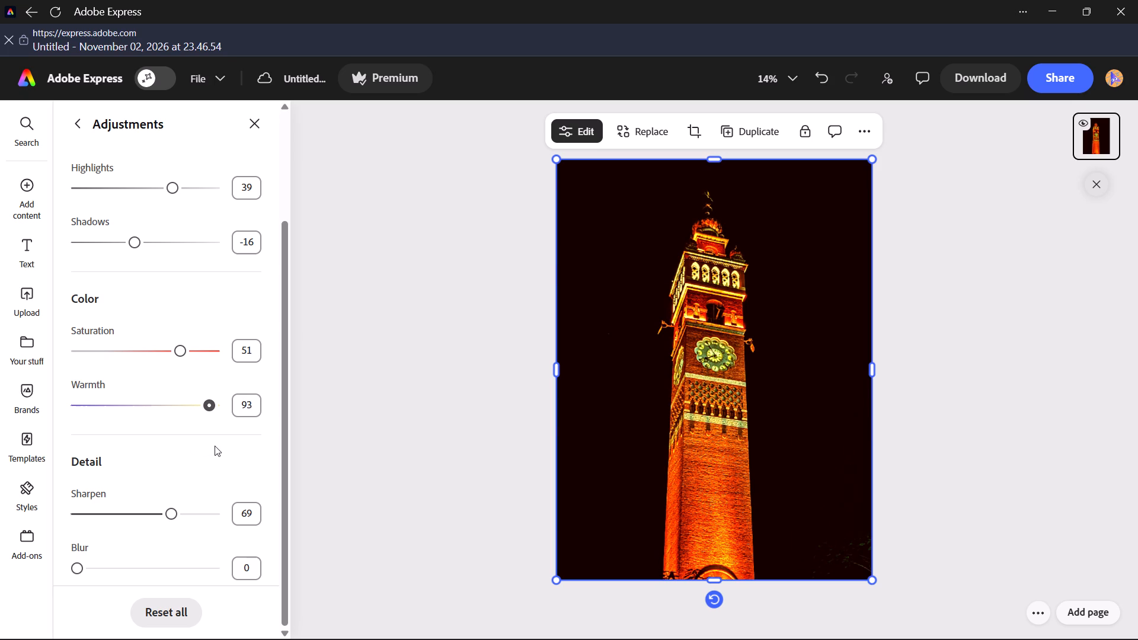
Set the clock tower photo's blur to 6 and close the adjustments.
scroll(214, 474, "down", 6)
scroll(176, 586, "down", 3)
left_click_drag(76, 567, 254, 603)
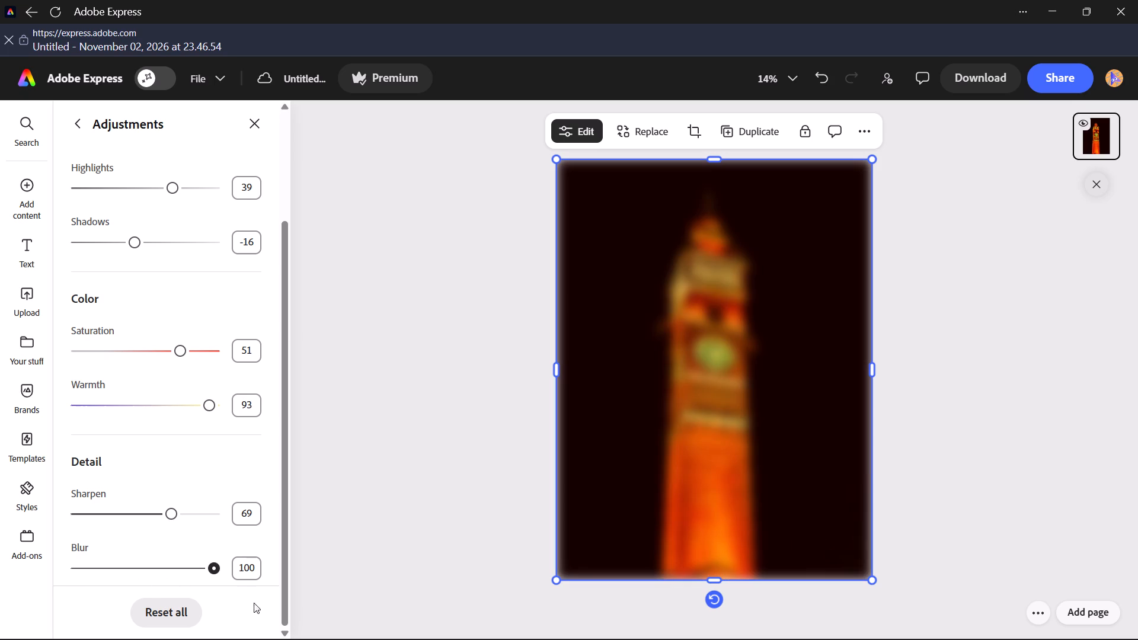
left_click_drag(254, 603, 155, 611)
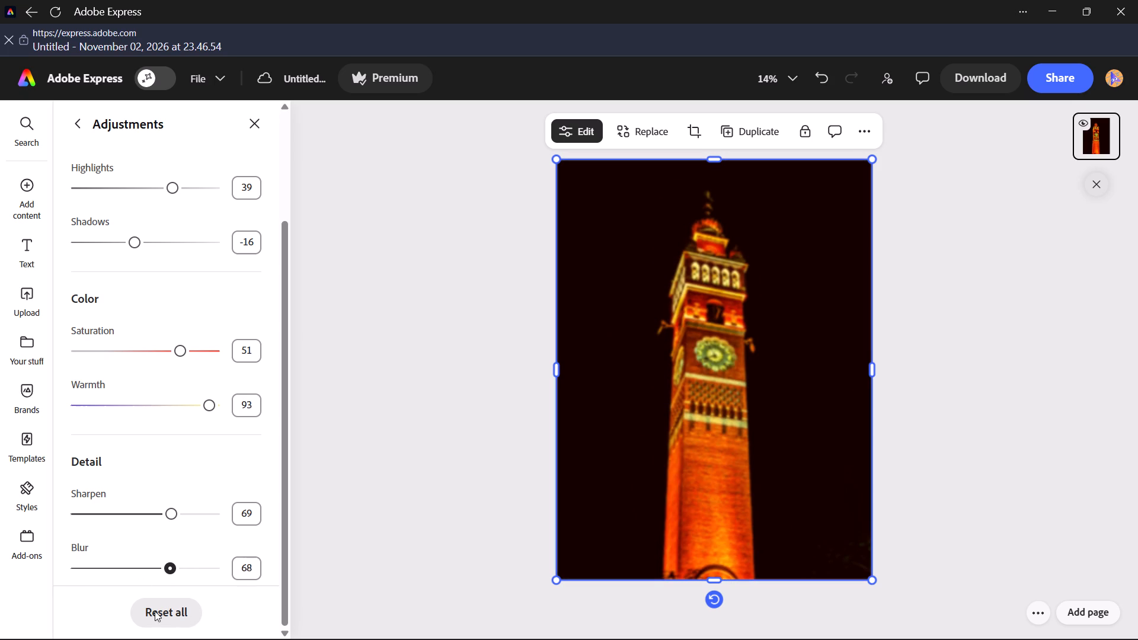
left_click_drag(155, 611, 96, 622)
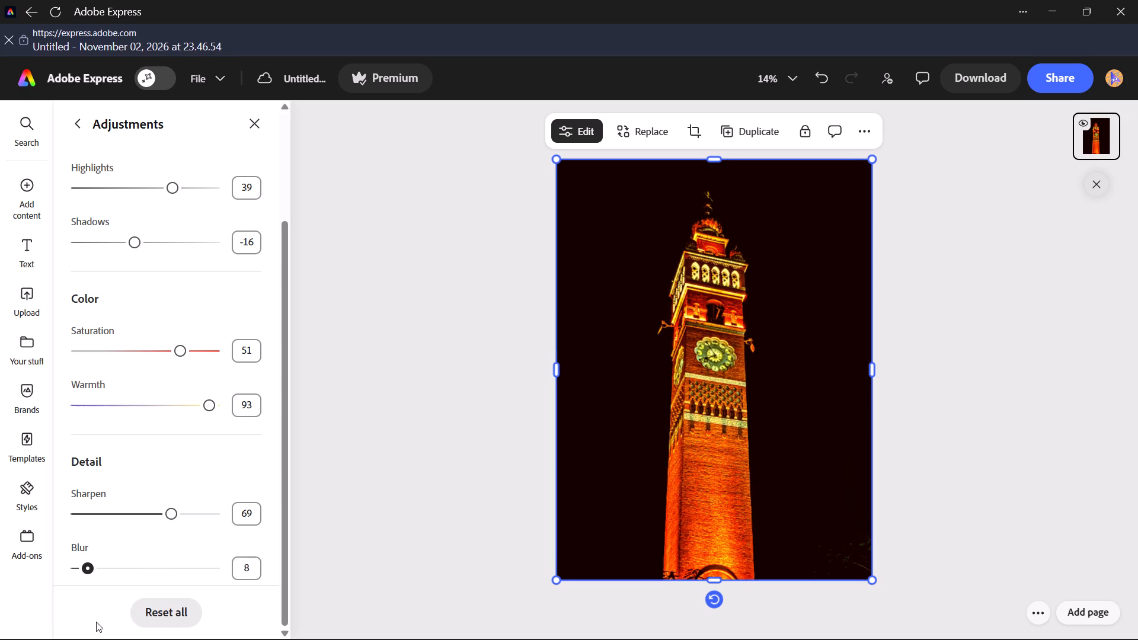
left_click_drag(96, 622, 126, 626)
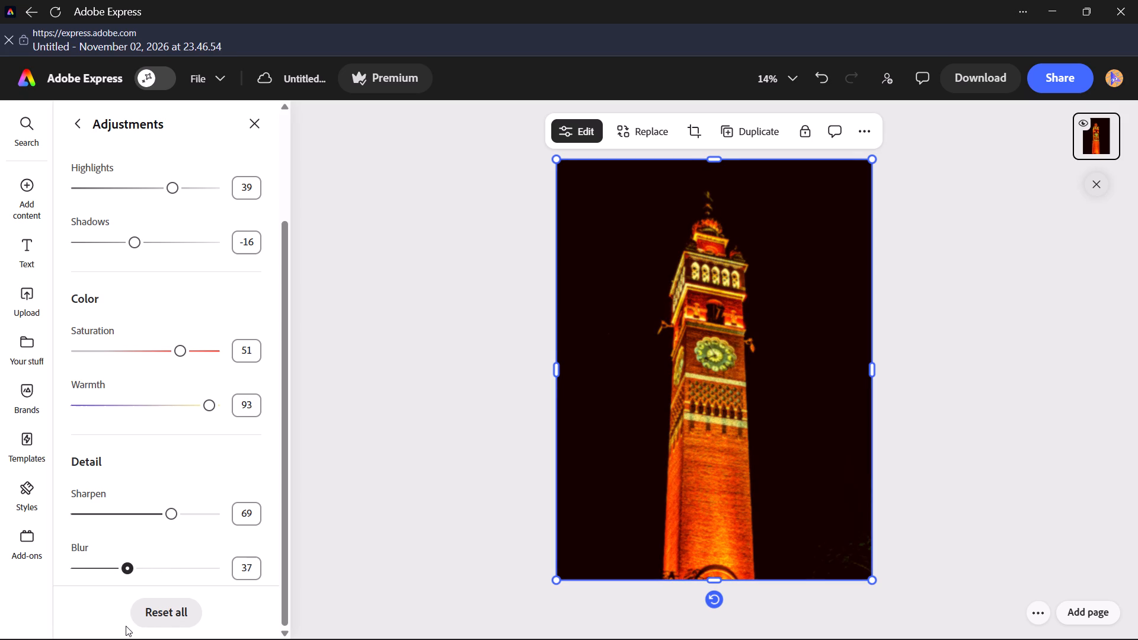
left_click_drag(126, 626, 81, 629)
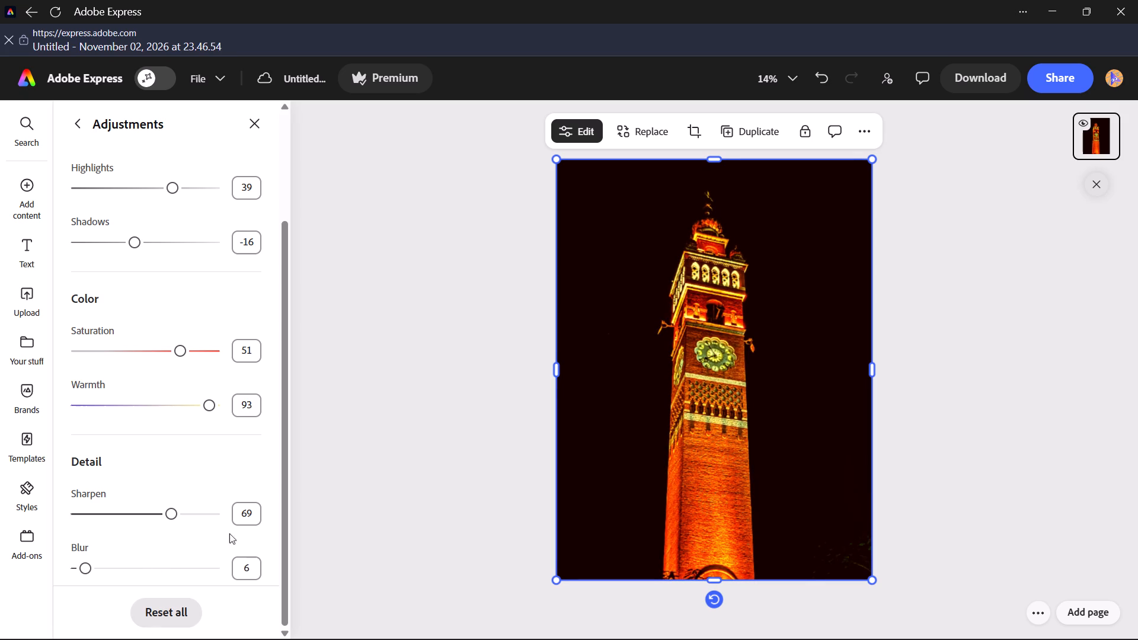
scroll(385, 388, "down", 4)
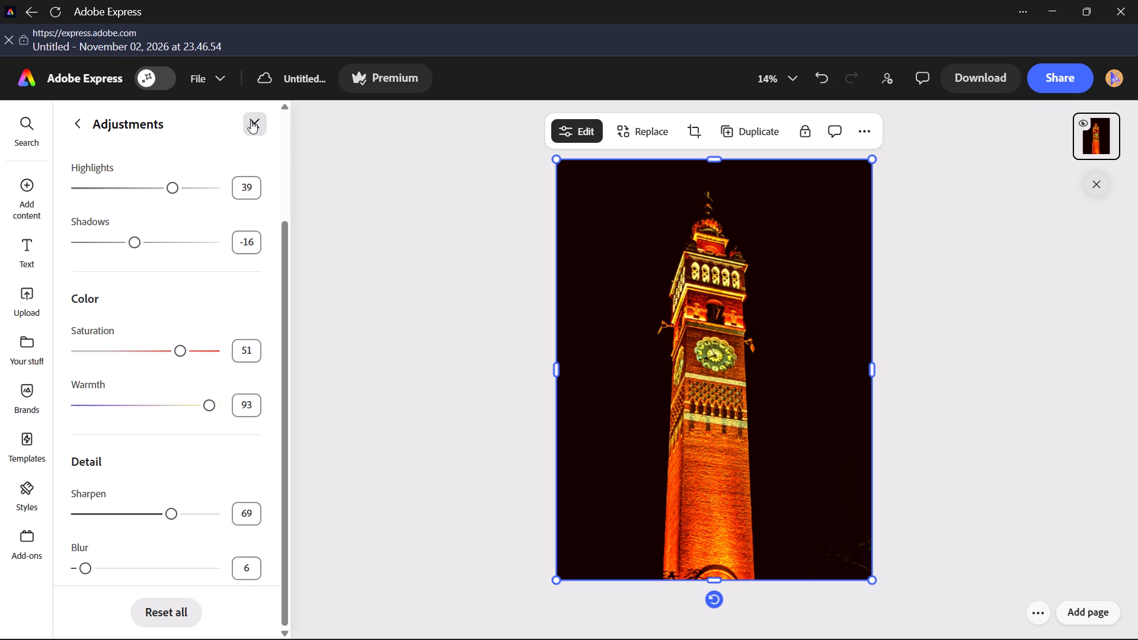
left_click(251, 120)
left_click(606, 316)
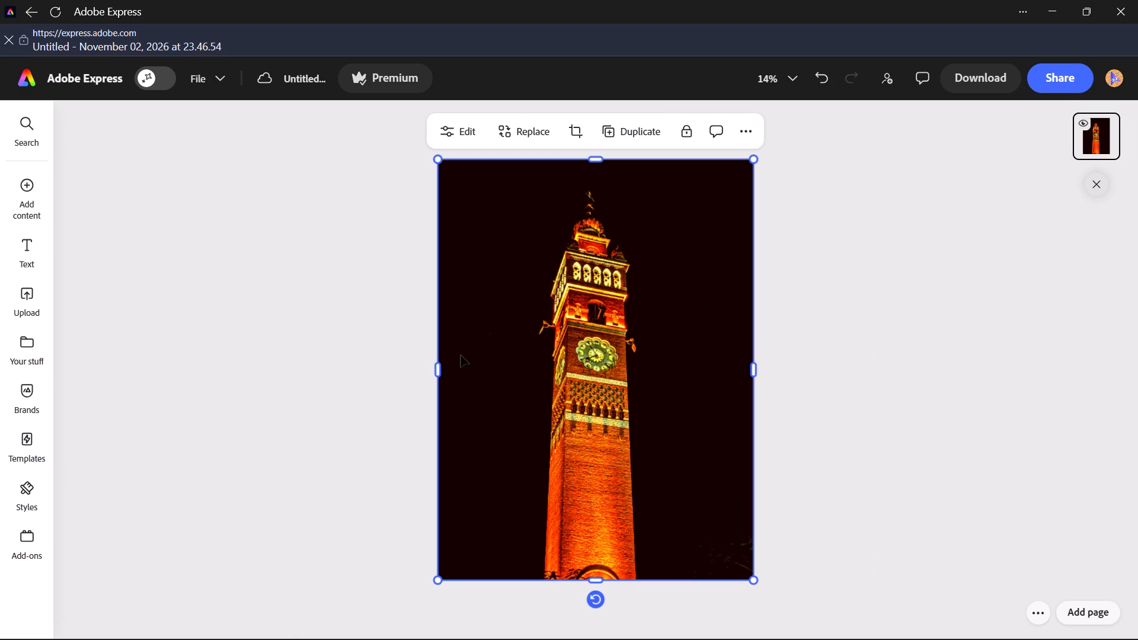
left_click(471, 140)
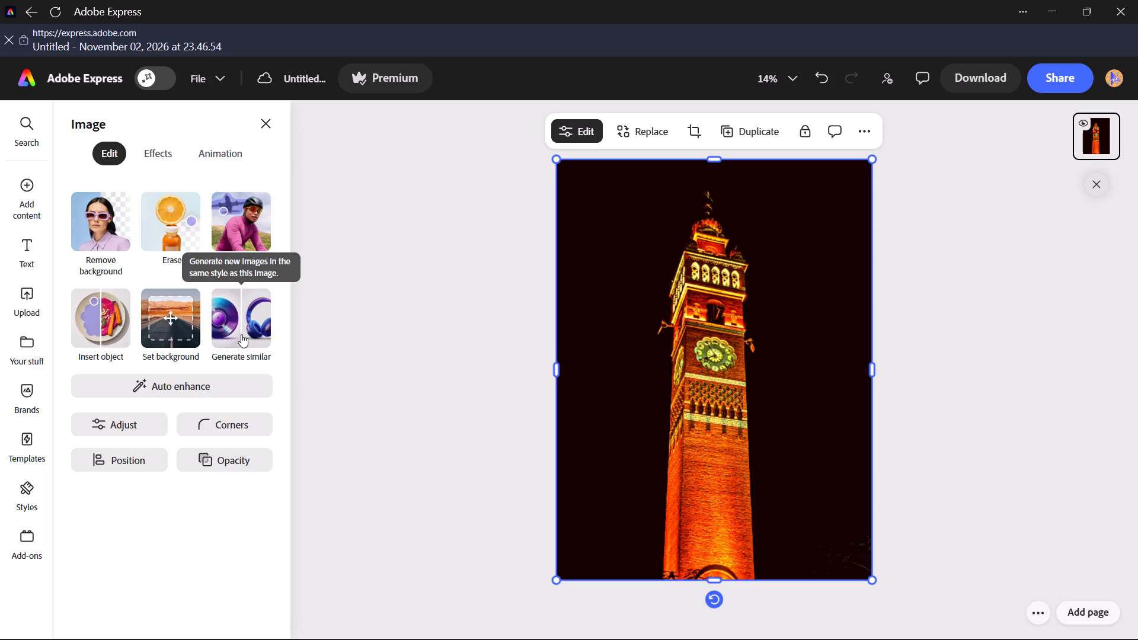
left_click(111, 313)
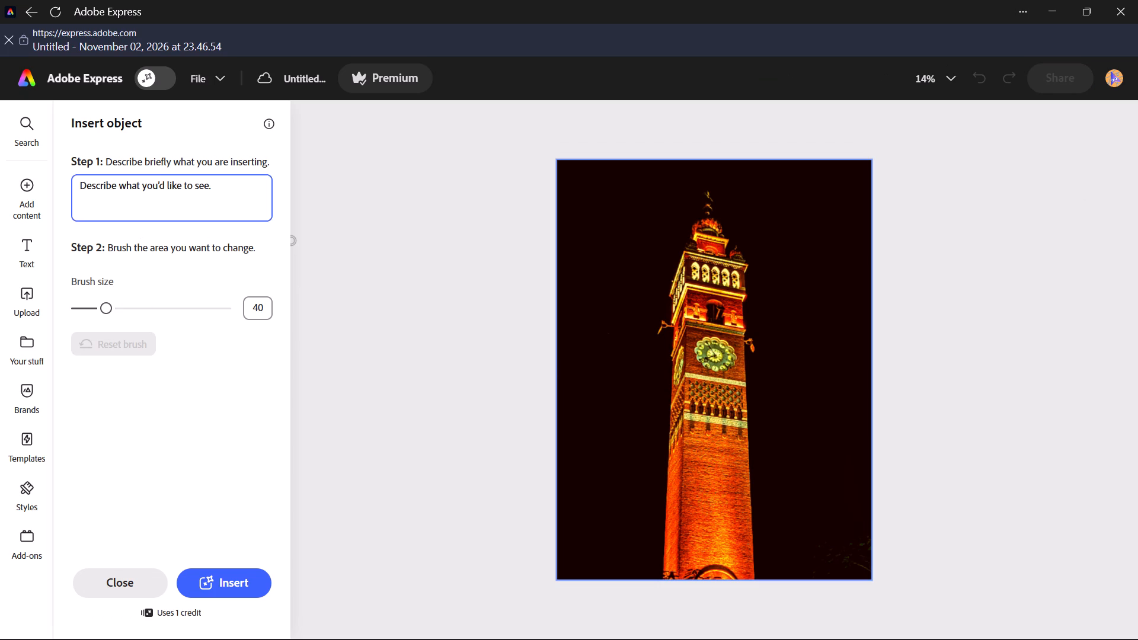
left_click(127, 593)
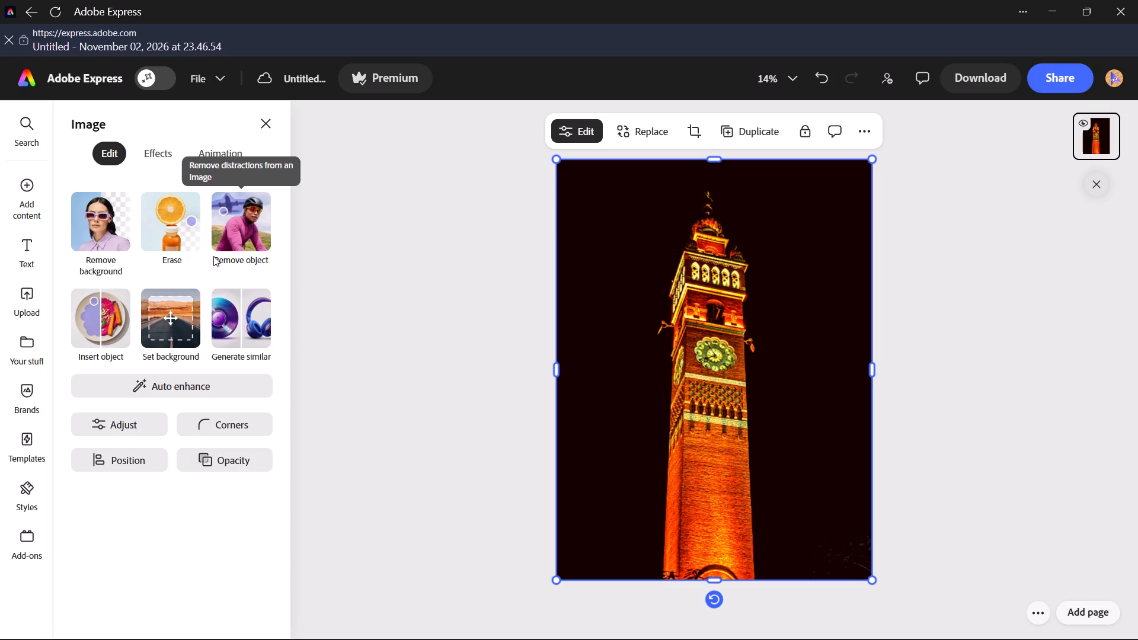
Add the "Link in bio" button graphic from the ready-made text designs to the page.
left_click(24, 246)
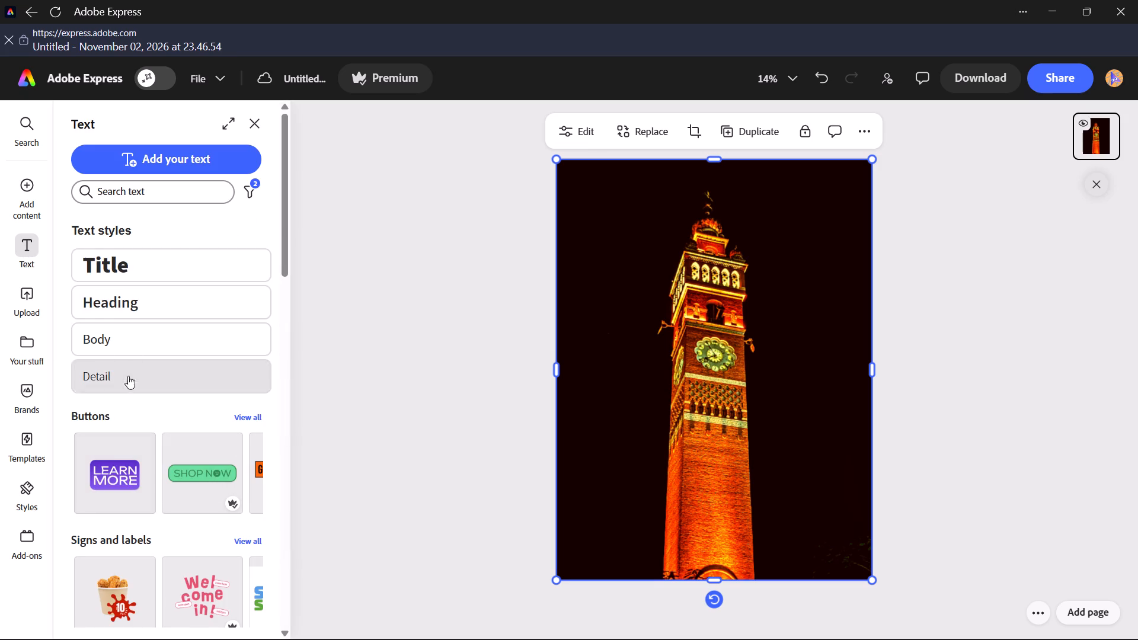
scroll(130, 456, "down", 3)
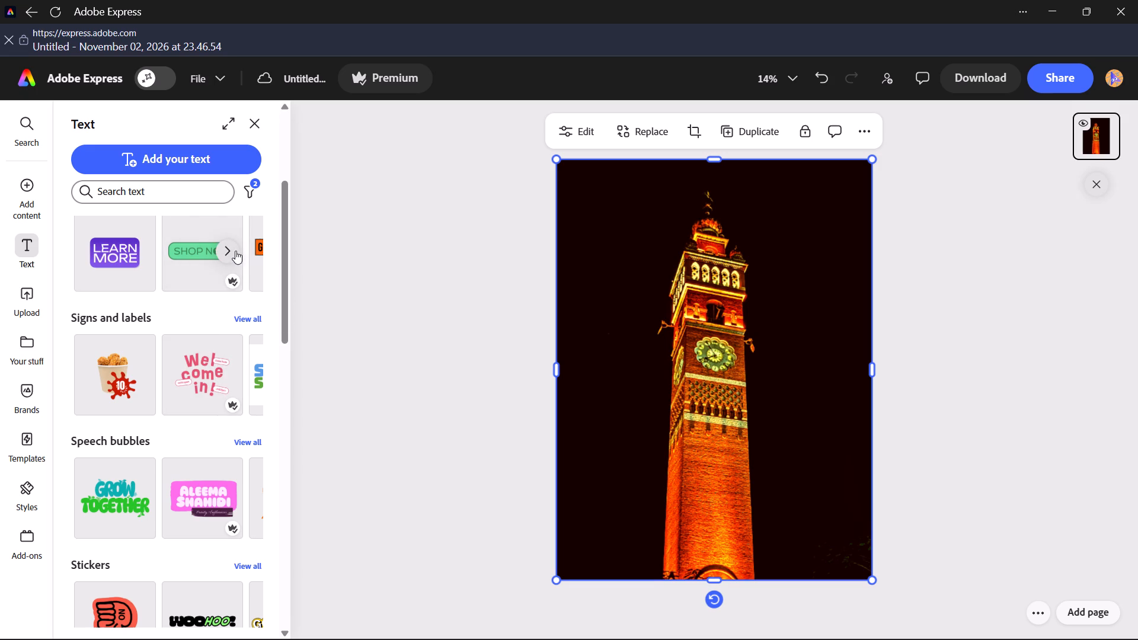
left_click(234, 251)
left_click(234, 251)
left_click(231, 251)
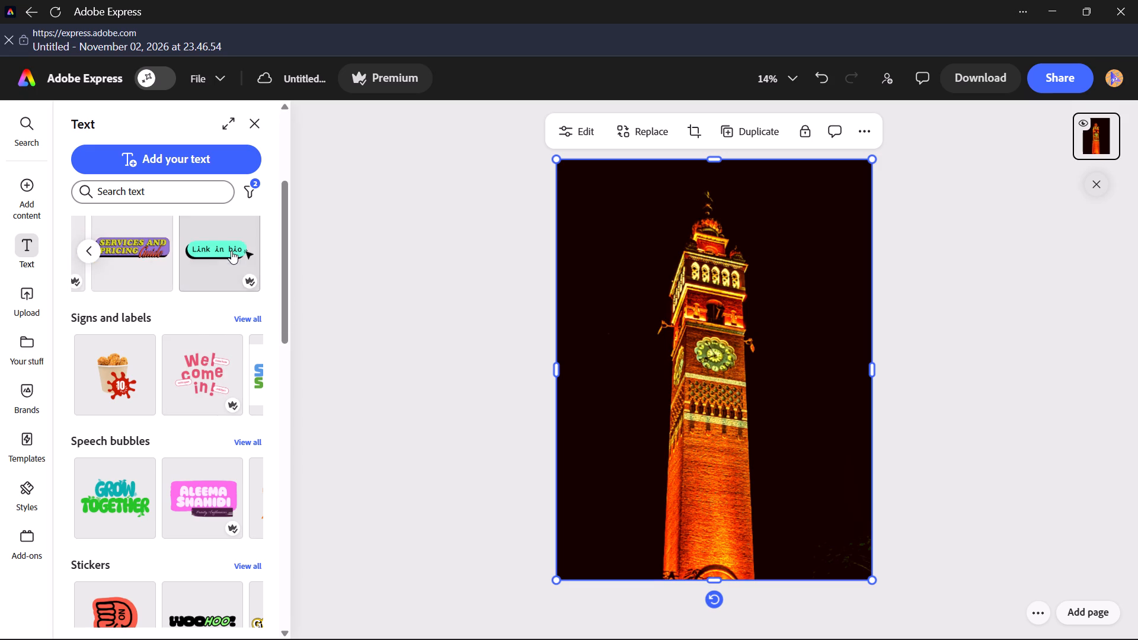
left_click(231, 251)
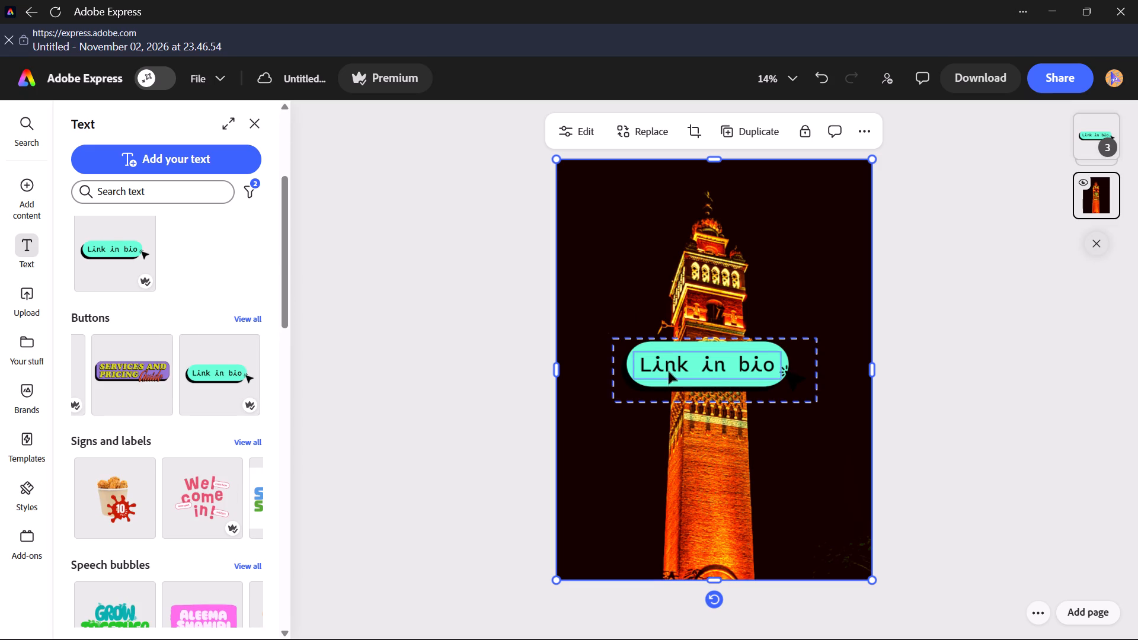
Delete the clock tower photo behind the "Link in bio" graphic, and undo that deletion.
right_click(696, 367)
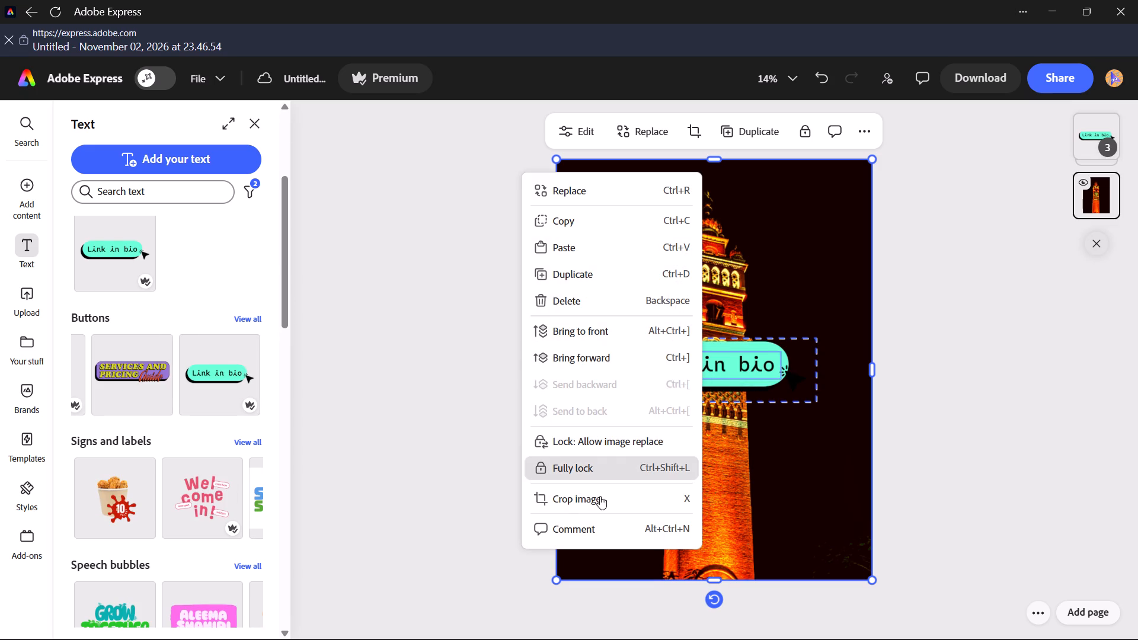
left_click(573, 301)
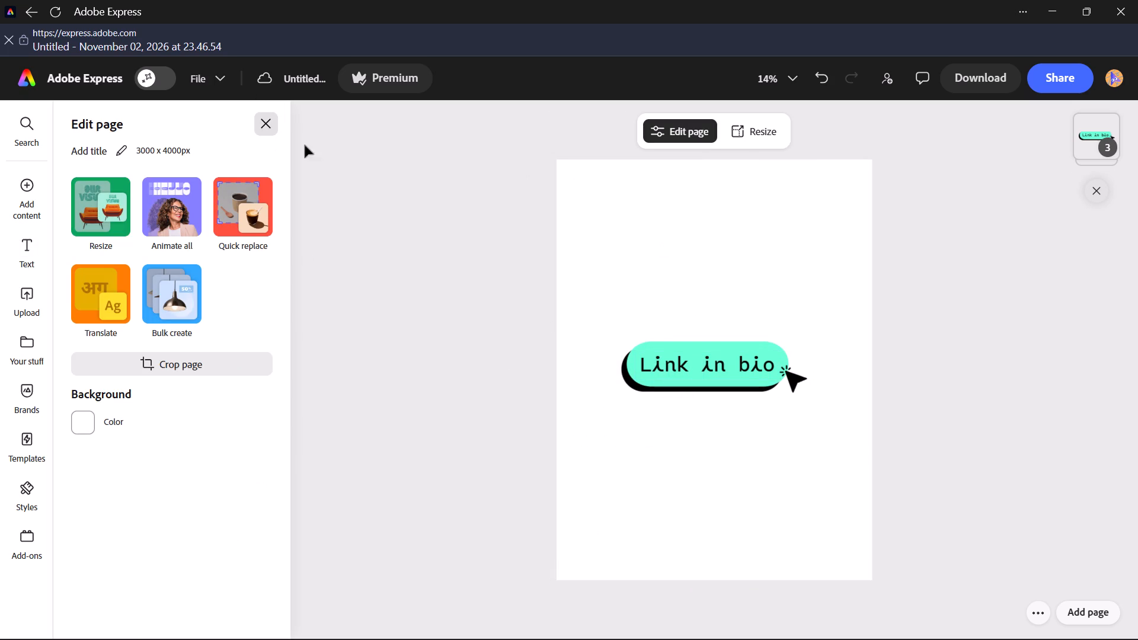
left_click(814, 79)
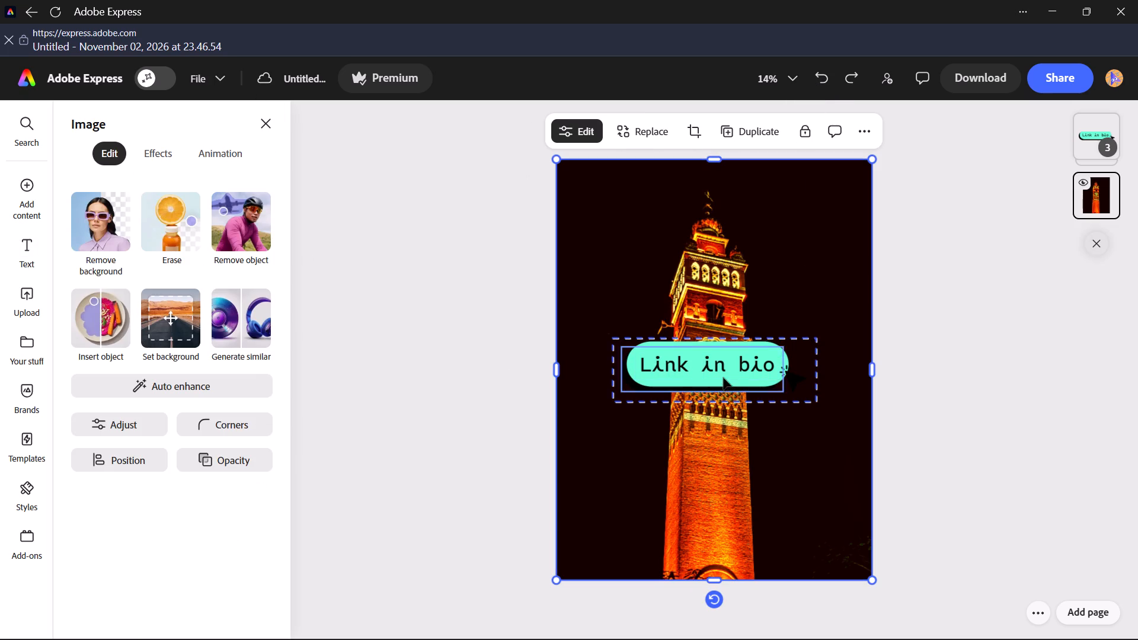
Delete the "Link in bio" text and the black rectangle behind it from the button graphic.
left_click(723, 375)
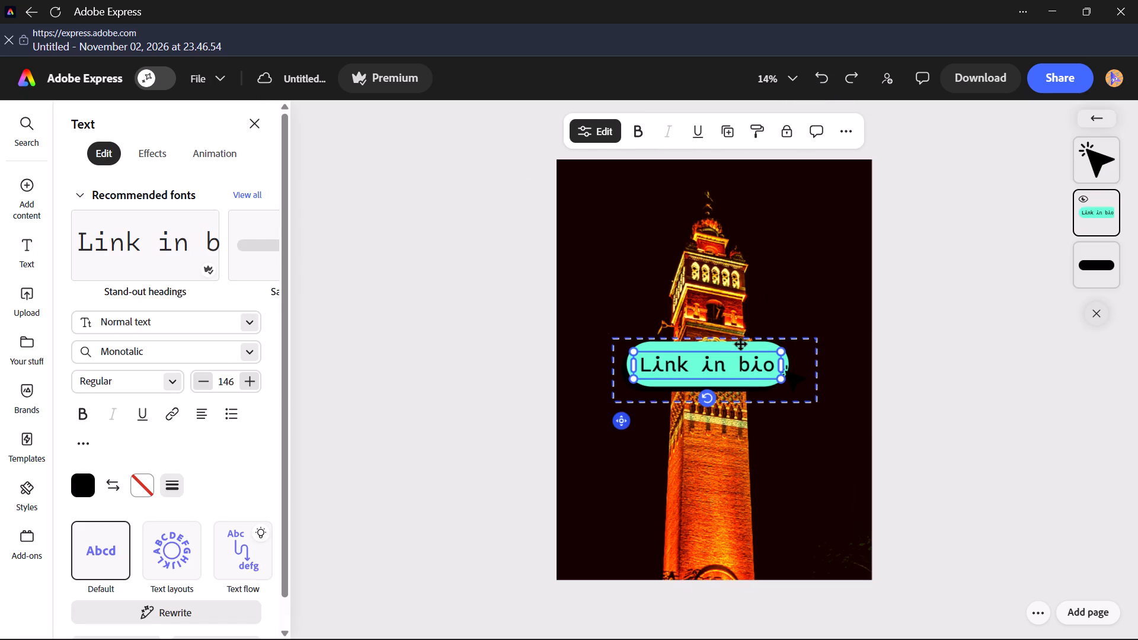
right_click(732, 372)
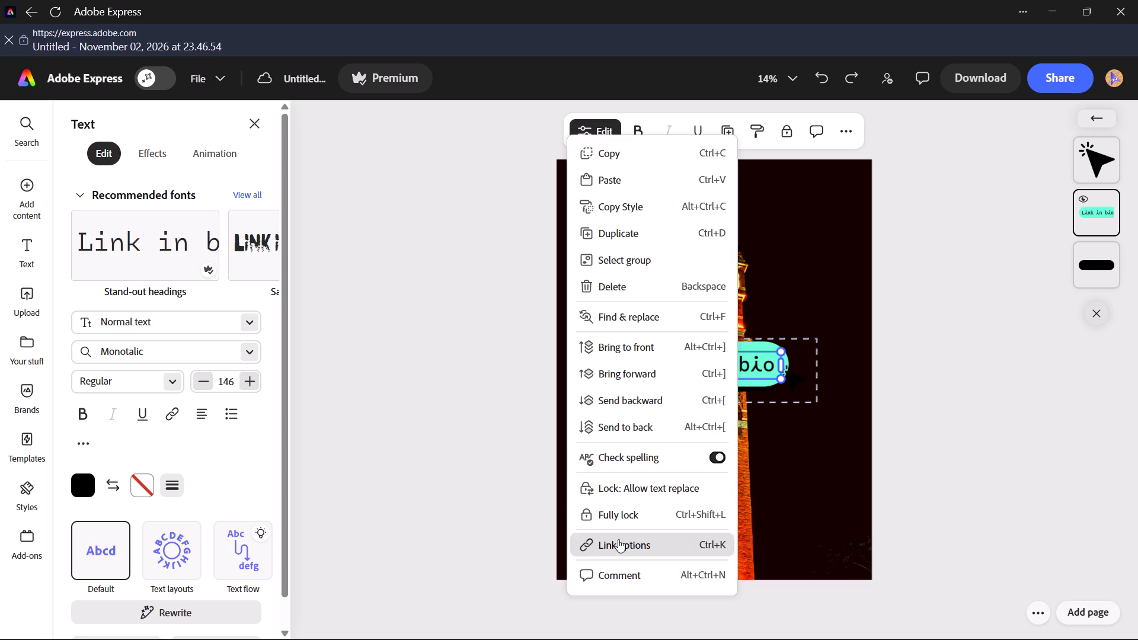
left_click(621, 284)
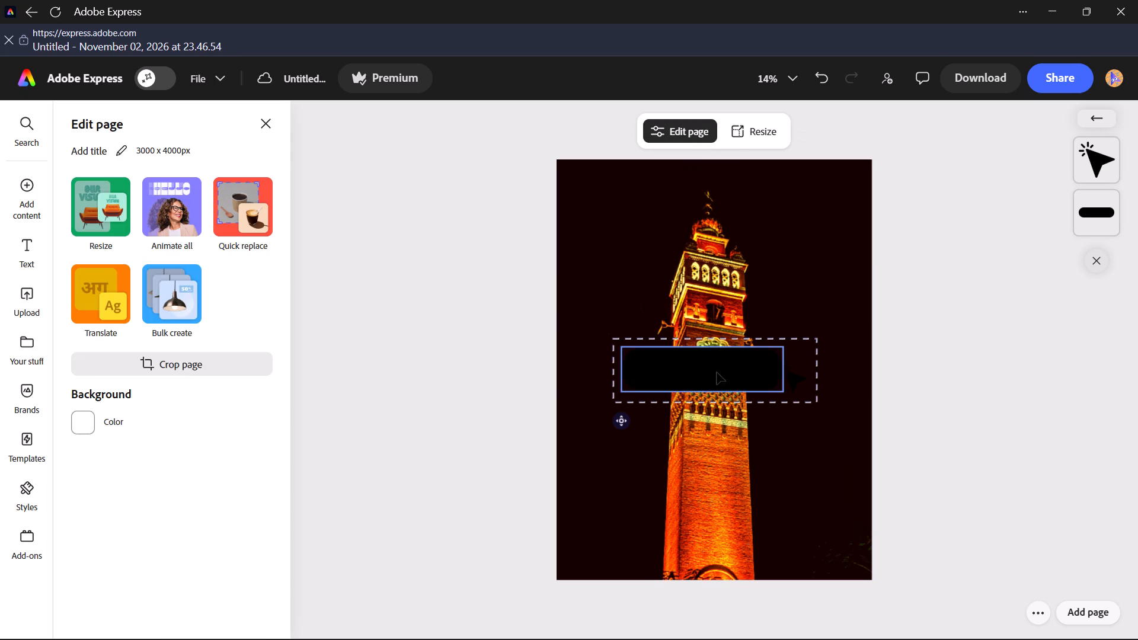
left_click(650, 369)
right_click(651, 368)
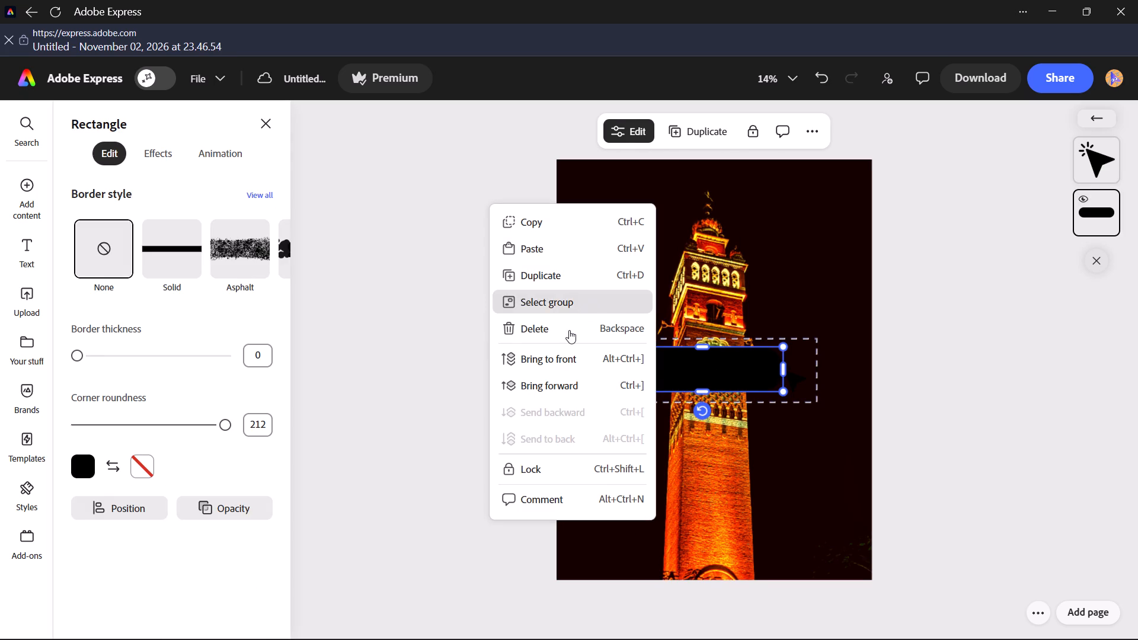
left_click(569, 330)
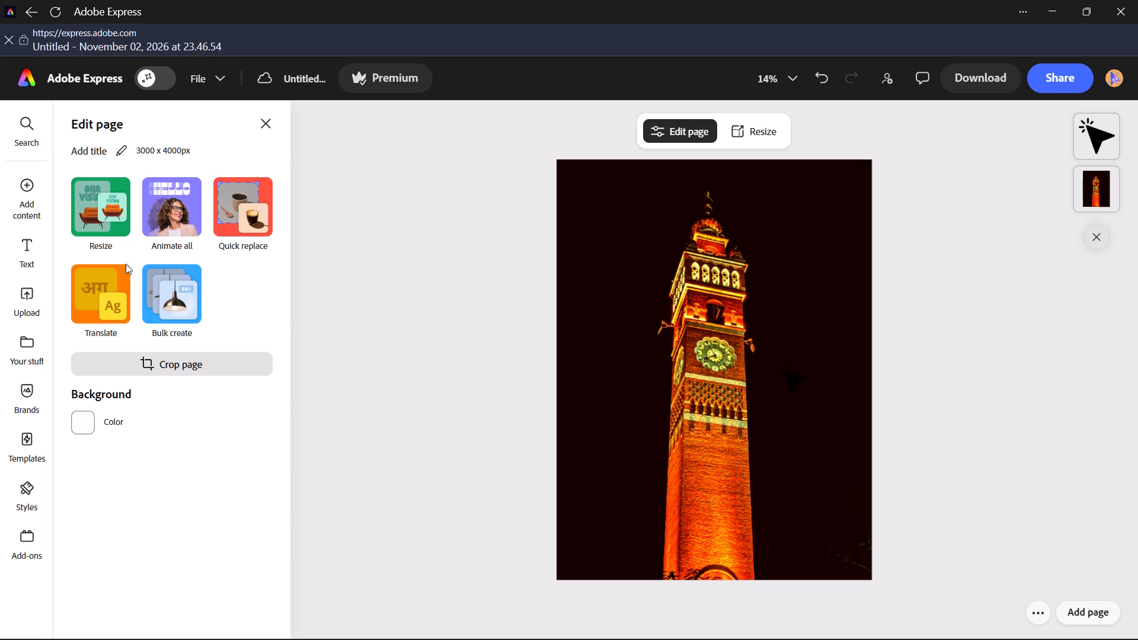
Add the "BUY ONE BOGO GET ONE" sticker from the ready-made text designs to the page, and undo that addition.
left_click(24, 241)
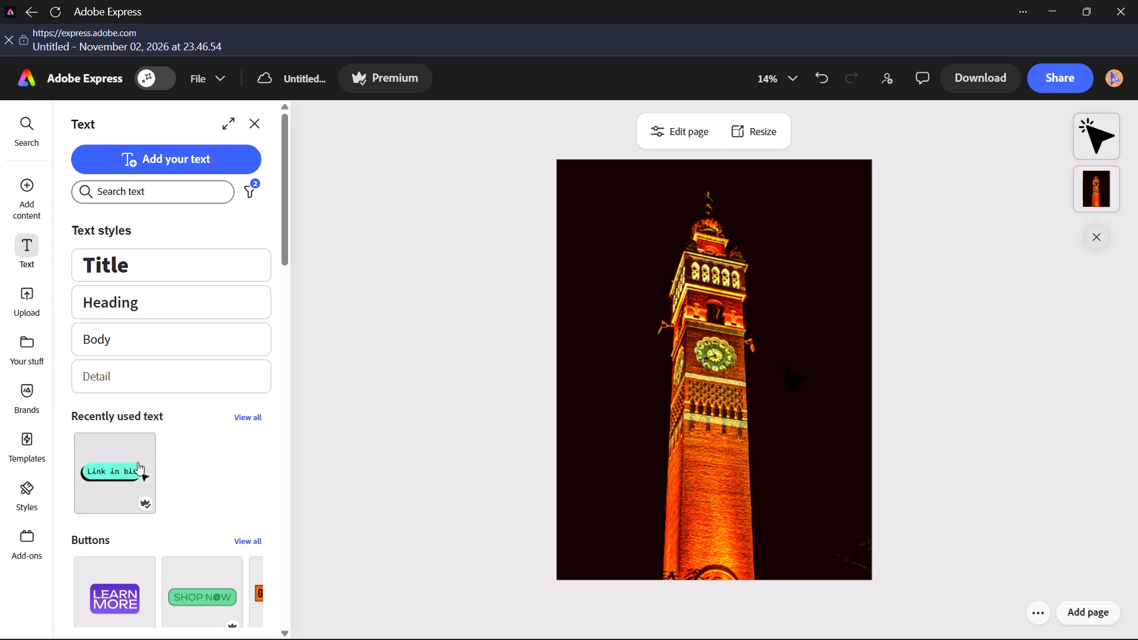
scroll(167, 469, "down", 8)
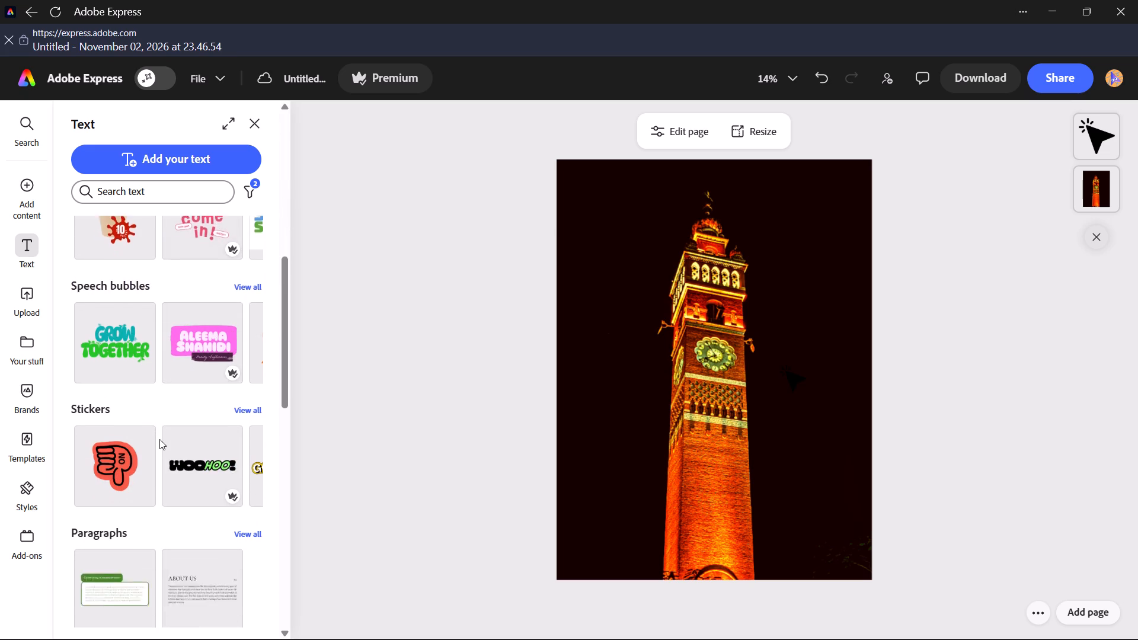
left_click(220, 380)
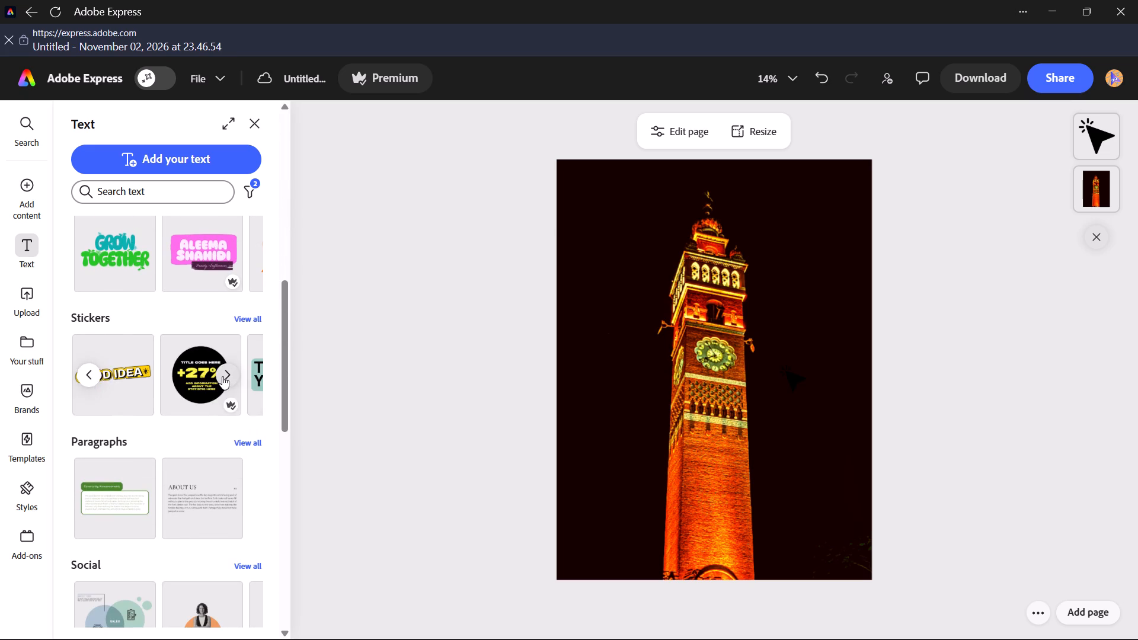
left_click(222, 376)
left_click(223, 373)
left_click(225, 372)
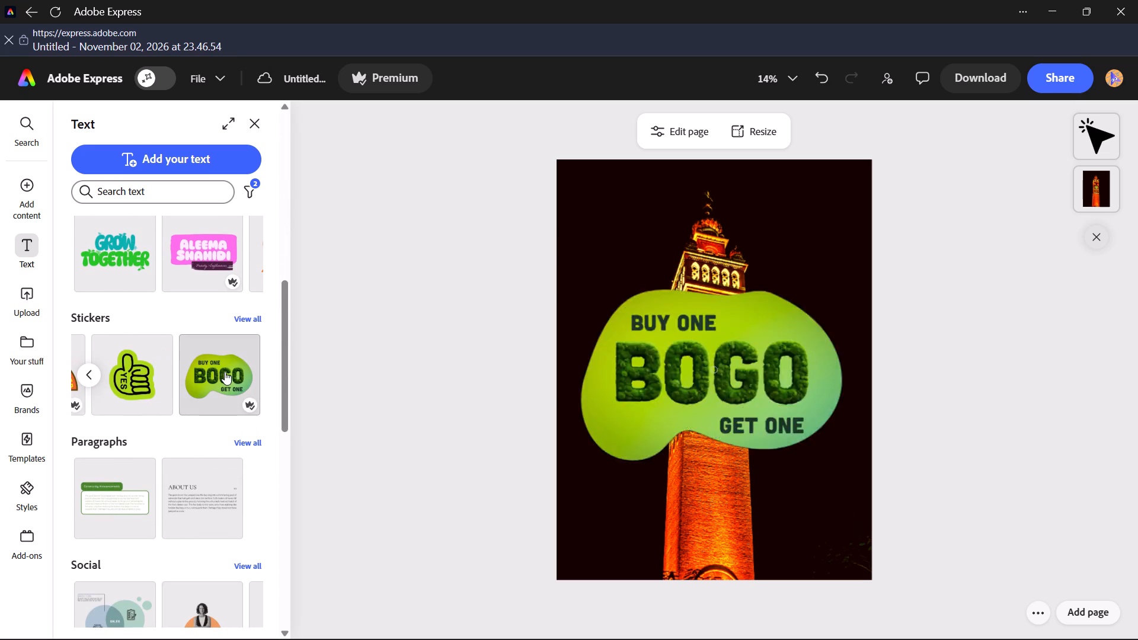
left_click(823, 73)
Add the "ONE DAY iN PARiS" design from the ready-made titles to the page.
scroll(165, 473, "down", 5)
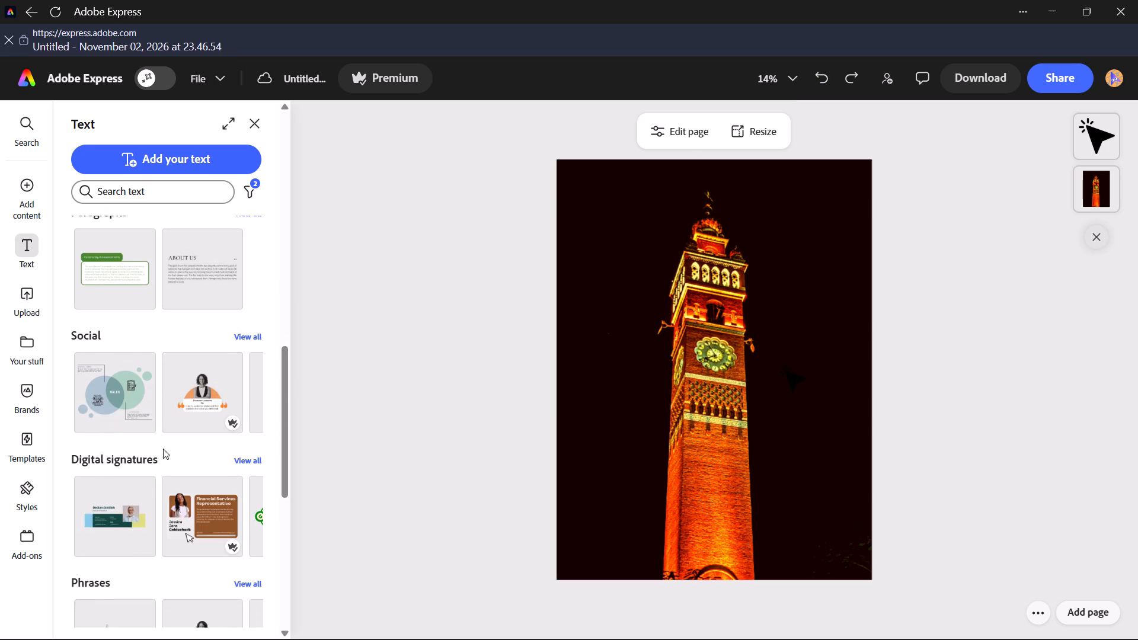
scroll(163, 449, "down", 2)
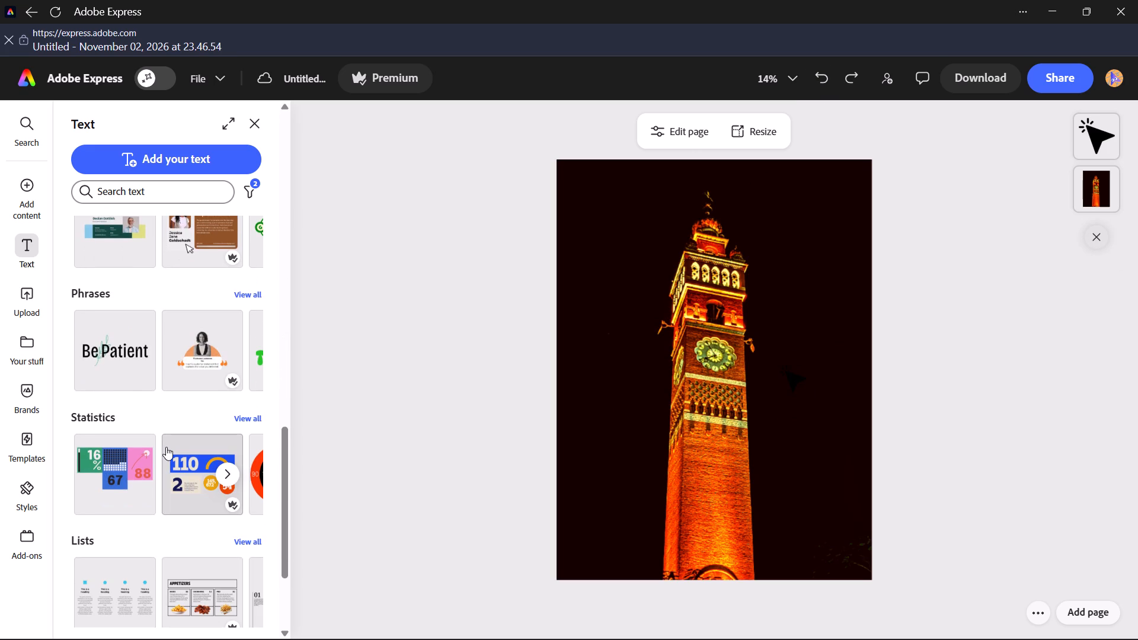
scroll(220, 458, "down", 8)
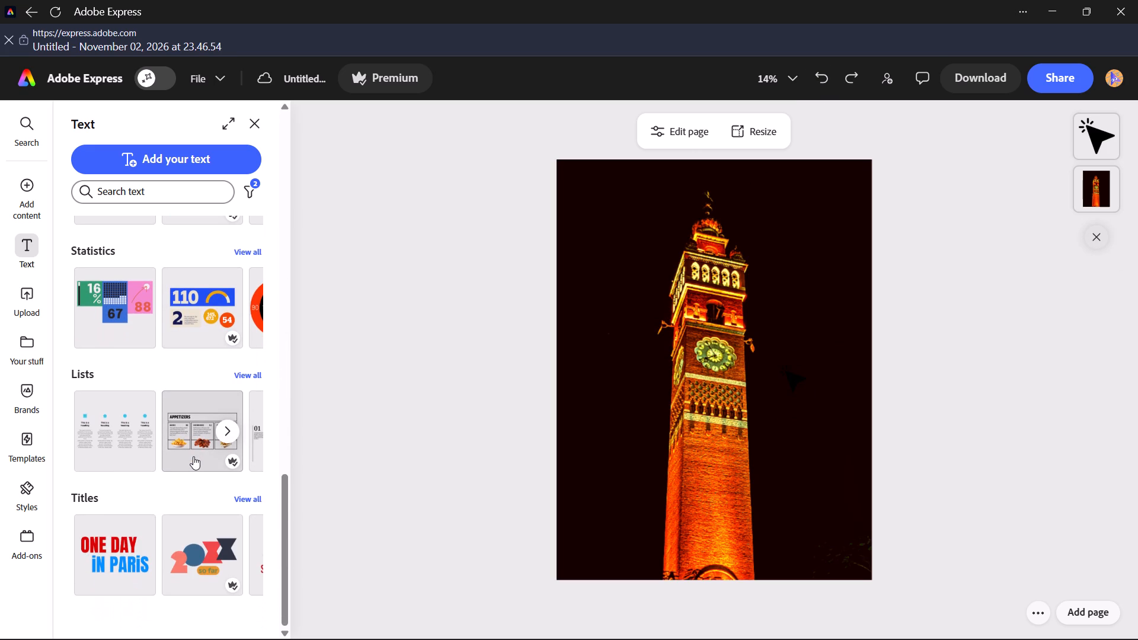
scroll(193, 456, "down", 1)
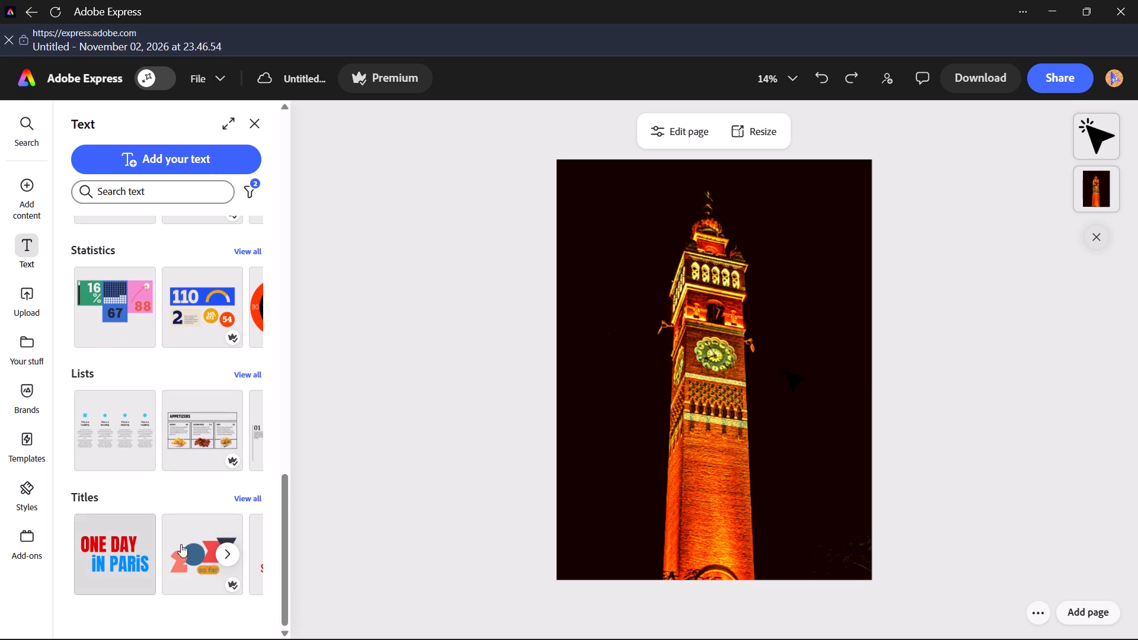
left_click(117, 558)
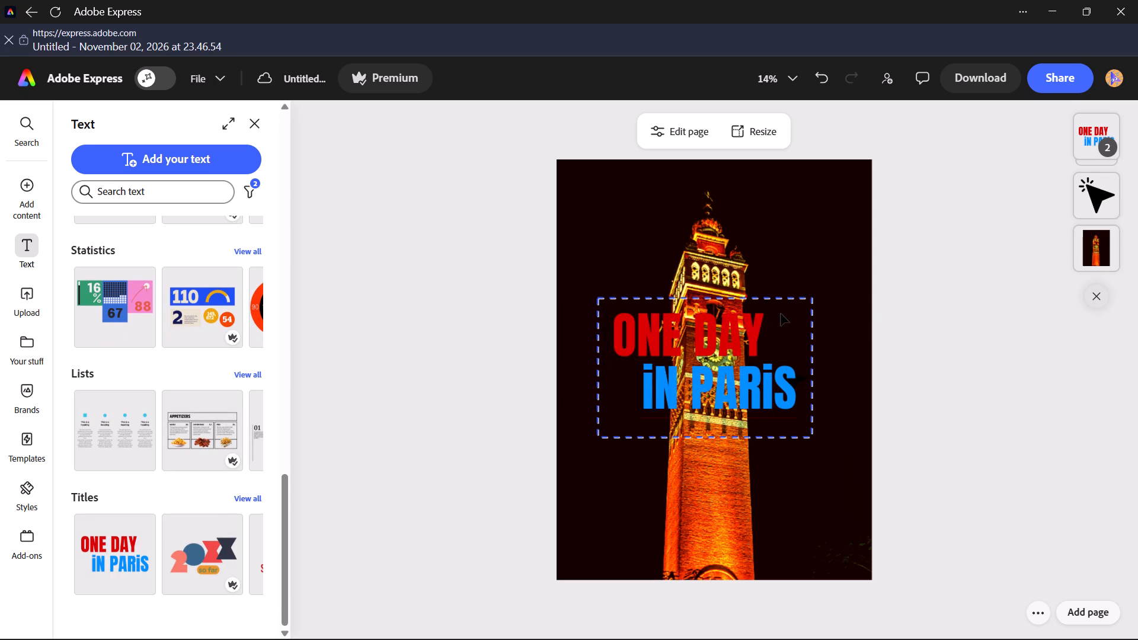
Move the "ONE DAY iN PARiS" title over the tower, just below the clock face.
left_click_drag(782, 345, 782, 235)
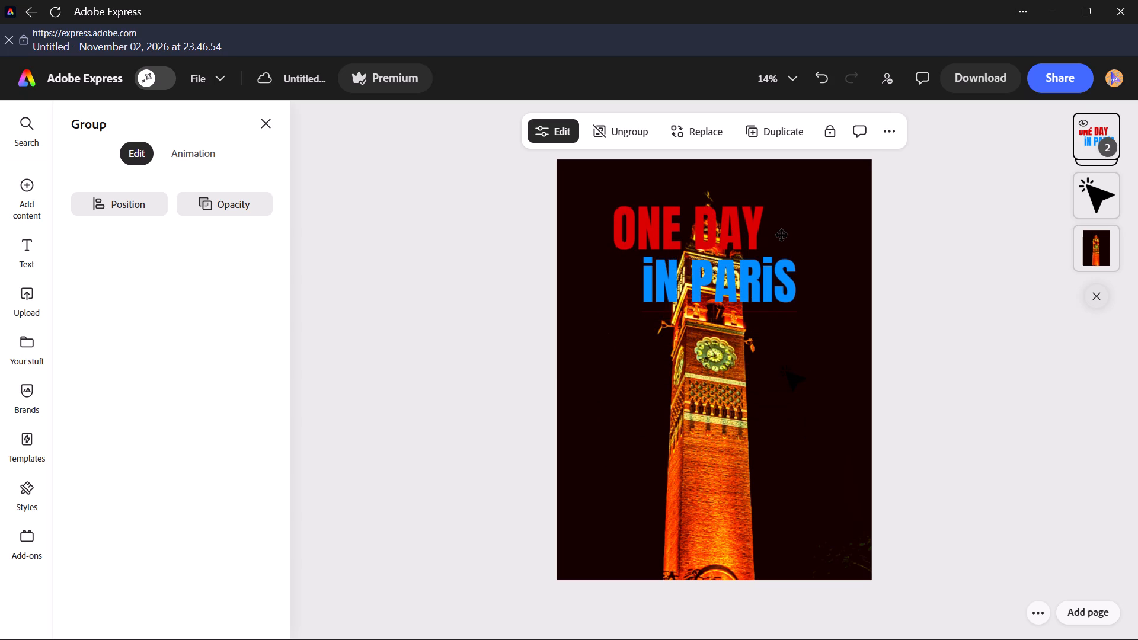
left_click_drag(782, 235, 782, 248)
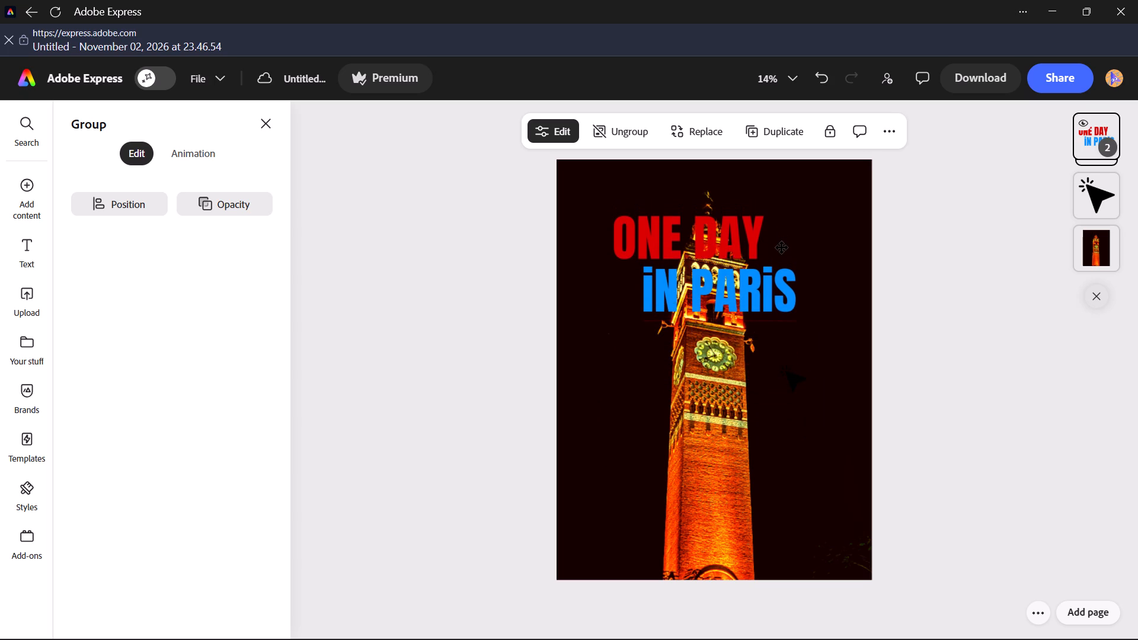
left_click_drag(782, 248, 775, 437)
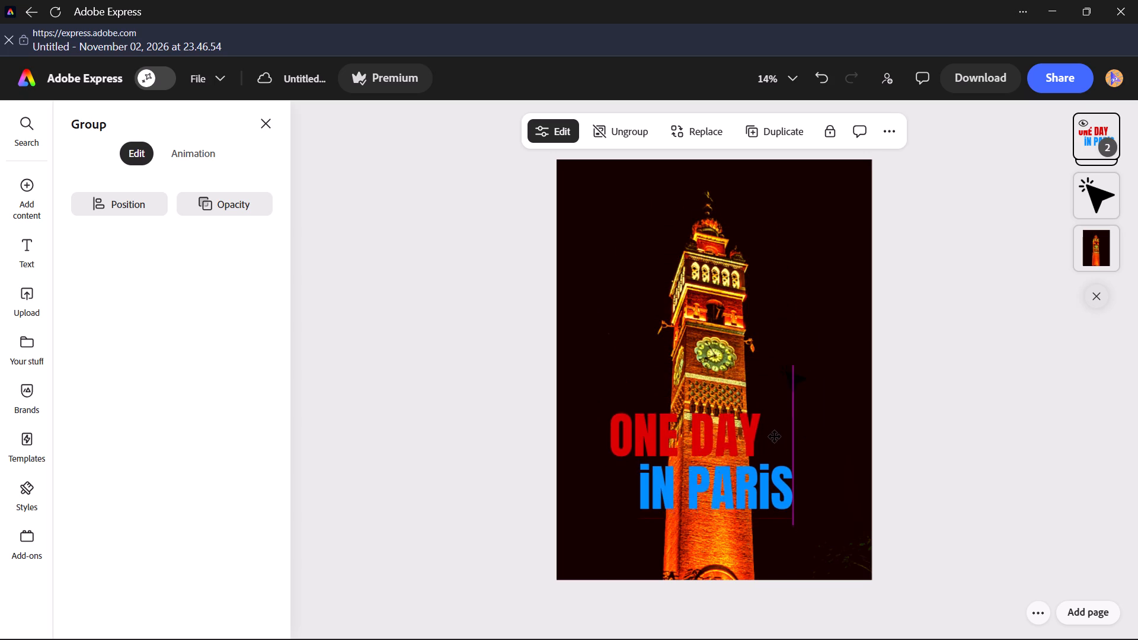
left_click_drag(775, 437, 771, 410)
Shrink the "iN PARiS" line to font size 216 and move it onto the dark sky at the tower's right.
left_click(720, 449)
left_click_drag(711, 450, 711, 450)
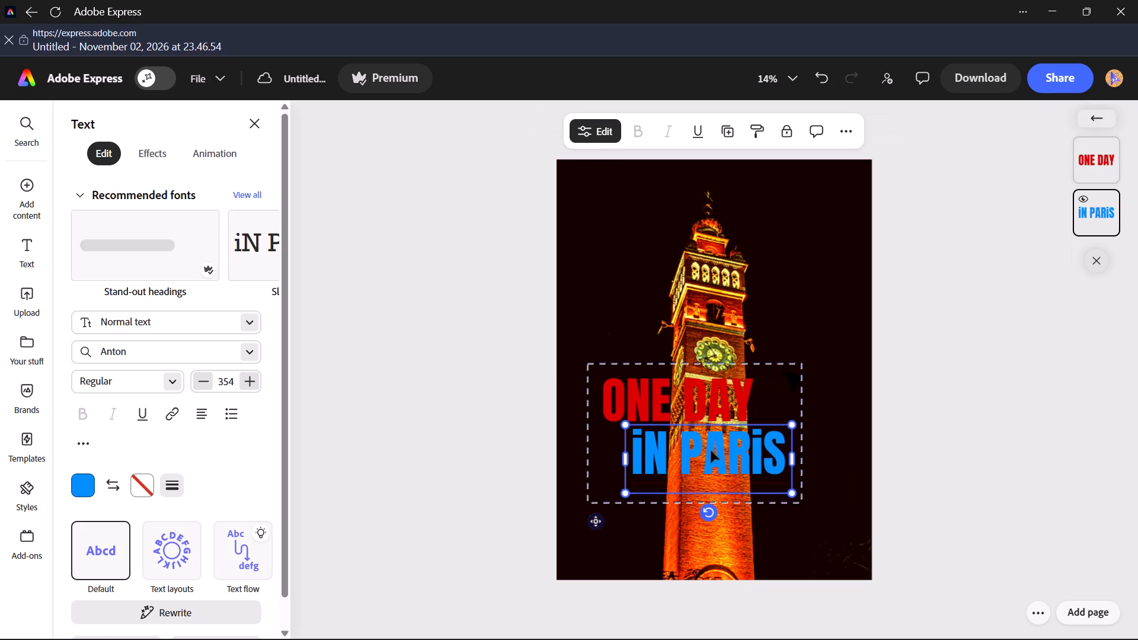
left_click_drag(711, 450, 796, 460)
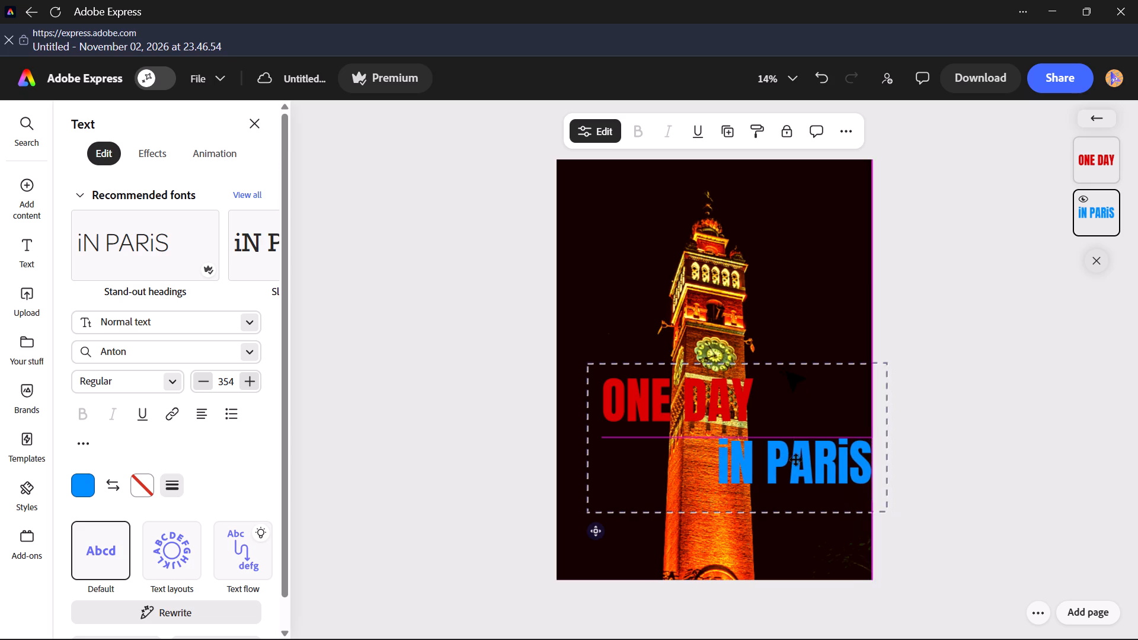
left_click_drag(796, 460, 785, 461)
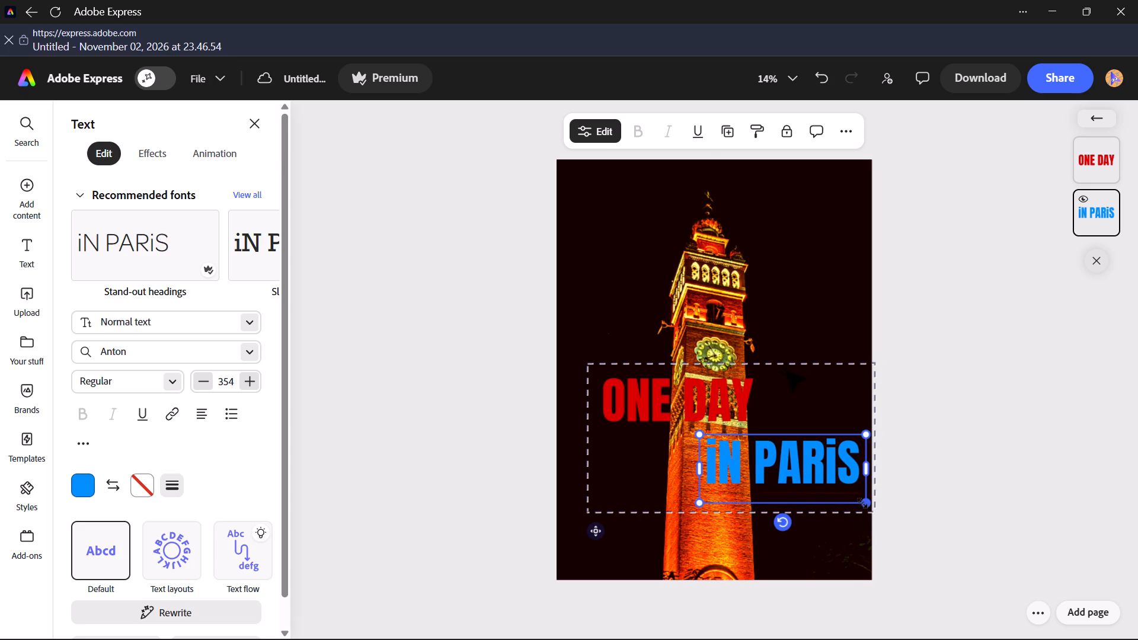
left_click_drag(866, 504, 800, 468)
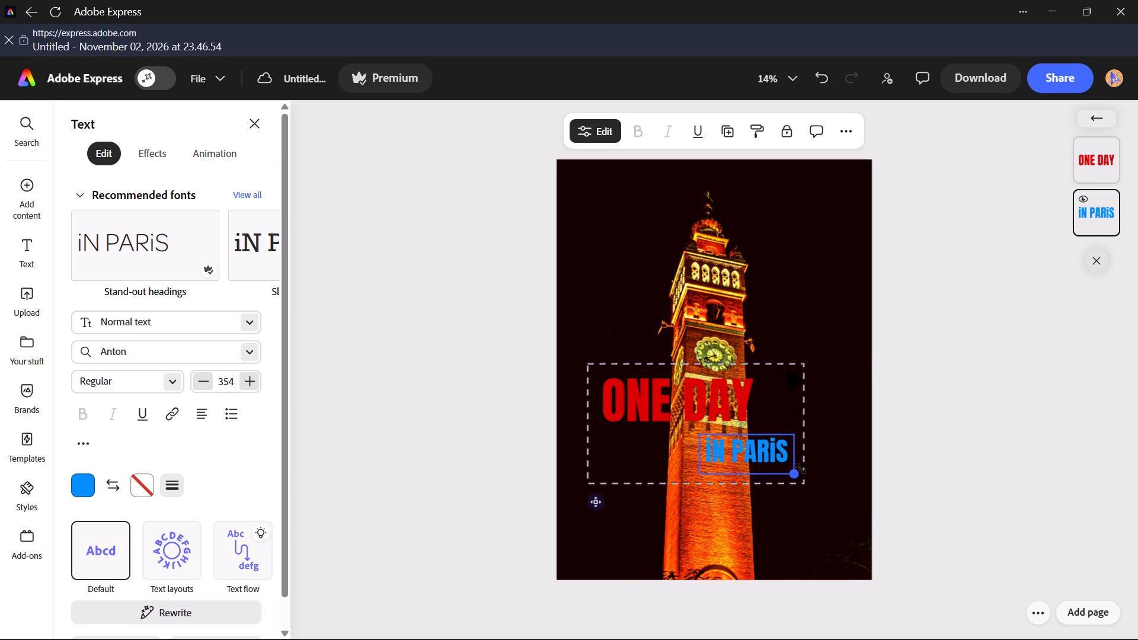
left_click_drag(800, 468, 808, 474)
left_click_drag(744, 462, 796, 456)
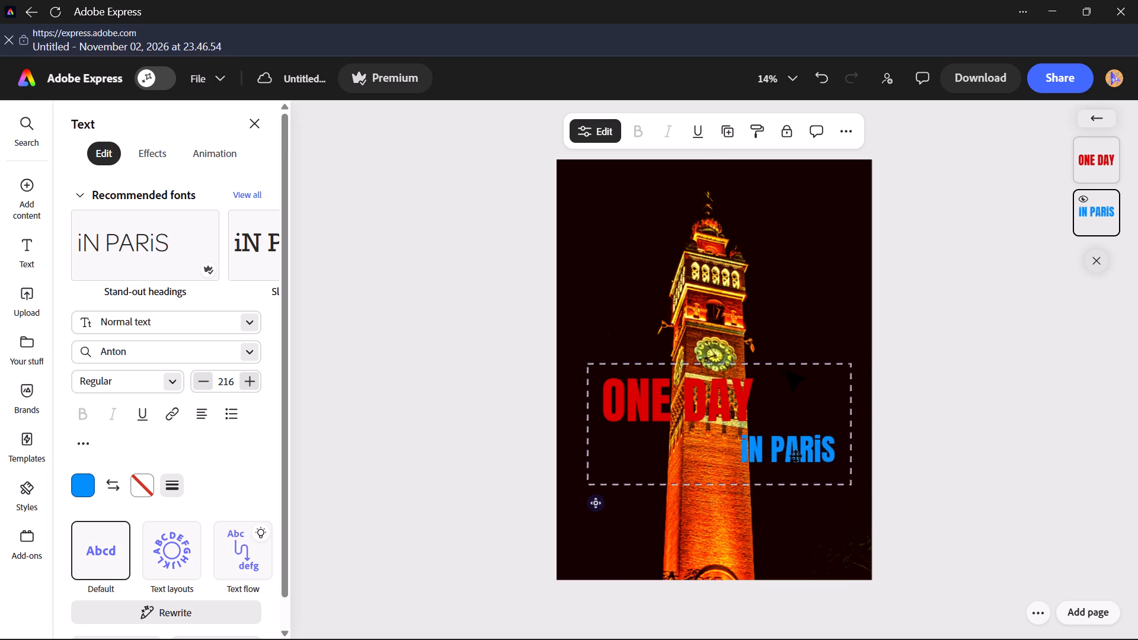
left_click_drag(796, 456, 805, 456)
Shrink the "ONE DAY" line to font size 232 and move it onto the dark sky at the tower's left.
left_click(667, 399)
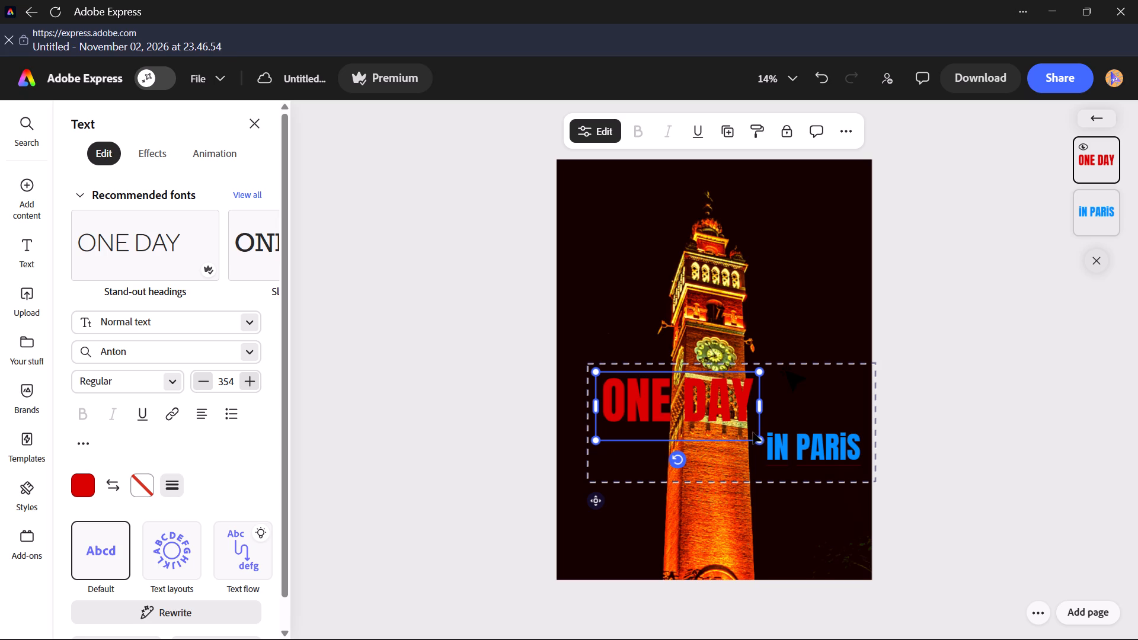
left_click_drag(758, 443, 702, 430)
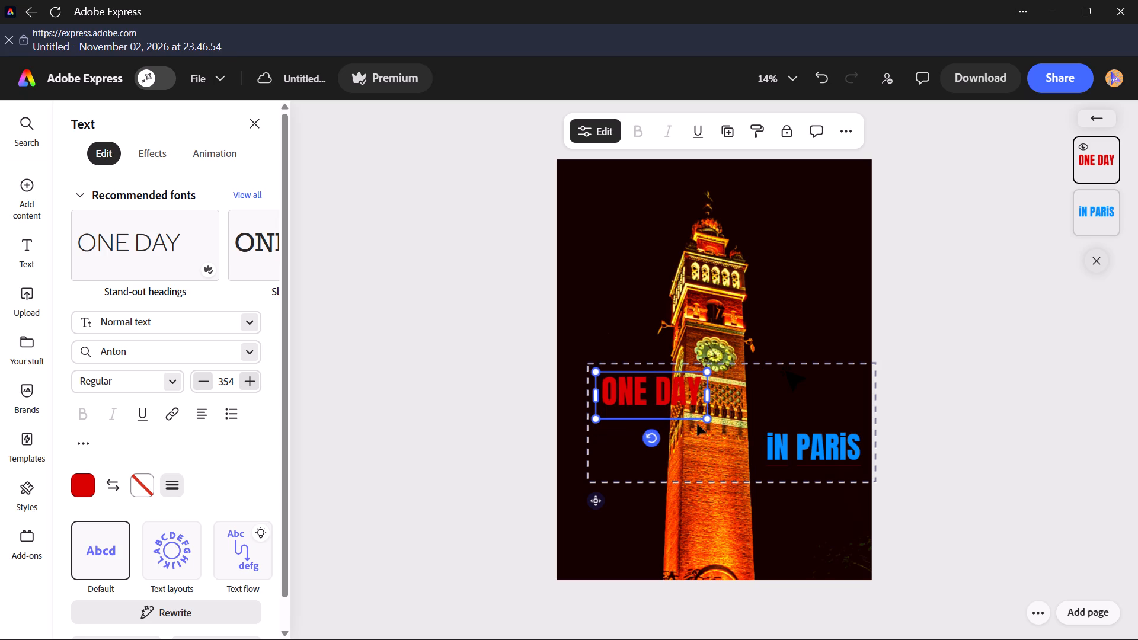
left_click_drag(682, 399, 647, 393)
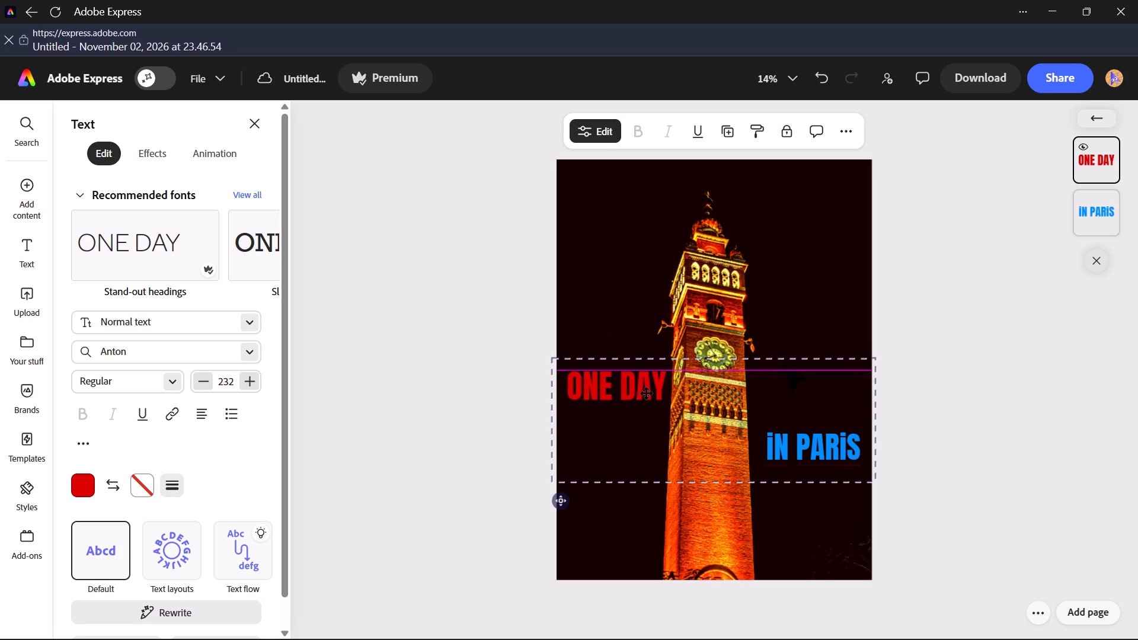
left_click_drag(647, 393, 646, 393)
Move the "iN PARiS" line slightly up and closer to the tower.
left_click_drag(822, 456, 810, 443)
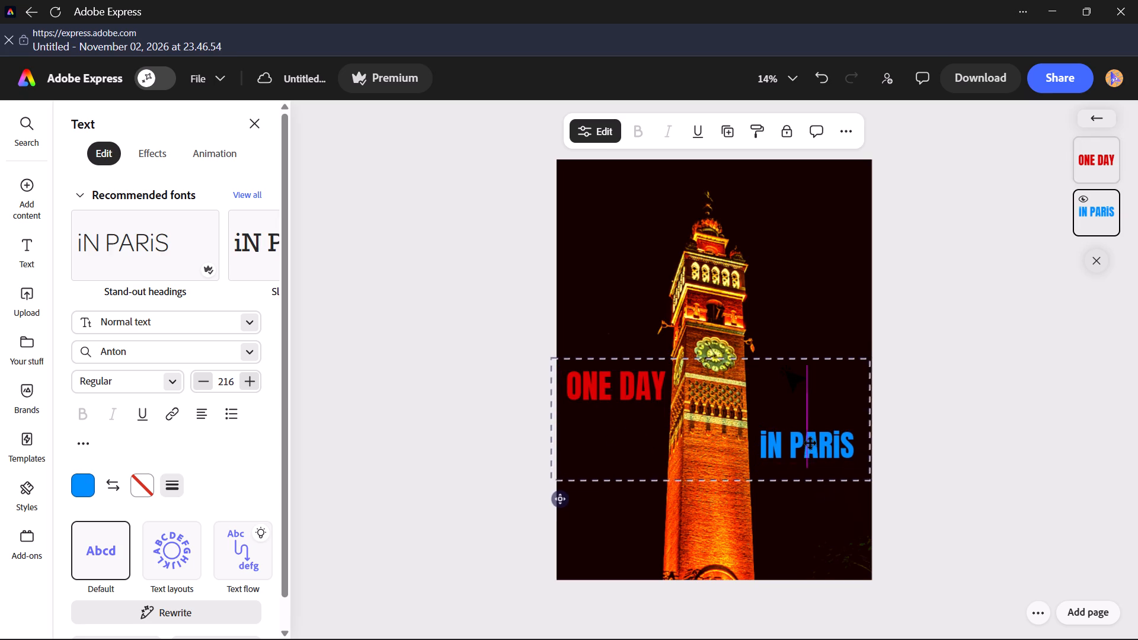
left_click_drag(810, 443, 813, 440)
Replace the "ONE DAY" text with "One Night" and shrink it to fit beside the tower.
double_click(647, 393)
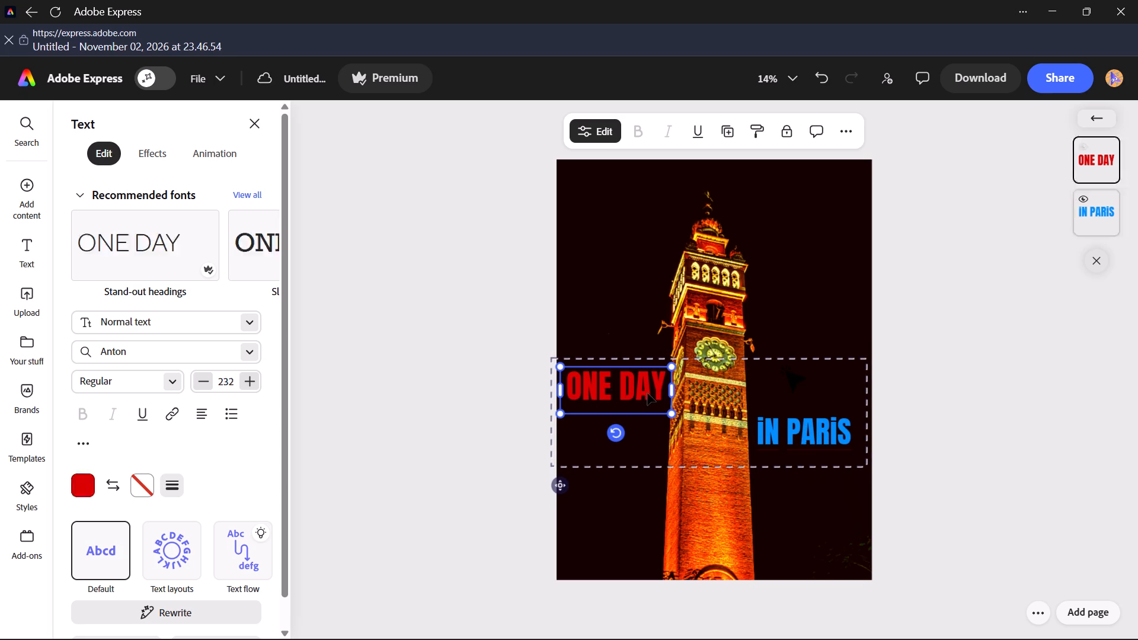
double_click(647, 393)
left_click(647, 393)
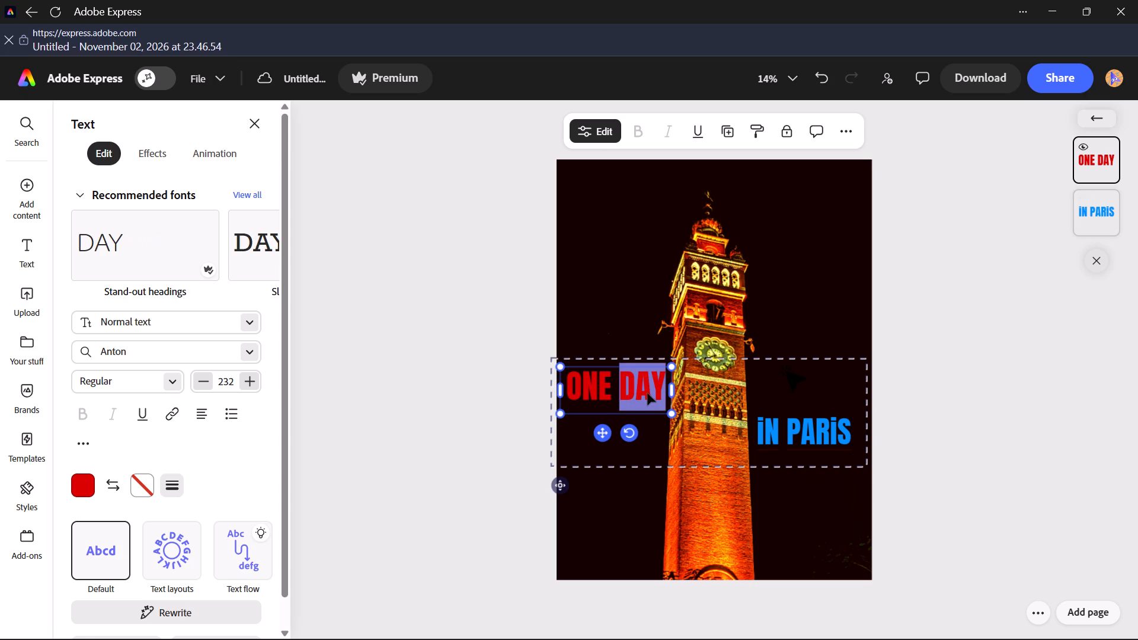
left_click(647, 393)
left_click(638, 392)
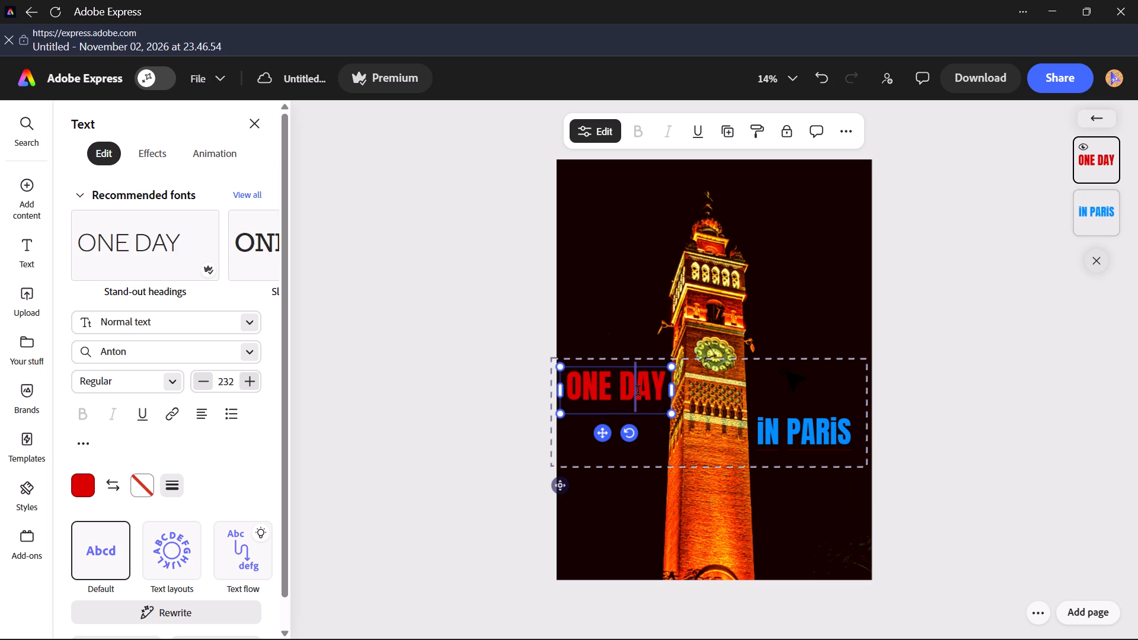
double_click(638, 392)
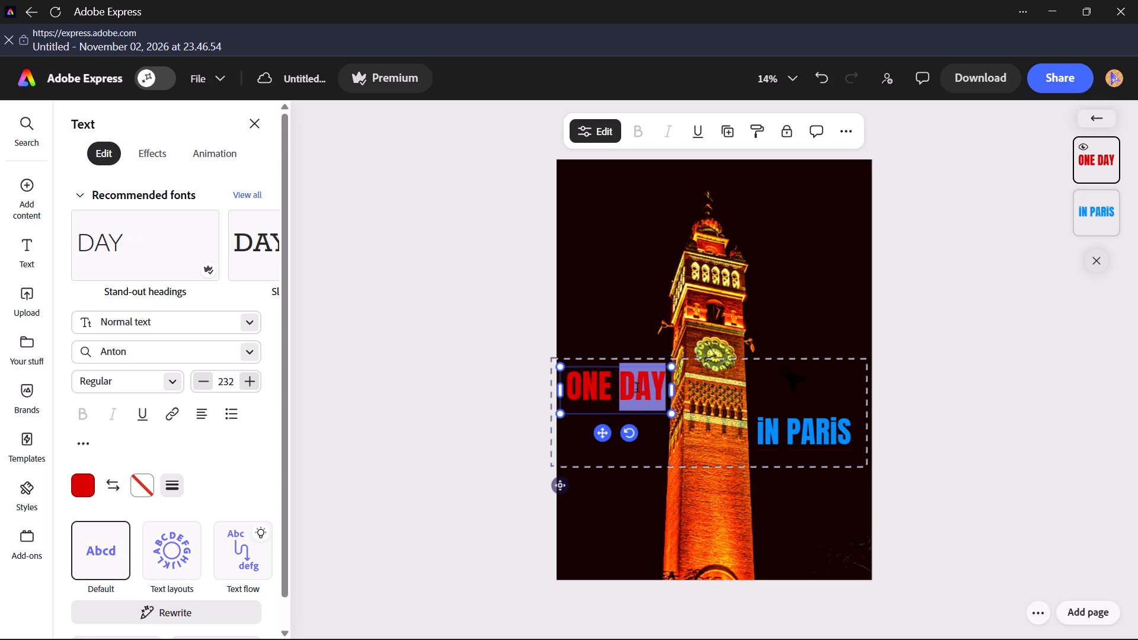
key("BackSpace")
key("BackSpace")
key("BackSpace")
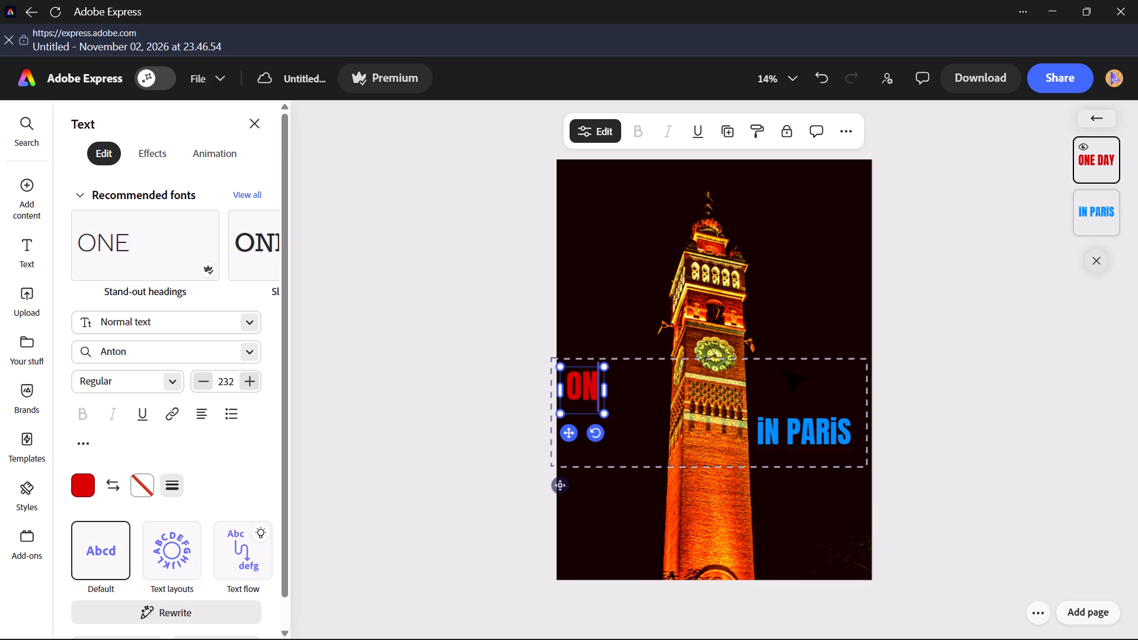
key("BackSpace")
key("BackSpace")
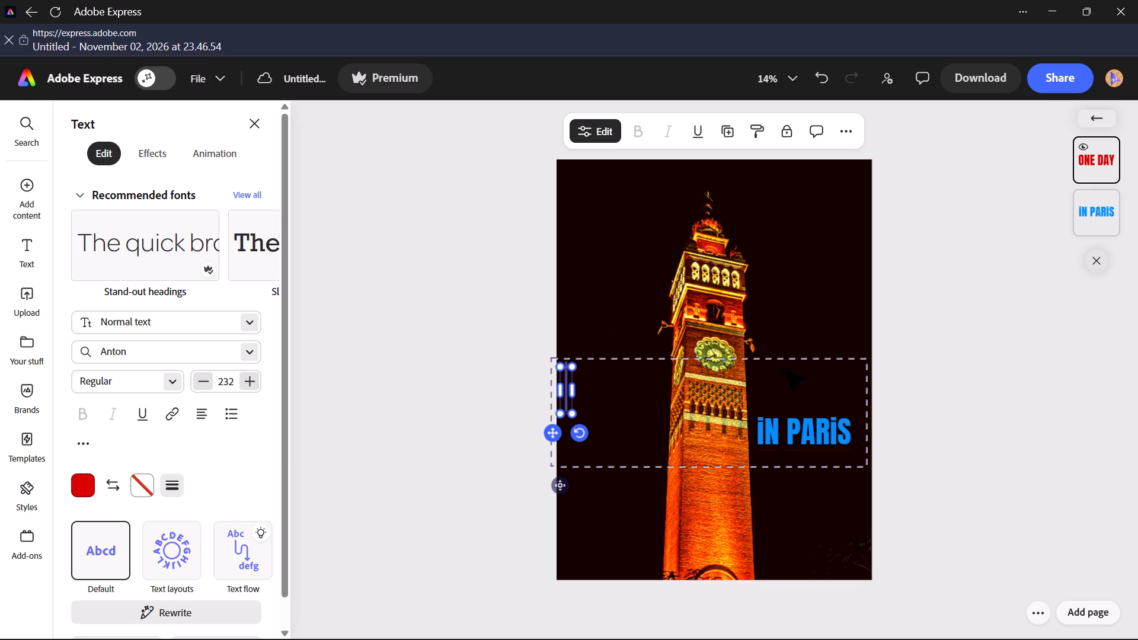
key("o")
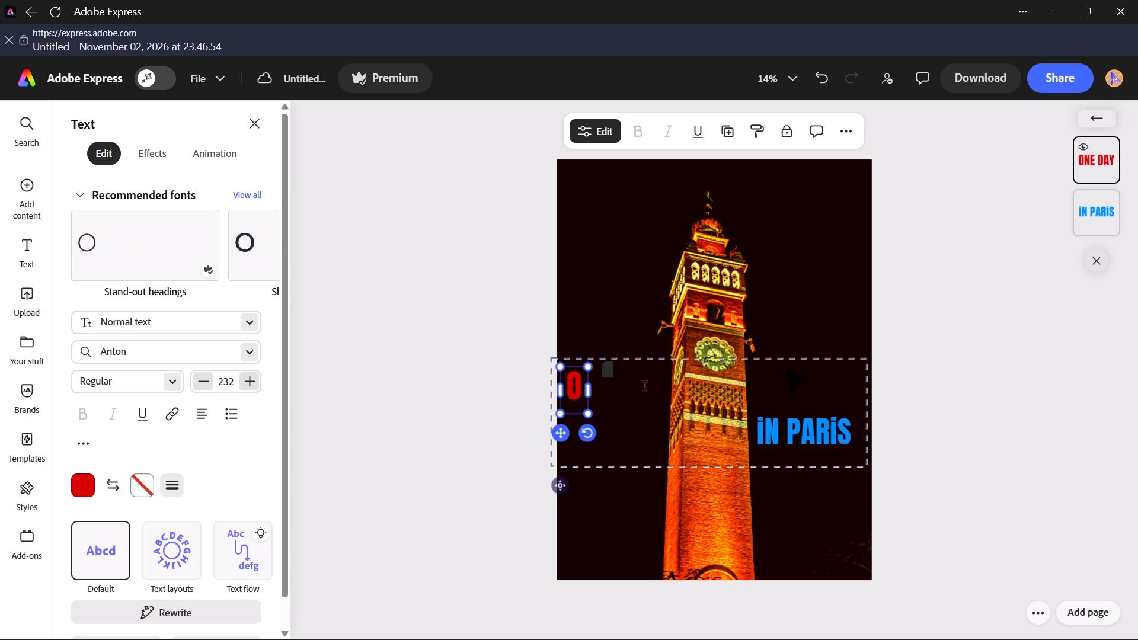
type("ne")
key("space")
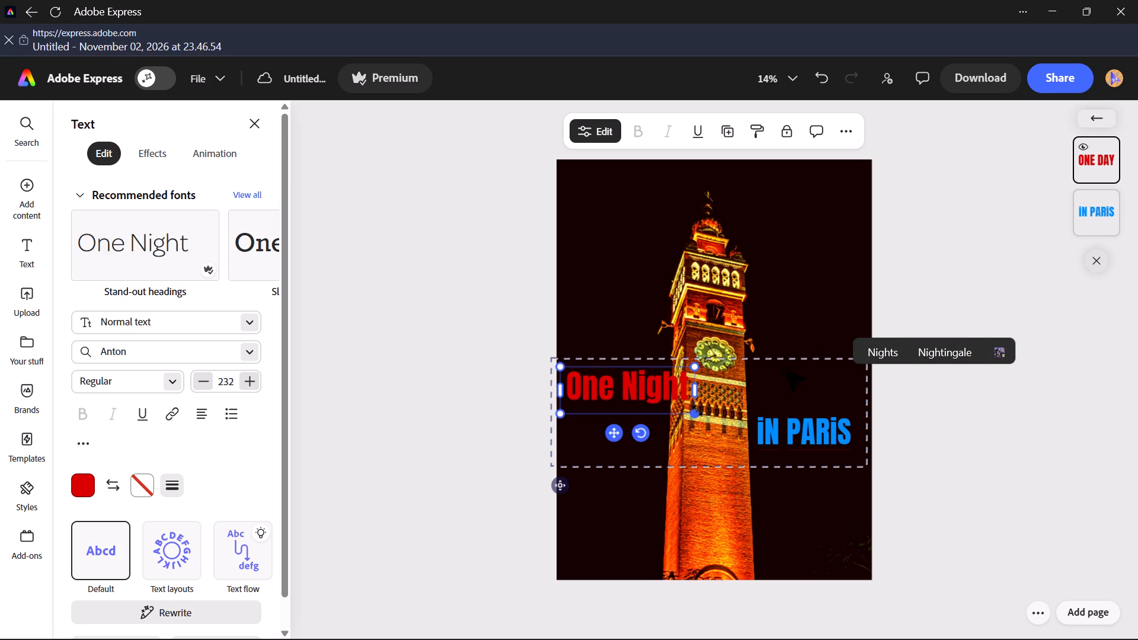
left_click_drag(695, 415, 669, 413)
Replace the blue "iN PARiS" text beside the tower with "in Lucknow".
left_click(814, 446)
left_click(829, 434)
double_click(829, 434)
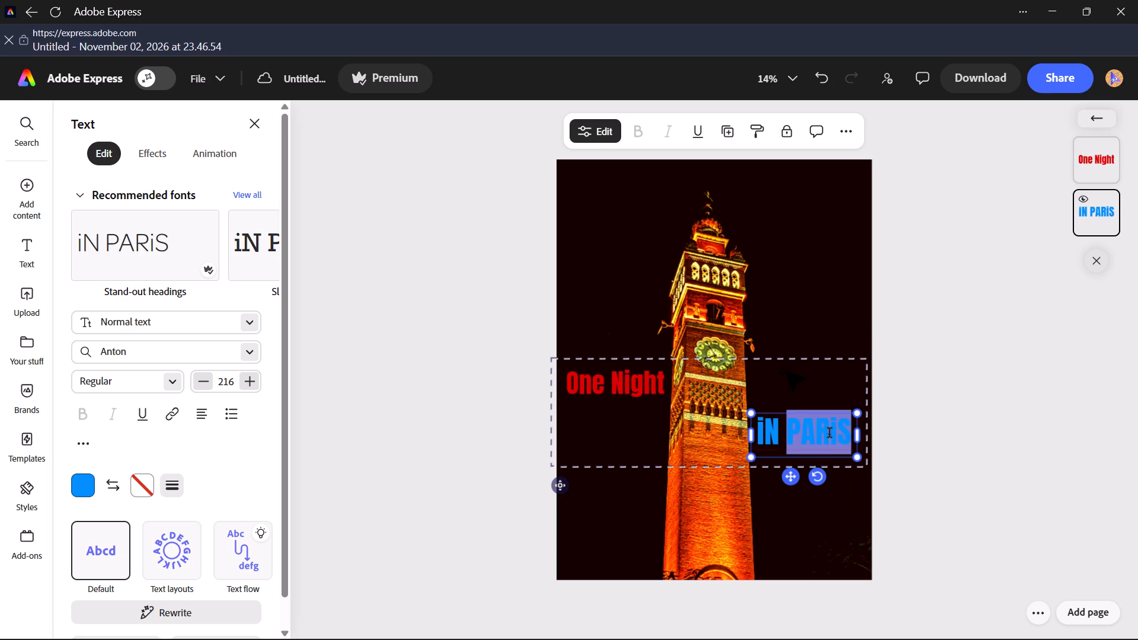
key("BackSpace")
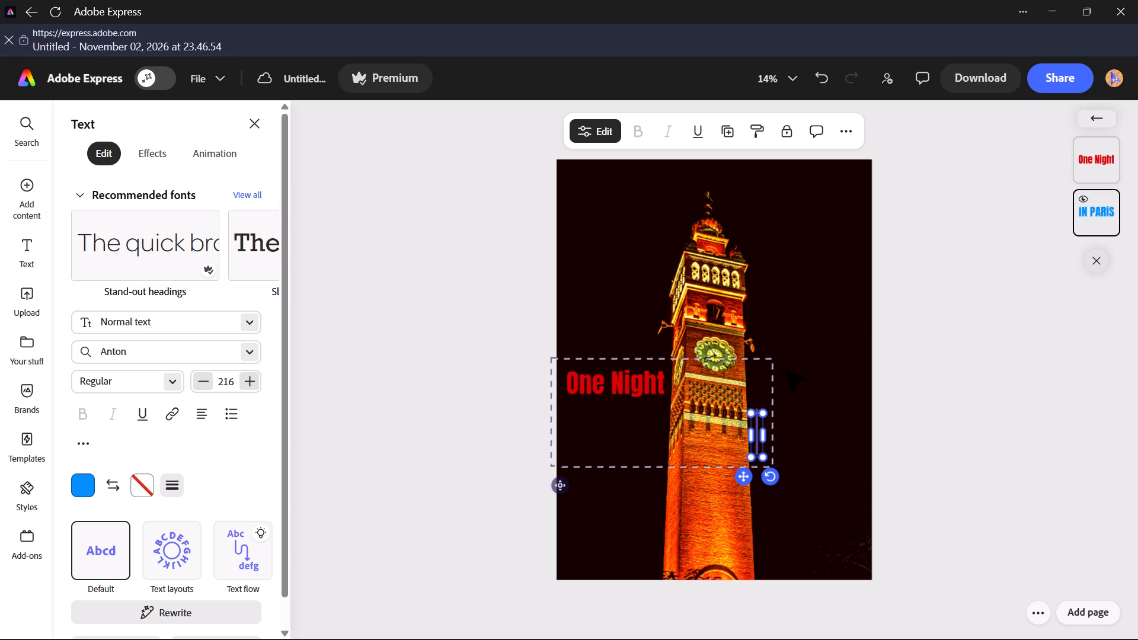
type("in")
key("space")
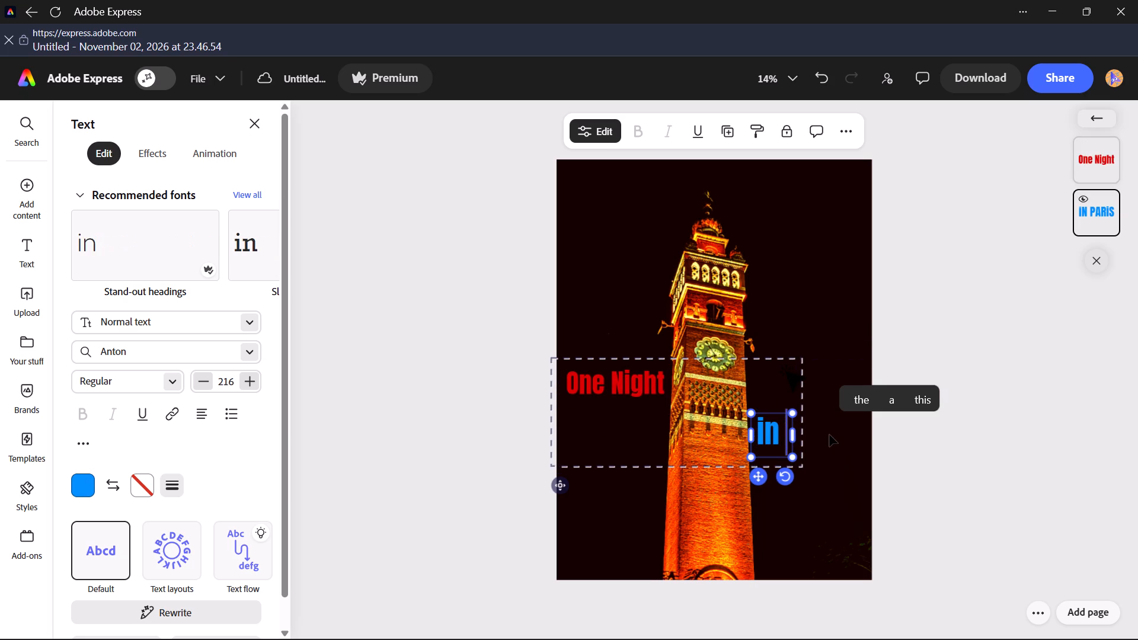
type("ucknow")
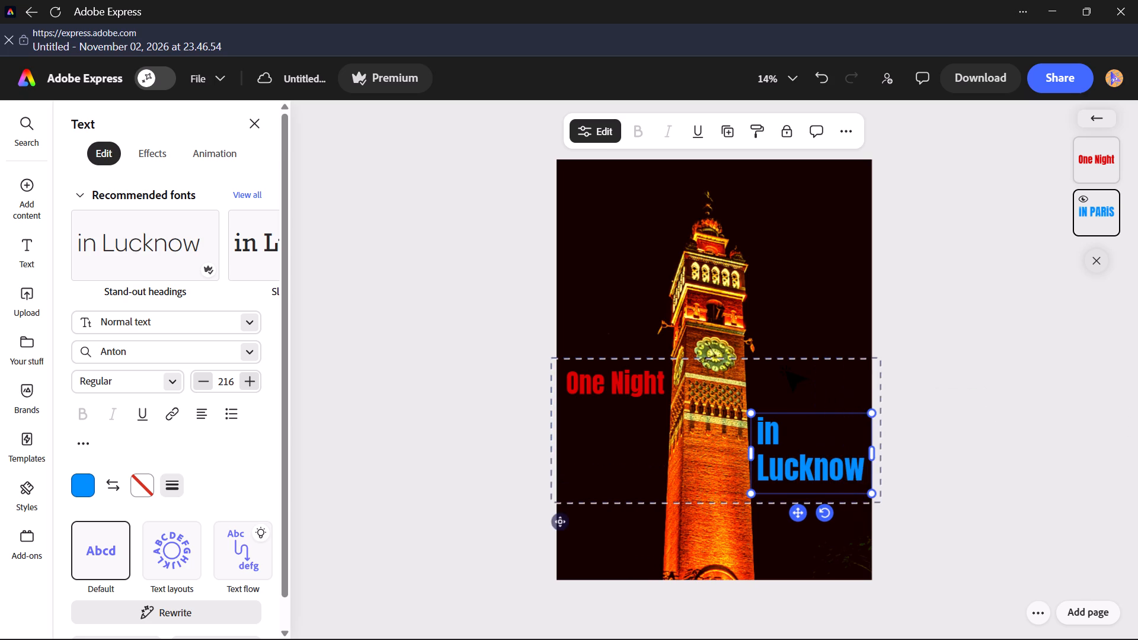
left_click(918, 314)
left_click(918, 314)
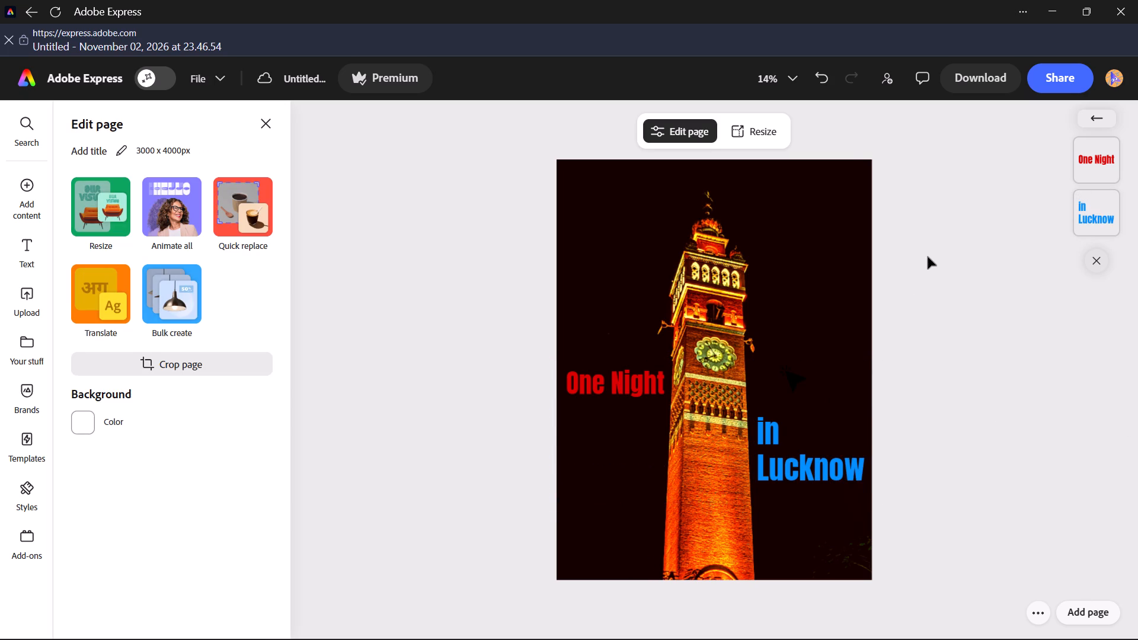
left_click(918, 272)
Try to download the design as a PNG at size 1 (3,000 x 4,000 px).
left_click(978, 79)
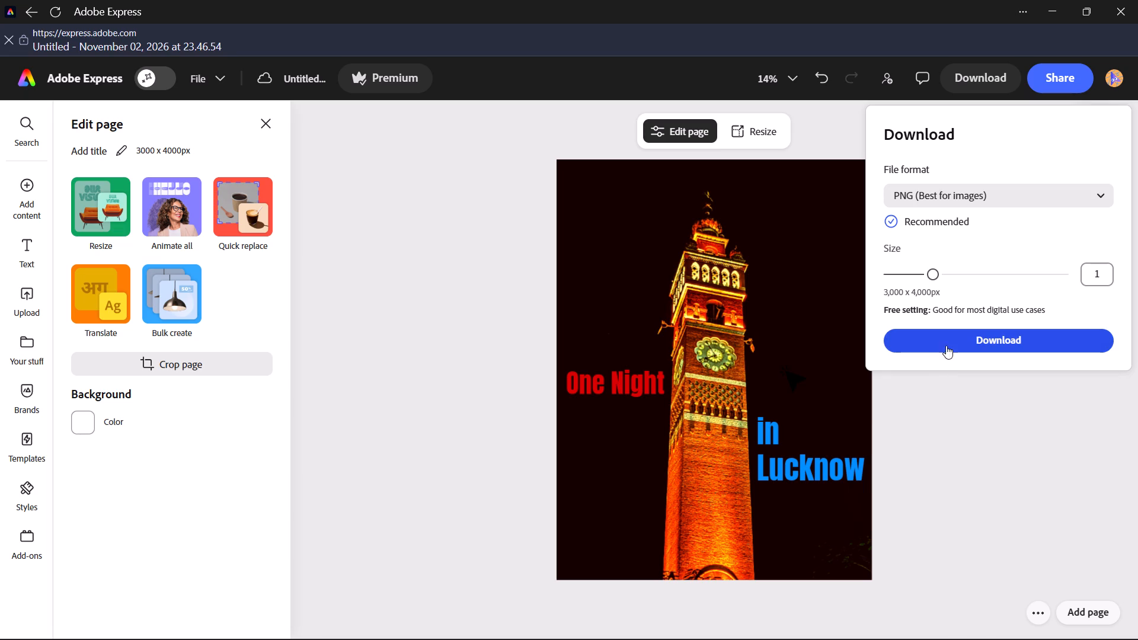
left_click(948, 341)
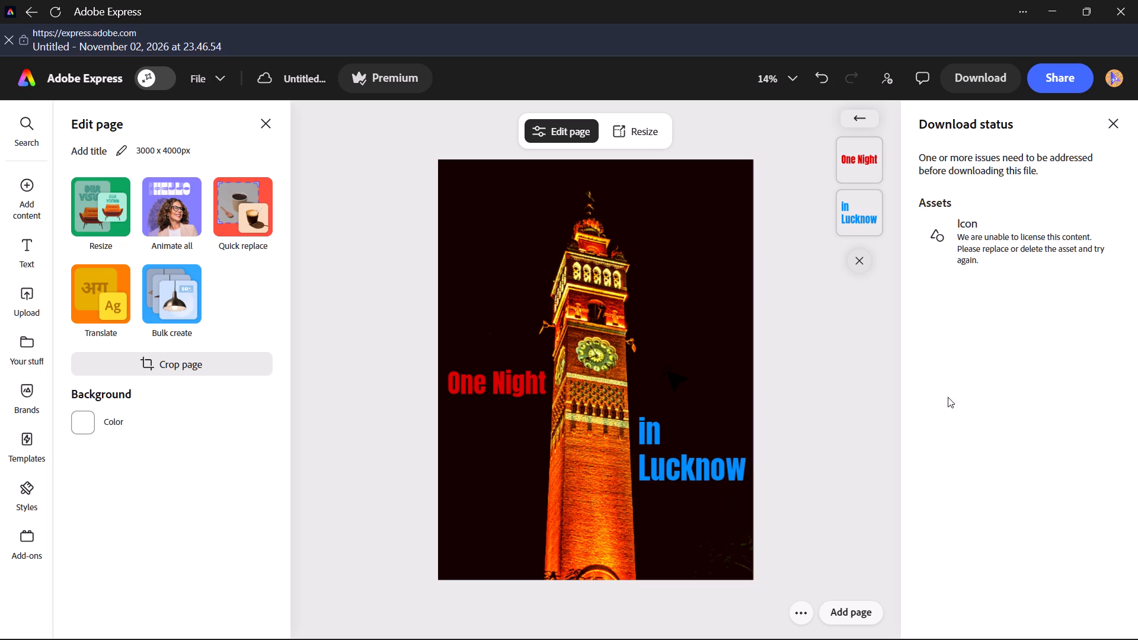
left_click(1113, 126)
left_click(999, 81)
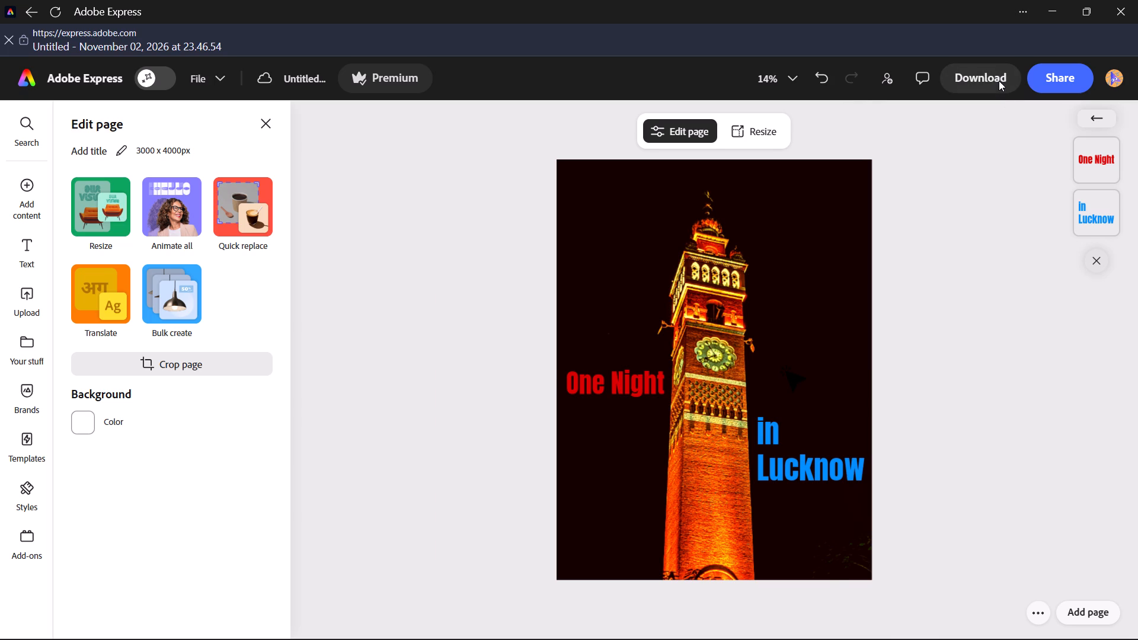
left_click(970, 335)
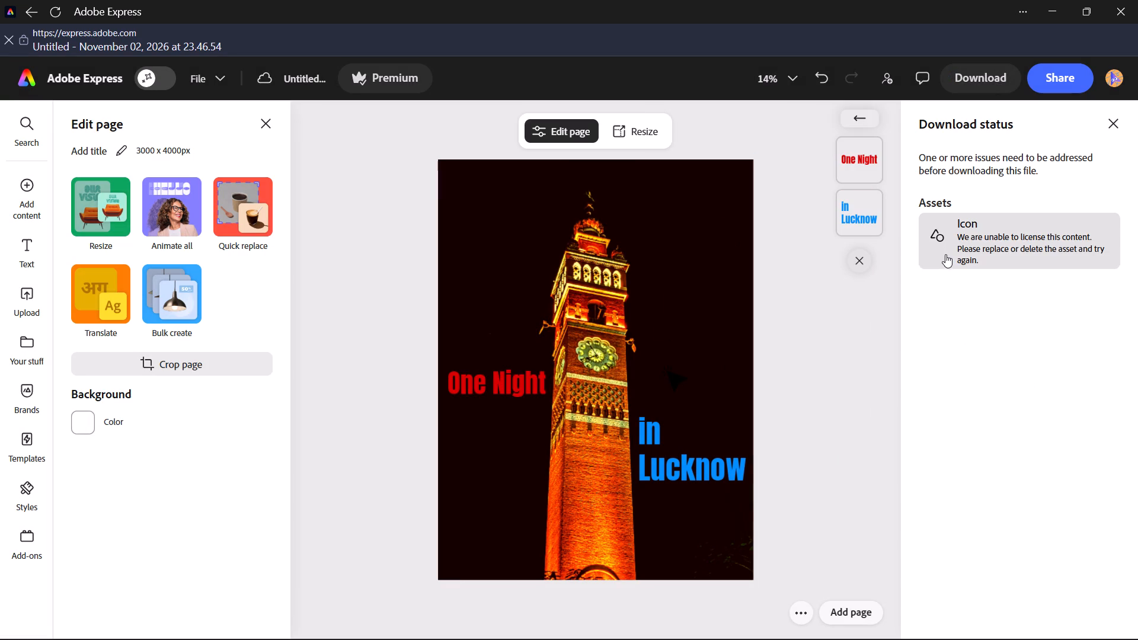
Delete the flagged black arrow icon above the "in Lucknow" text from the design.
left_click(941, 238)
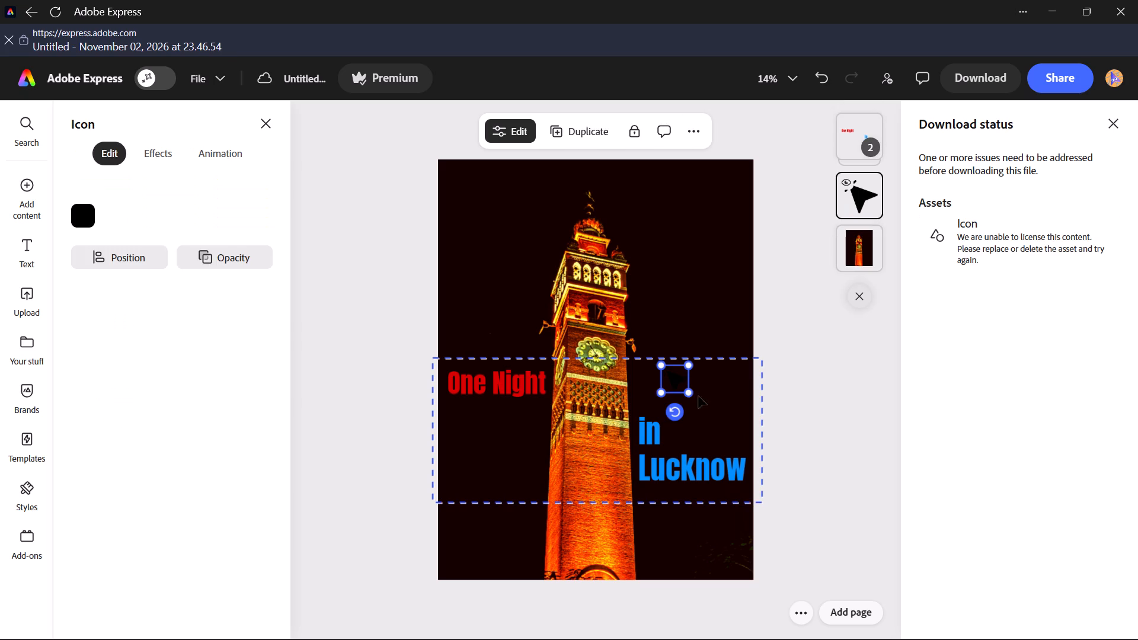
right_click(676, 385)
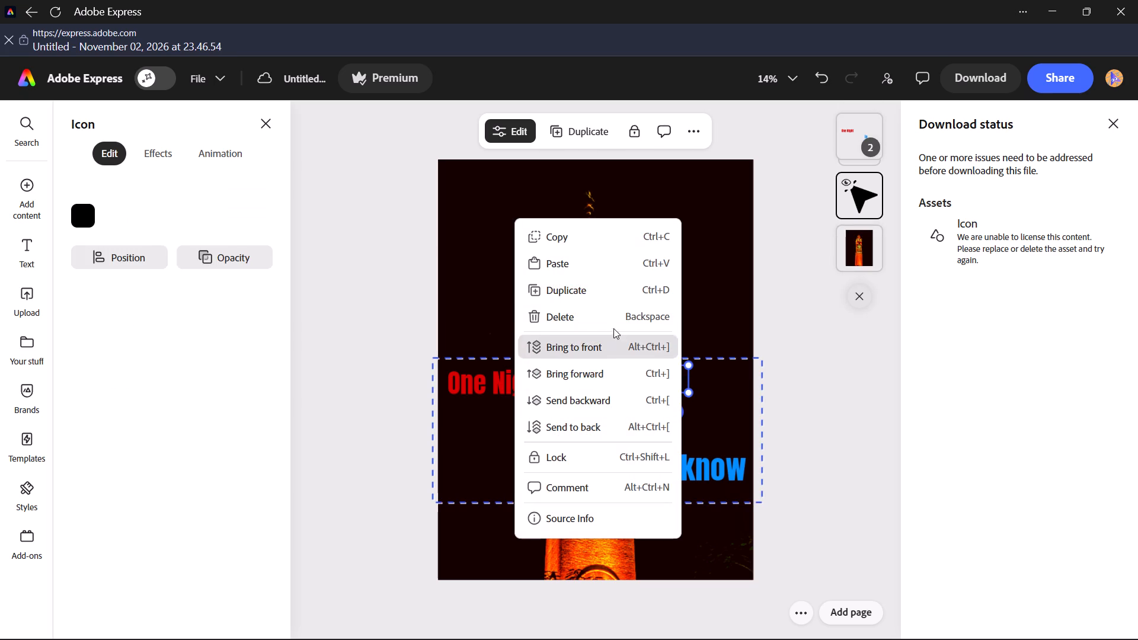
left_click(616, 317)
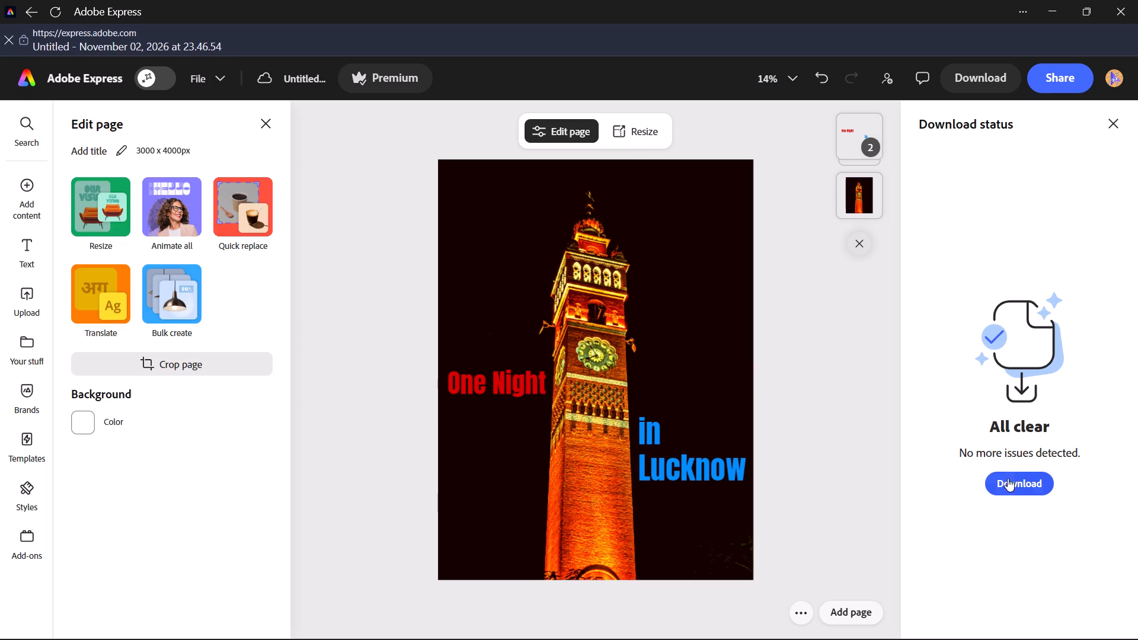
Download the finished poster as a PNG file.
left_click(1011, 479)
left_click(974, 338)
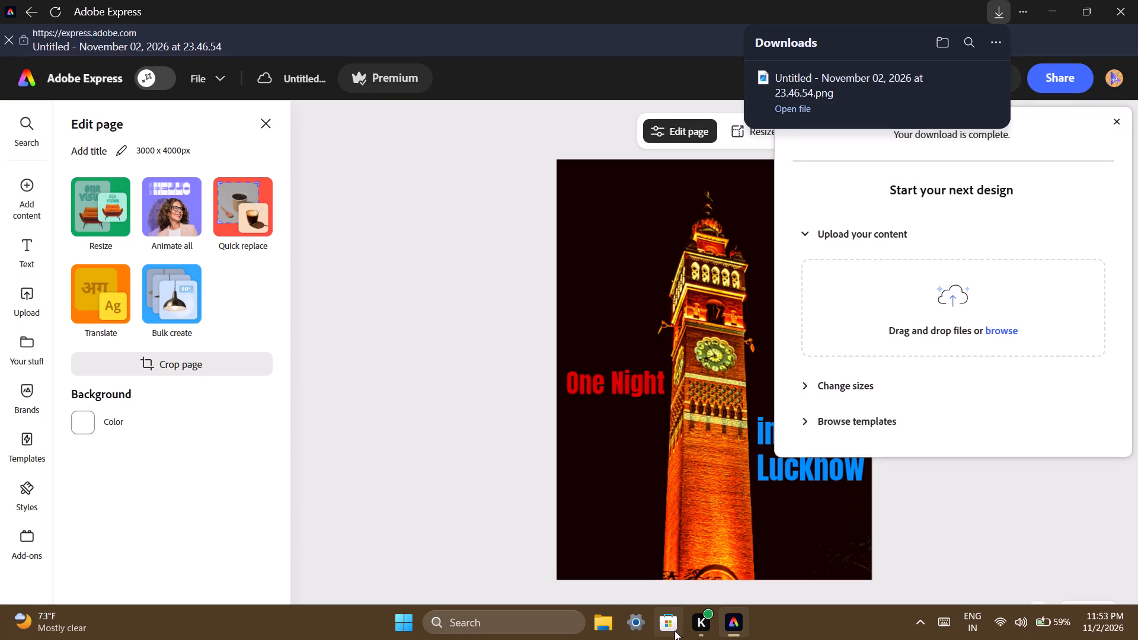
Switch to Windows search and look up an app starting with "te".
left_click(541, 631)
type("te")
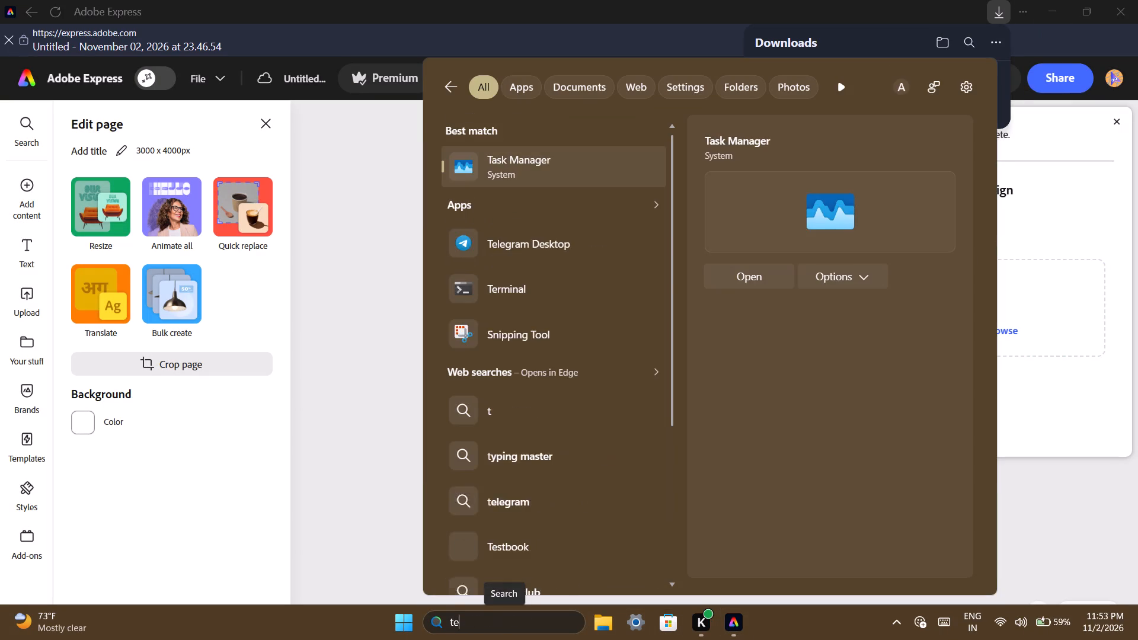
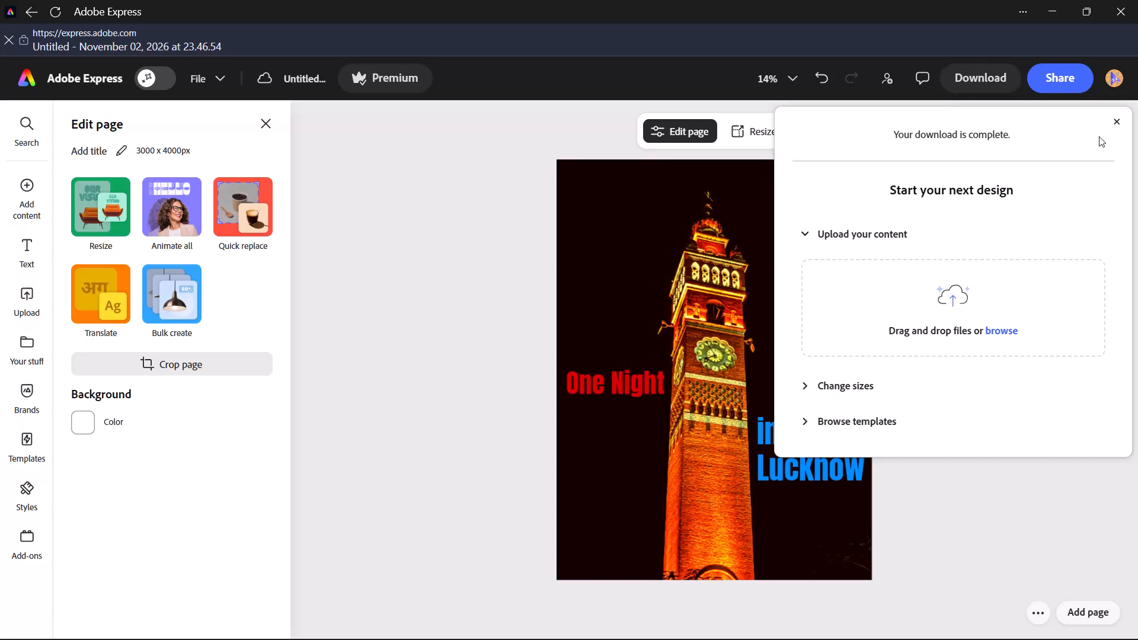
Close the post-download panel offering to start the next design, leaving the poster page in view.
left_click(1112, 123)
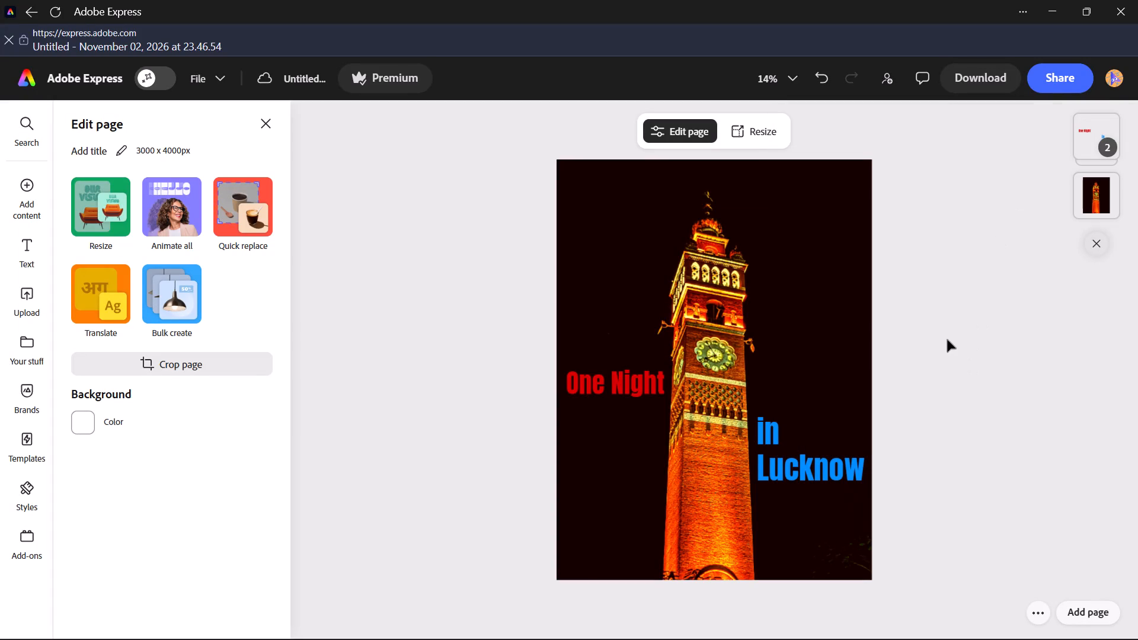
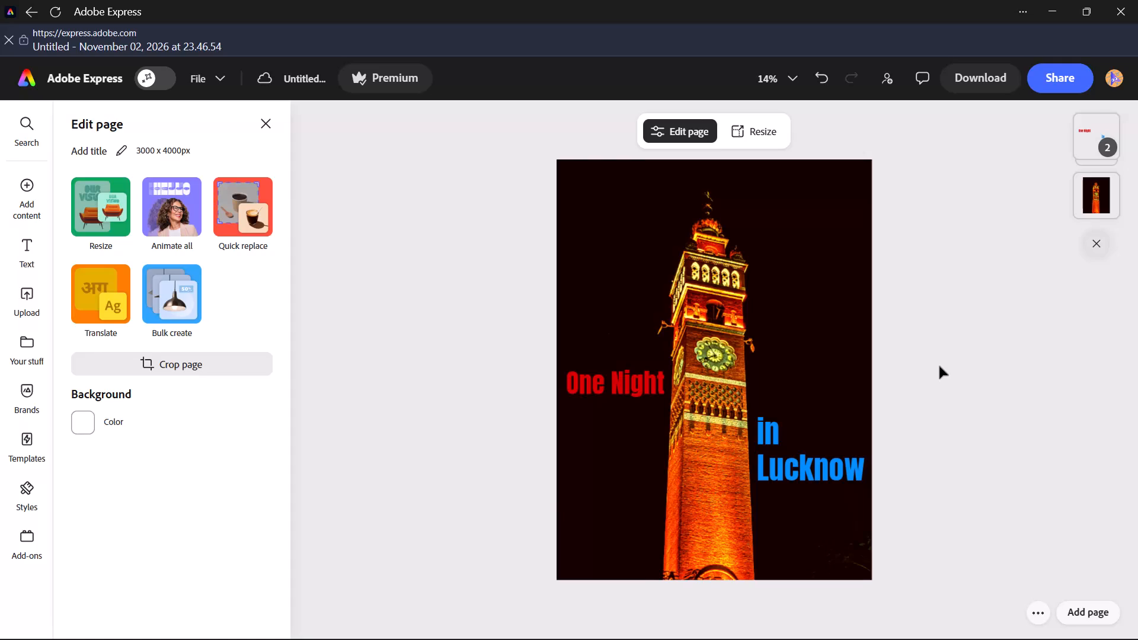
Switch to File Explorer's Gallery and compare the original clock tower photo with the downloaded One Night in Lucknow poster.
left_click(586, 620)
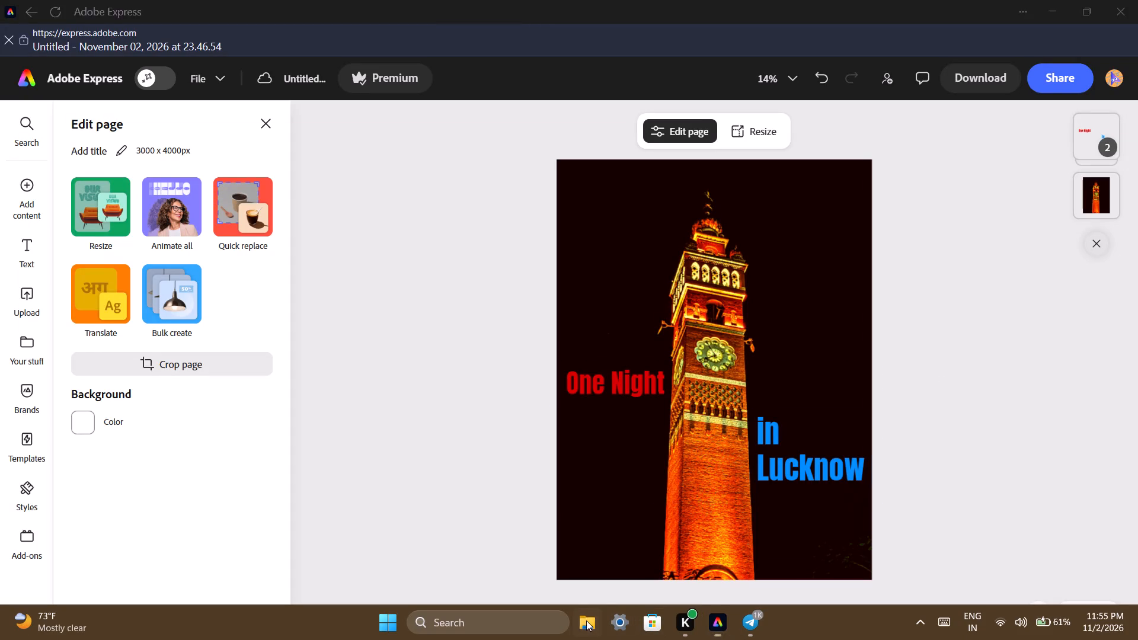
left_click(98, 147)
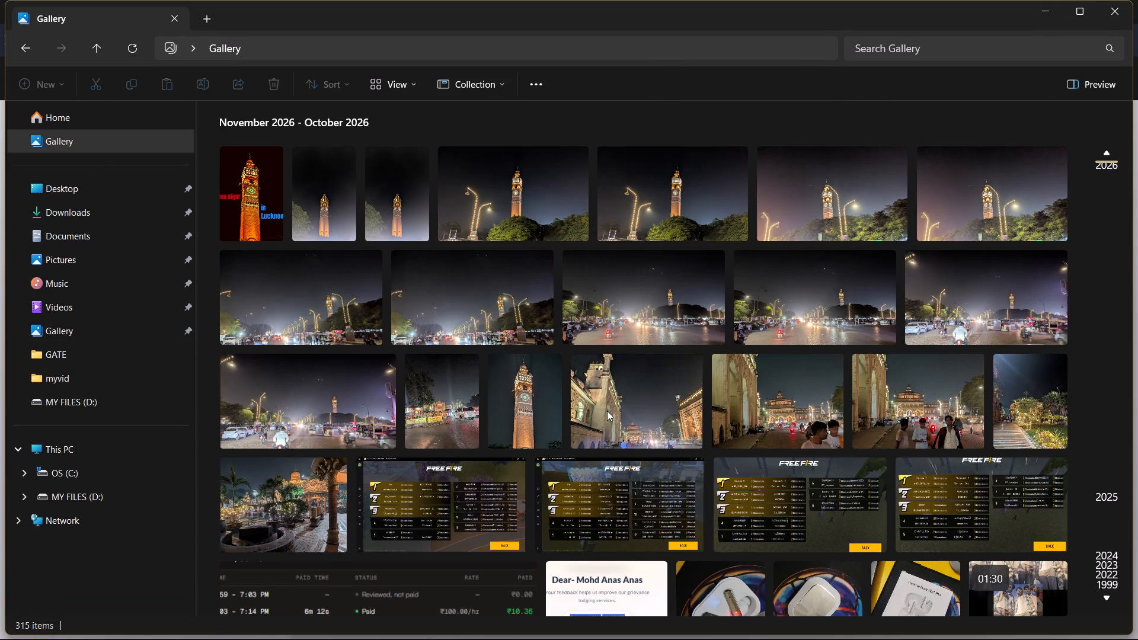
scroll(601, 423, "down", 3)
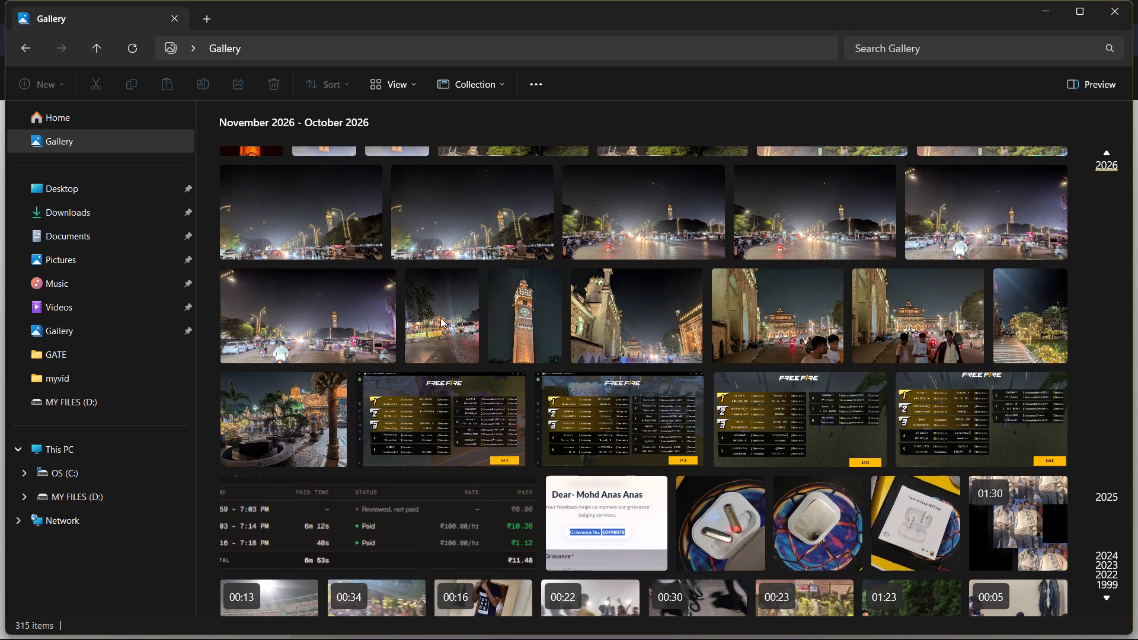
double_click(511, 317)
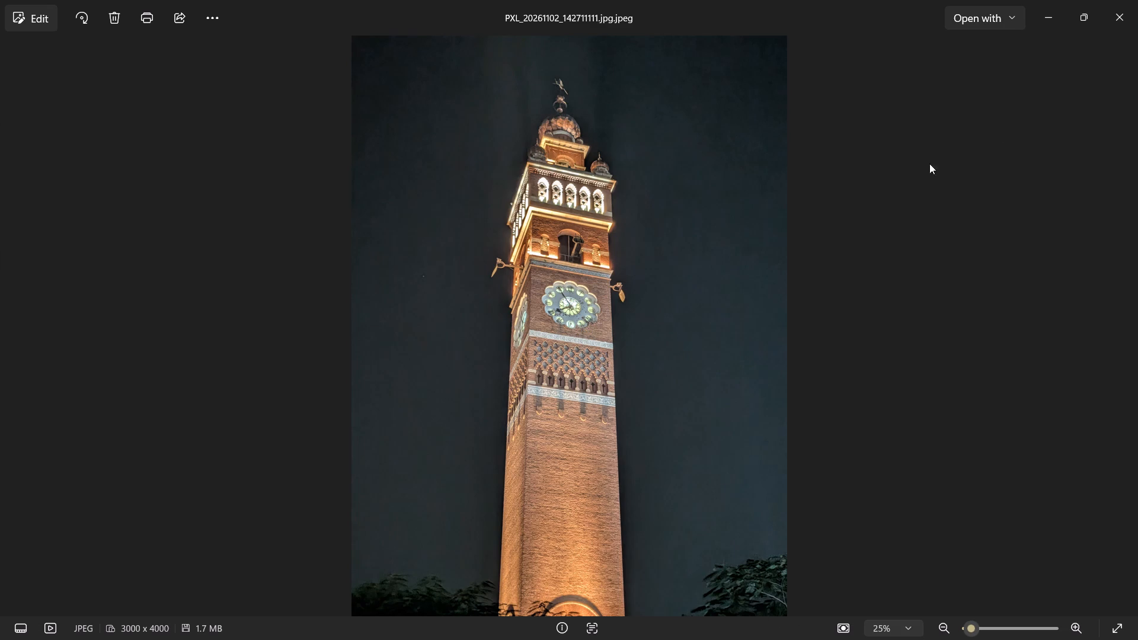
left_click(1109, 17)
scroll(298, 226, "up", 5)
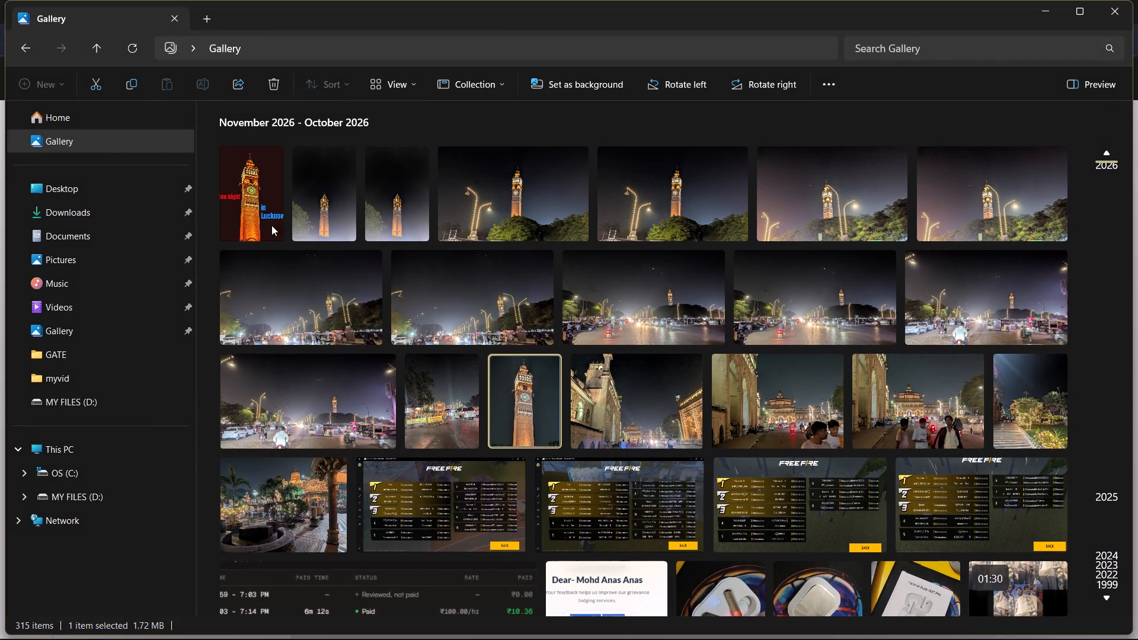
double_click(261, 221)
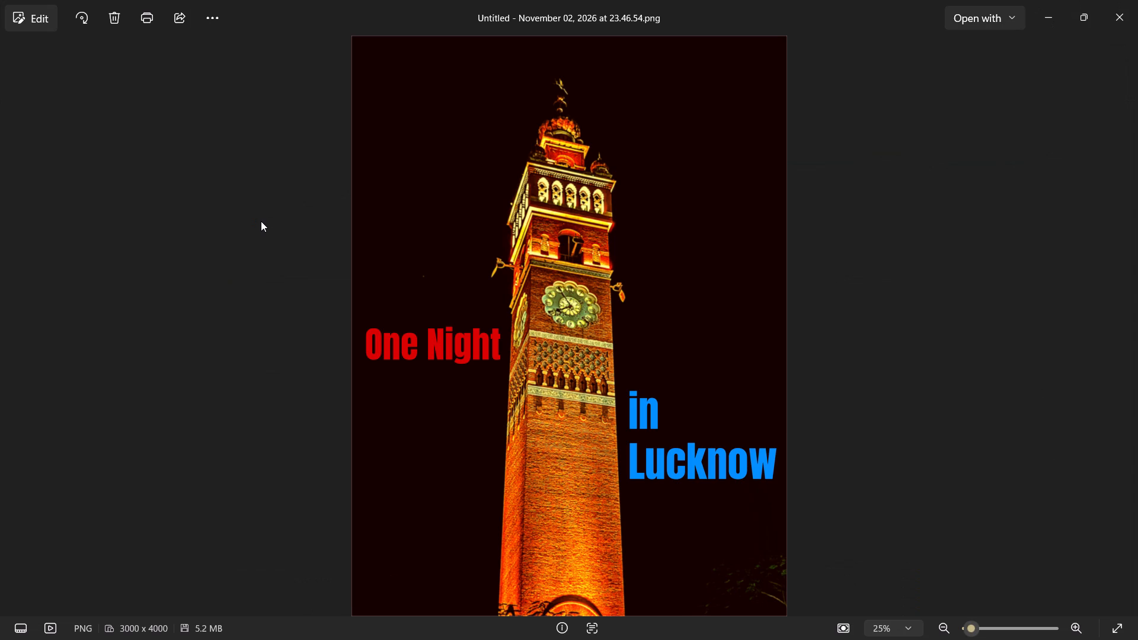
left_click(1112, 16)
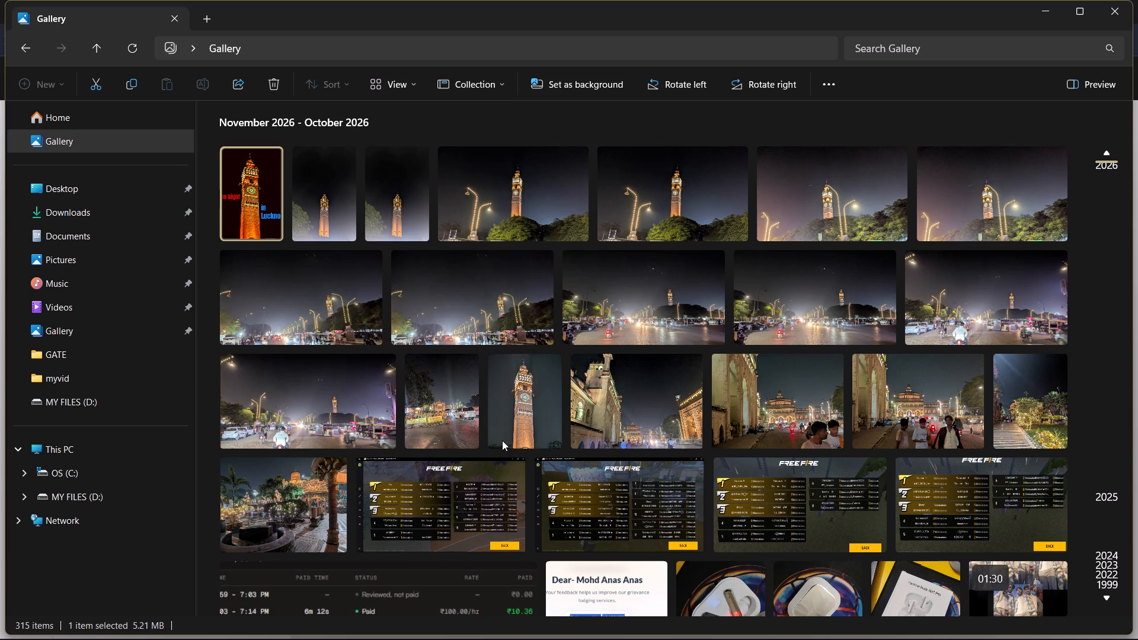
View the night photo of the illuminated garden with the domed pavilion at full size.
double_click(296, 501)
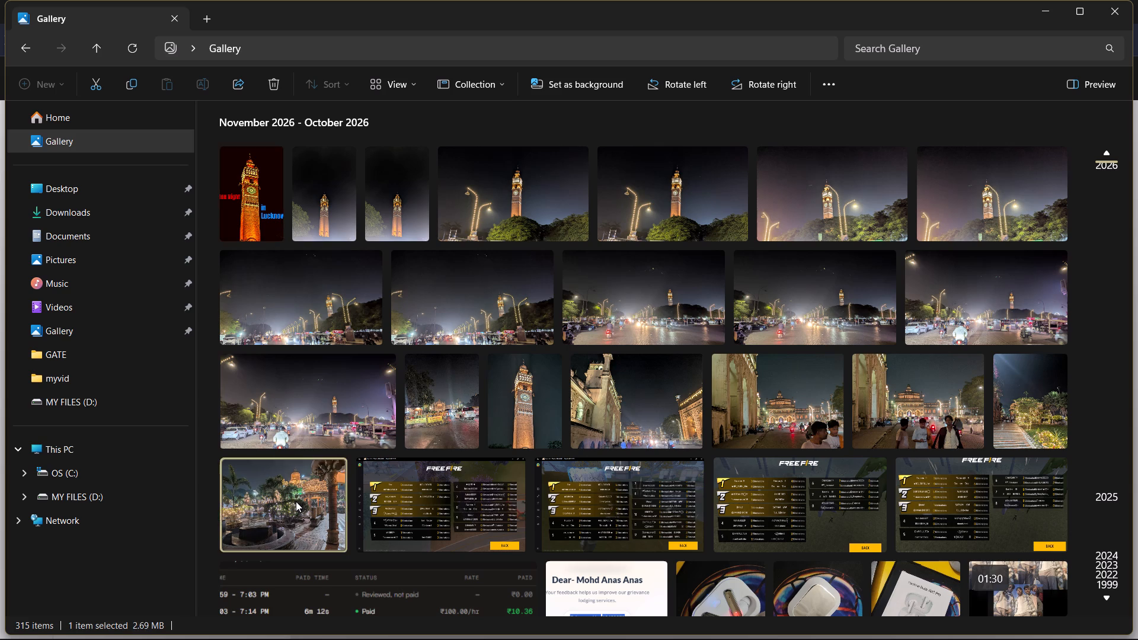
left_click(1118, 15)
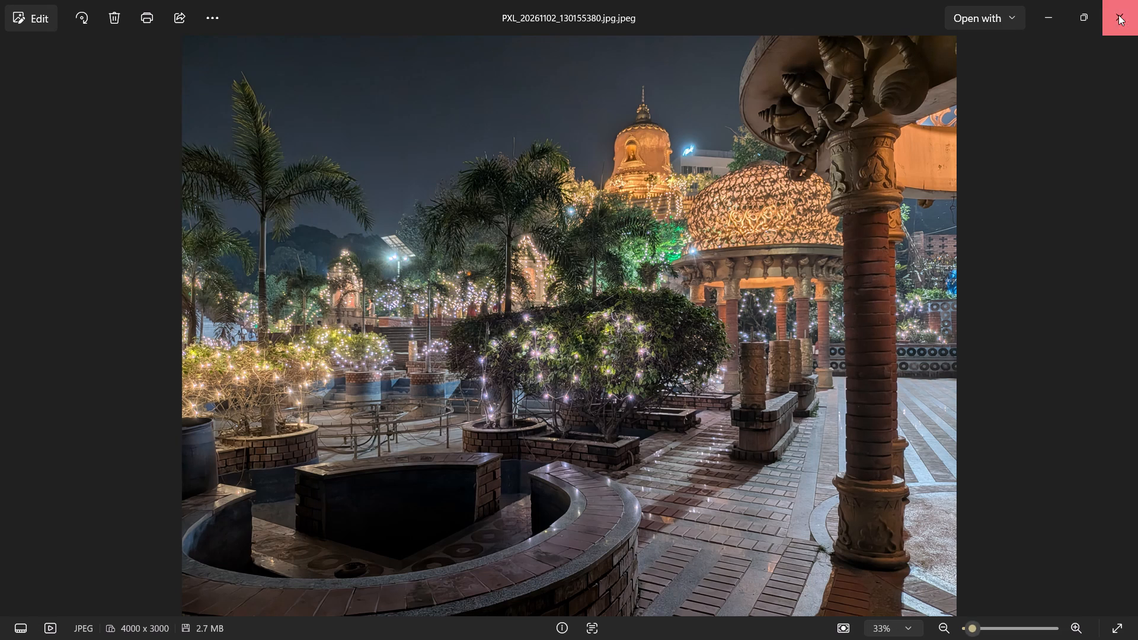
Delete the two near-identical portrait clock tower photos, WhatsApp Image 2026-11-02 at 11.48.04 PM (1) and (2).
double_click(330, 199)
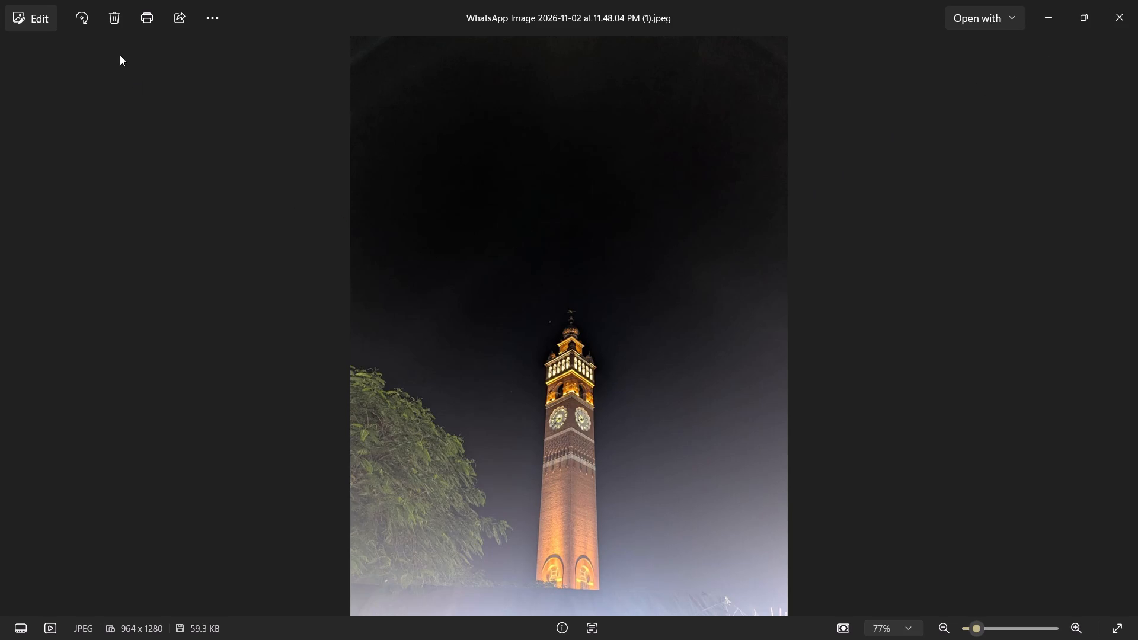
left_click(112, 24)
left_click(1125, 18)
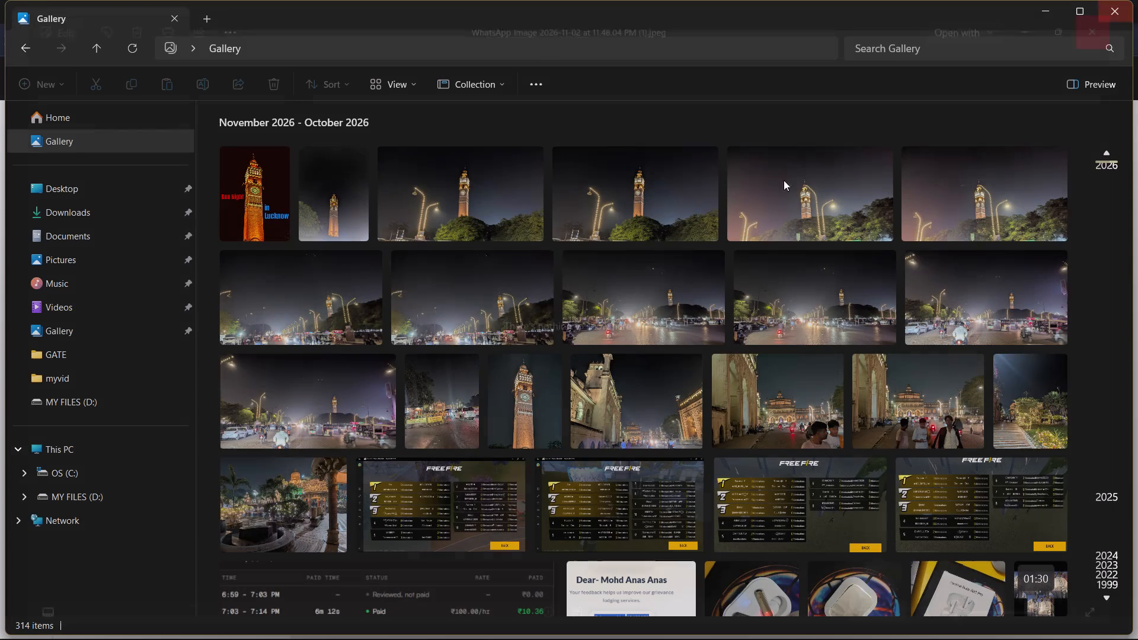
double_click(314, 200)
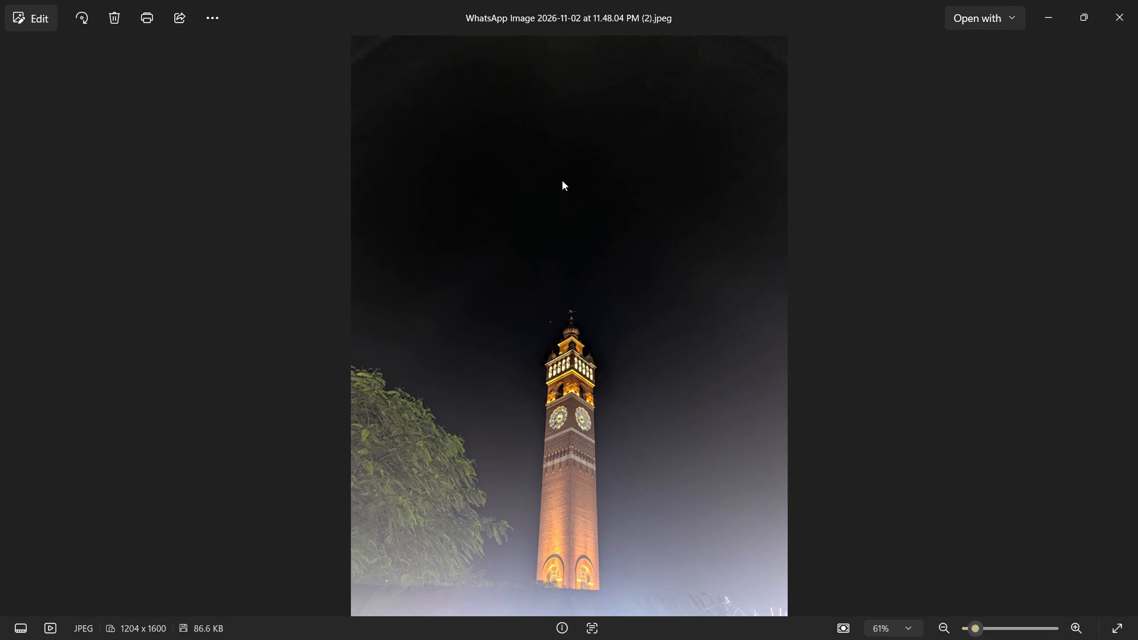
left_click(114, 27)
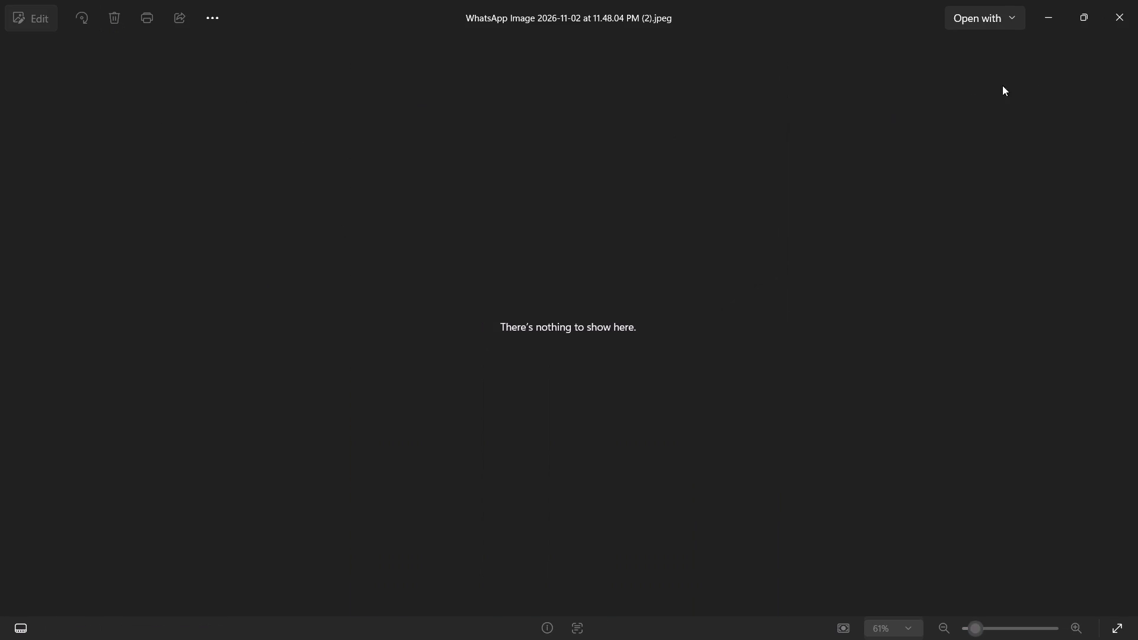
left_click(1113, 24)
Examine the remaining night photos one by one: both street-lamp clock tower shots, the busy street, the clock tower close-up and the illuminated garden.
double_click(389, 204)
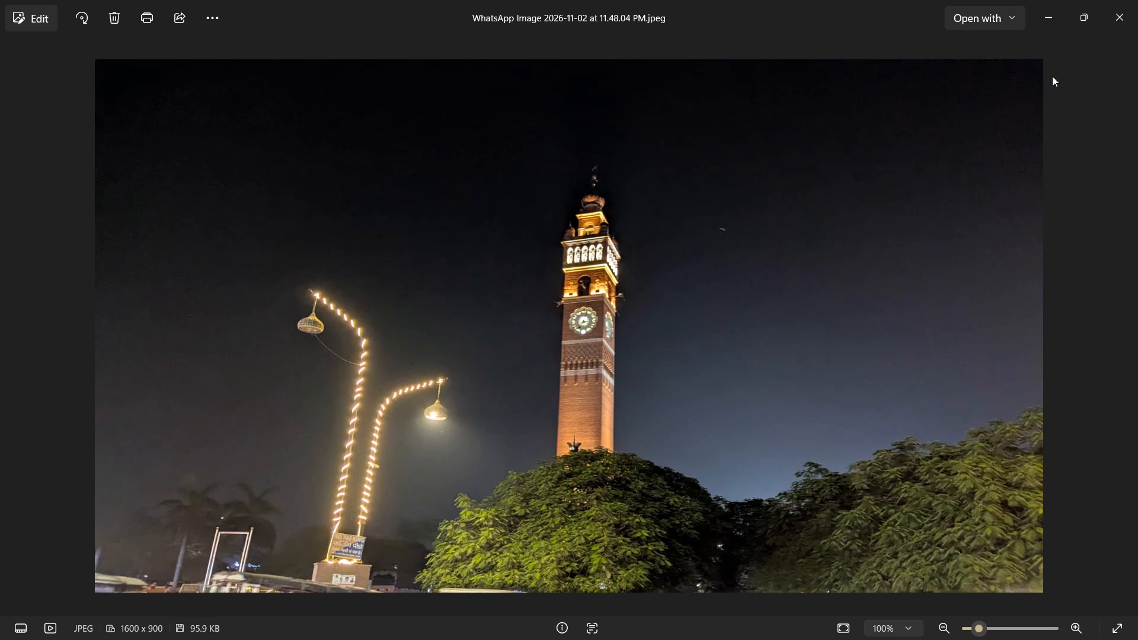
left_click(1114, 24)
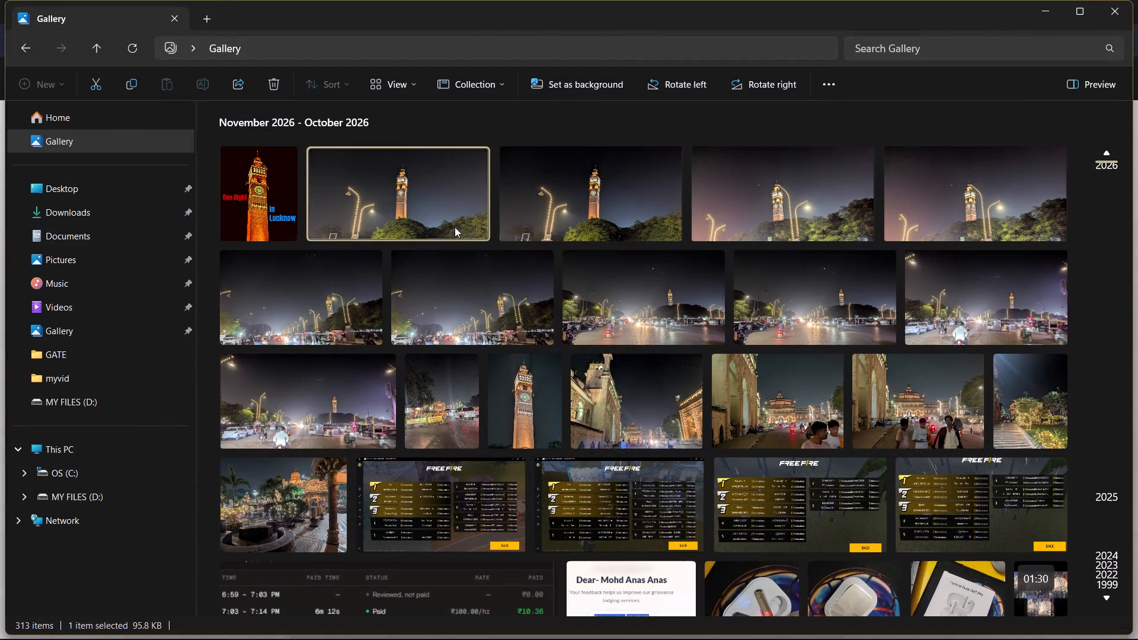
double_click(565, 207)
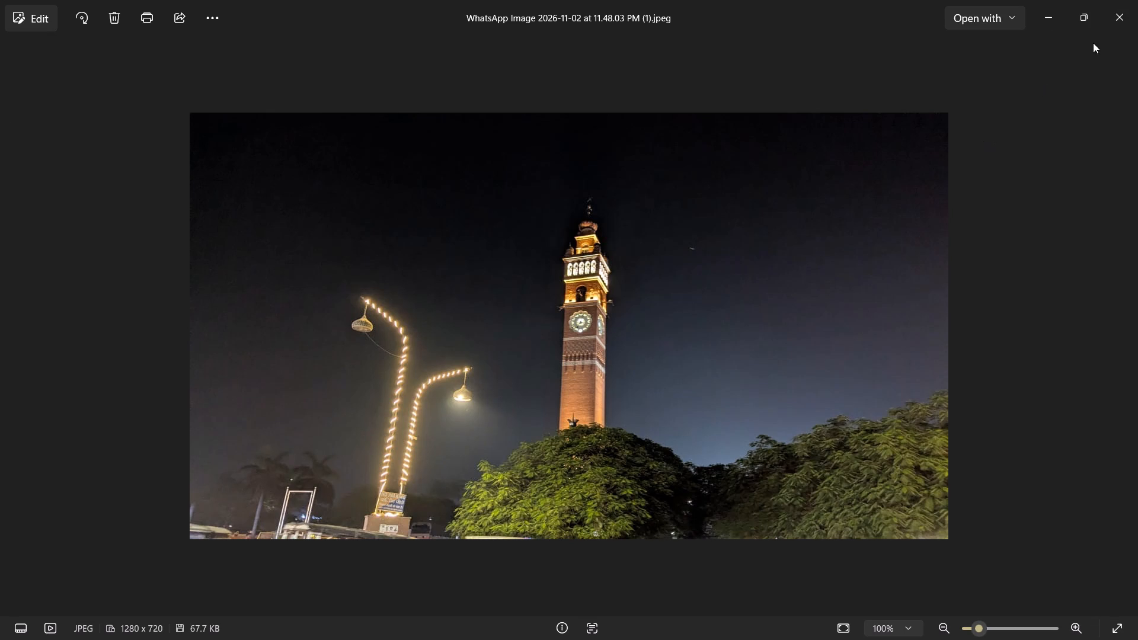
left_click(1116, 15)
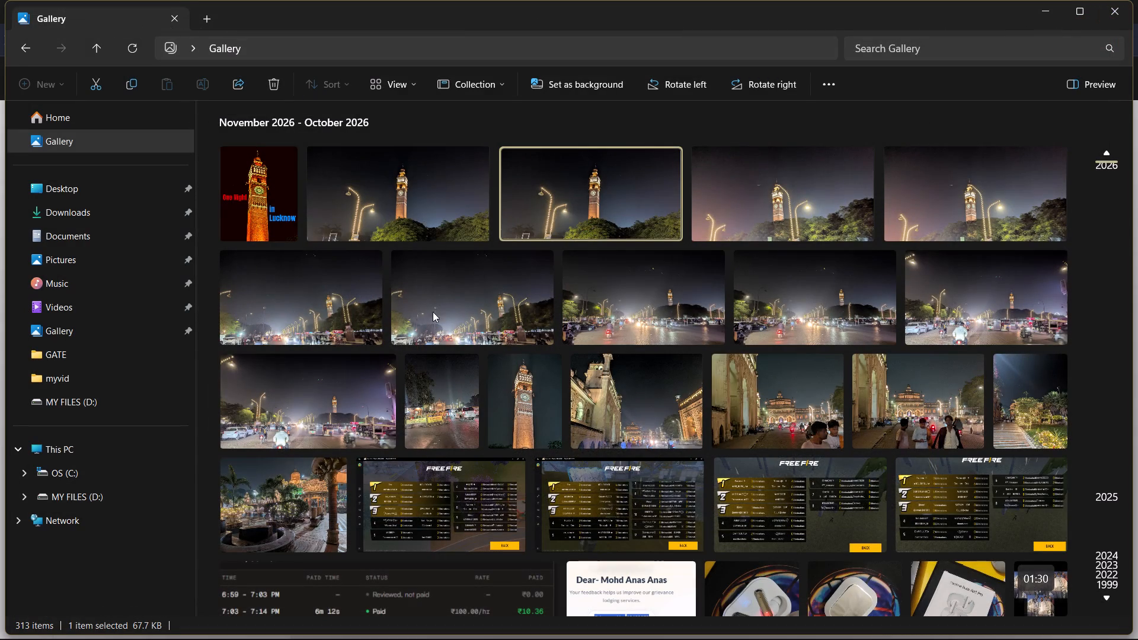
double_click(342, 292)
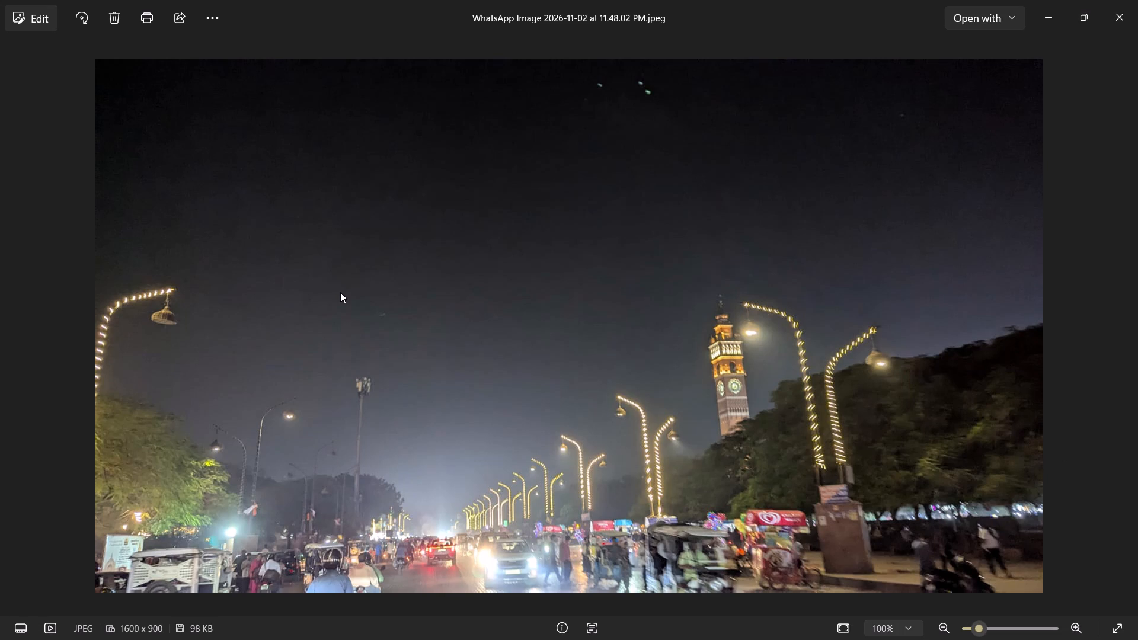
left_click(1126, 9)
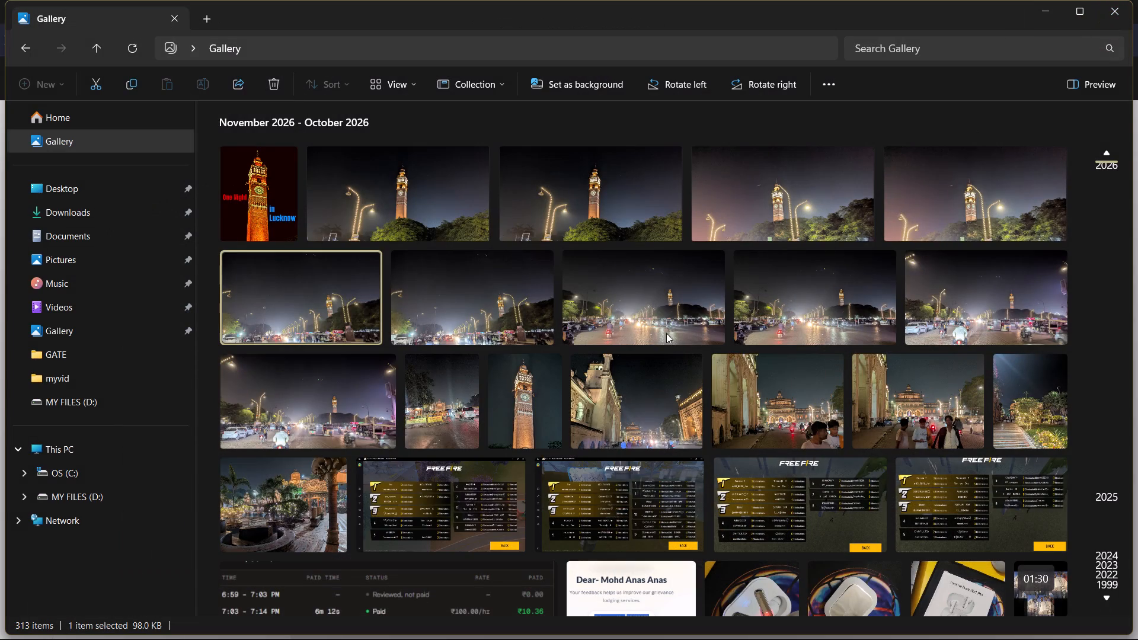
left_click(541, 404)
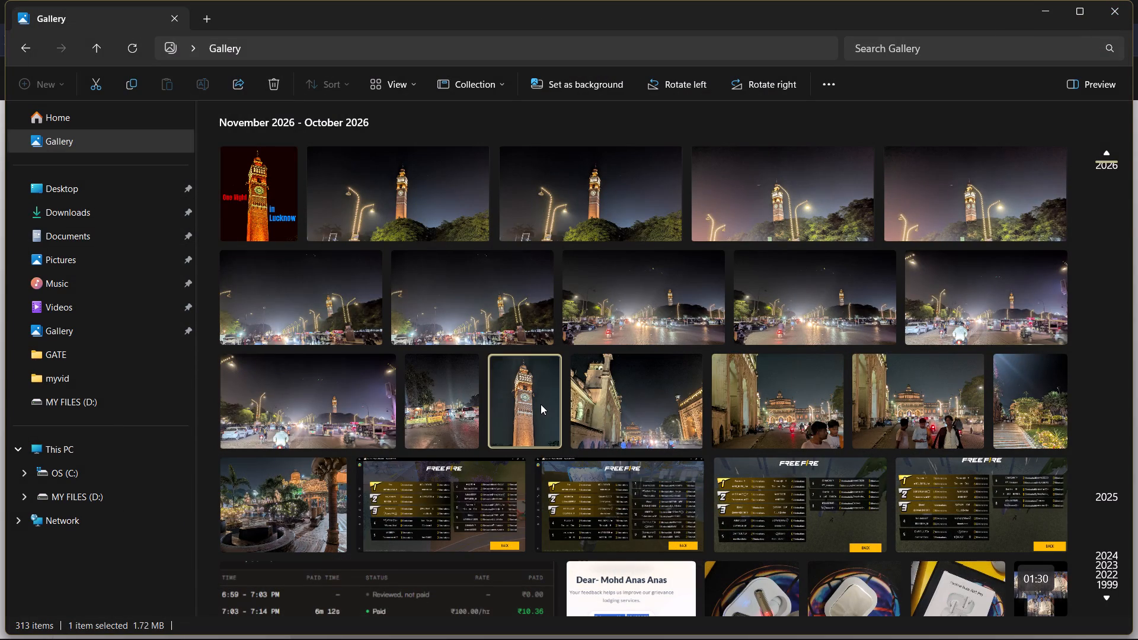
double_click(528, 407)
left_click(106, 15)
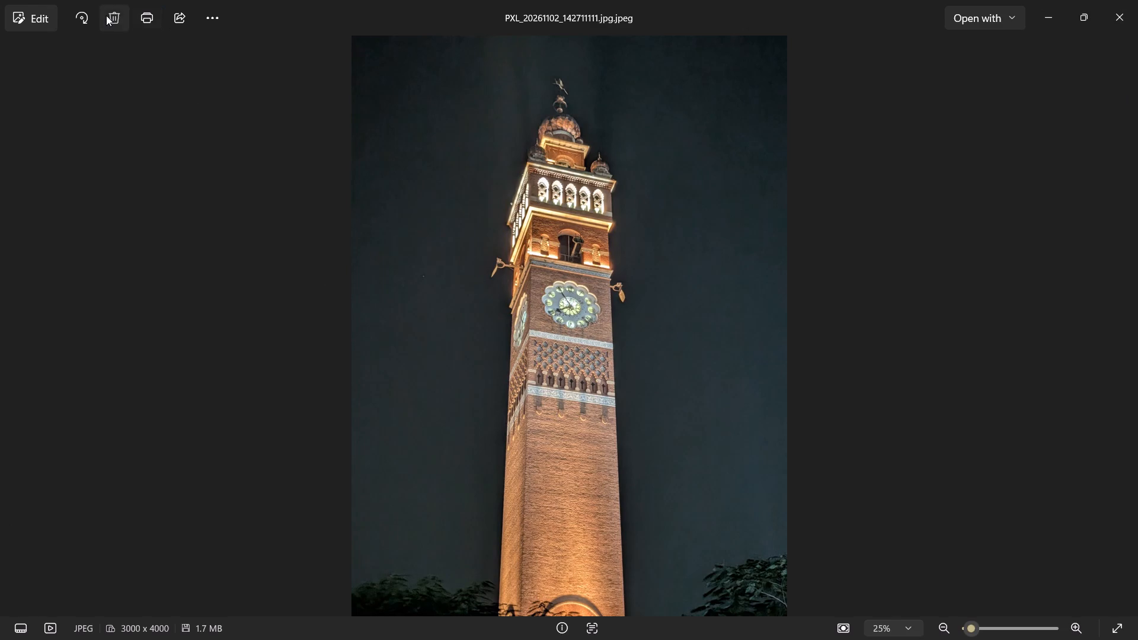
left_click(1111, 12)
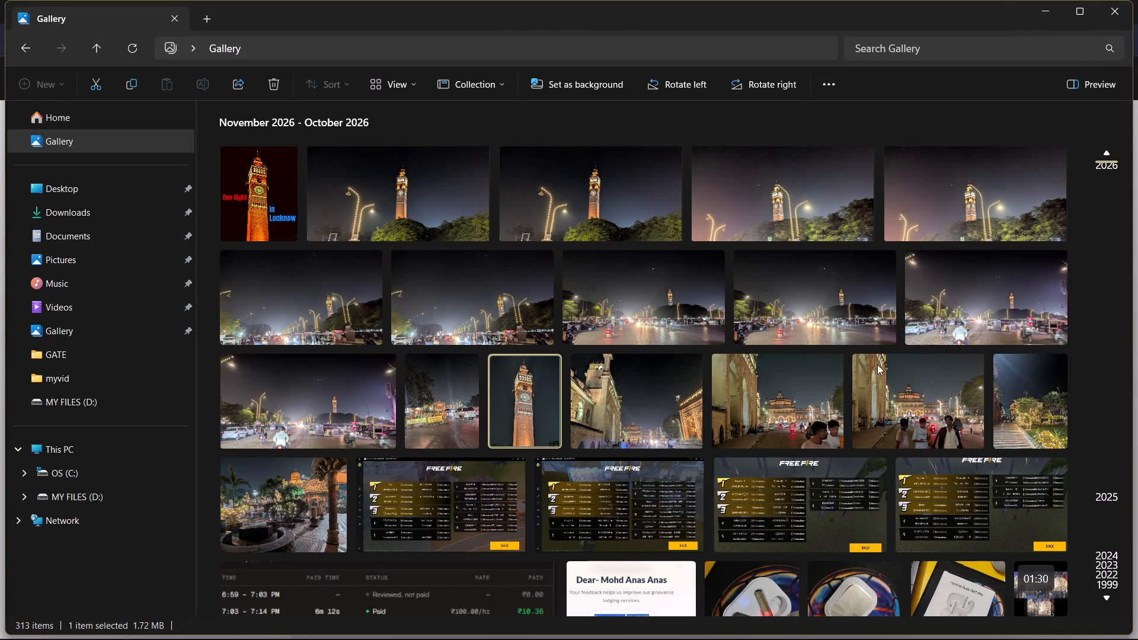
double_click(276, 511)
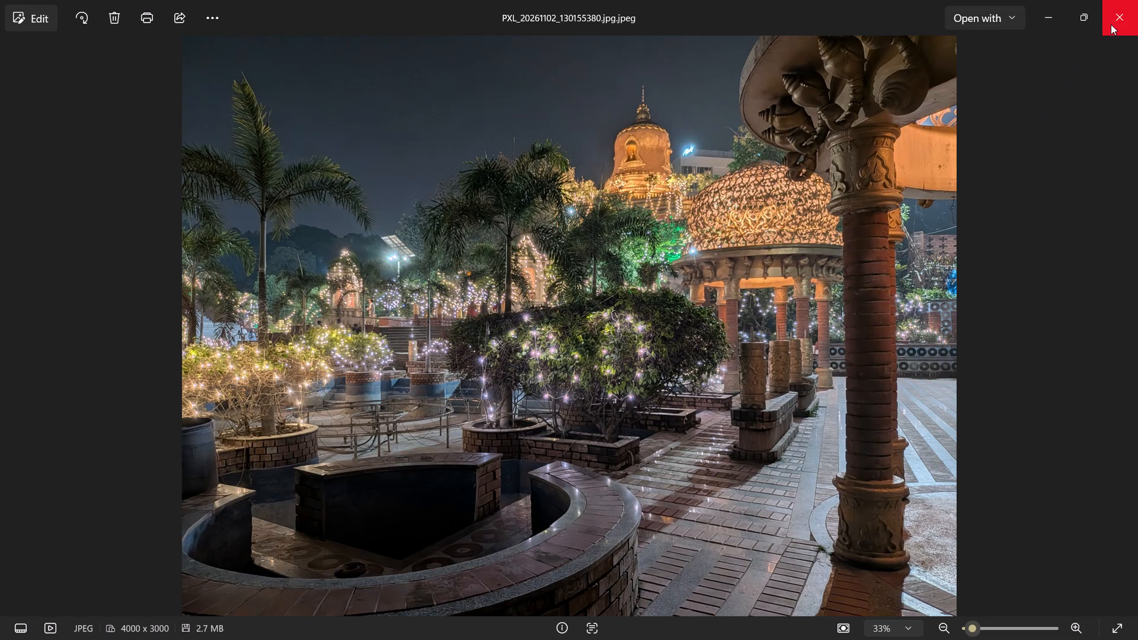
Examine the night street photo with the lit archways from the Gallery, closing each viewed photo.
left_click(1116, 20)
double_click(629, 408)
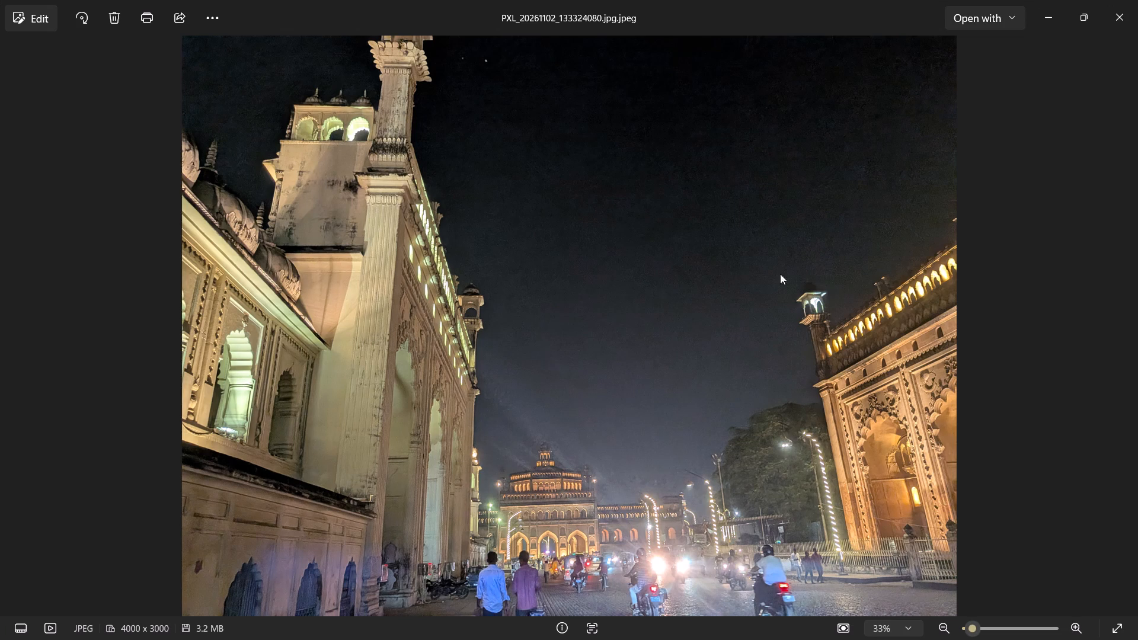
left_click(1120, 9)
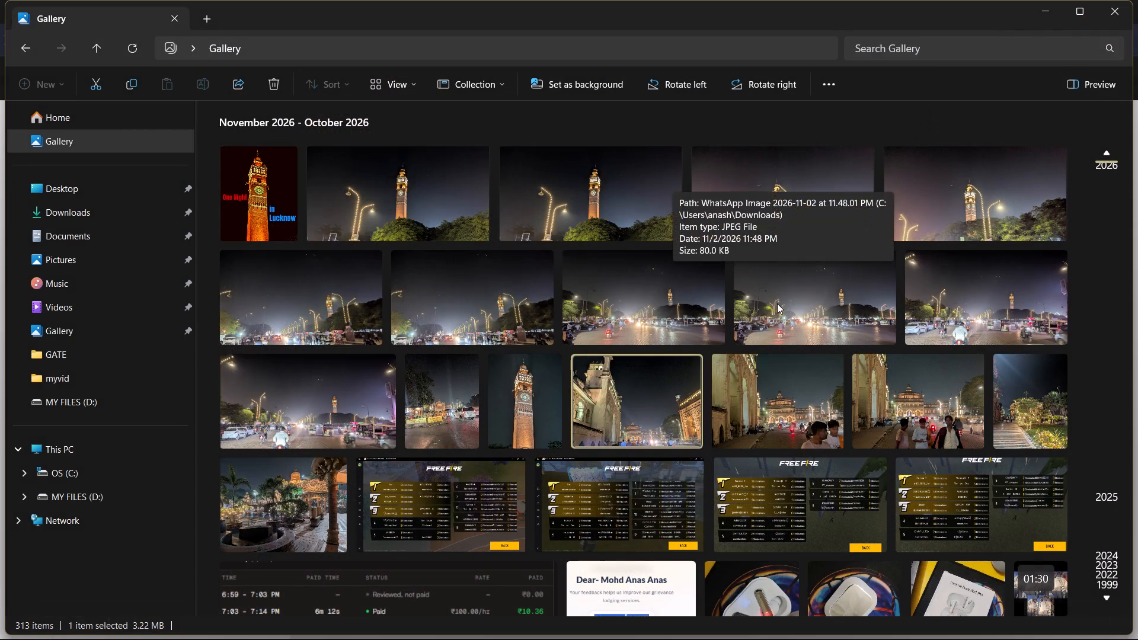
Compare the similar clock tower and street lamp night photos in the Gallery's first row, closing each viewed photo.
double_click(769, 195)
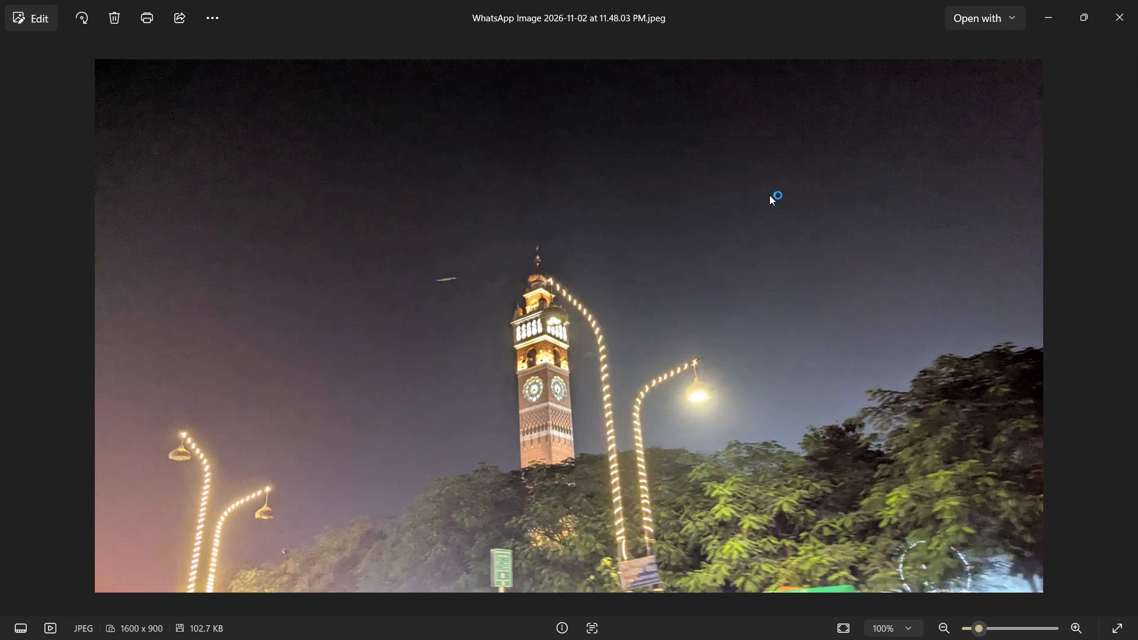
left_click(1126, 23)
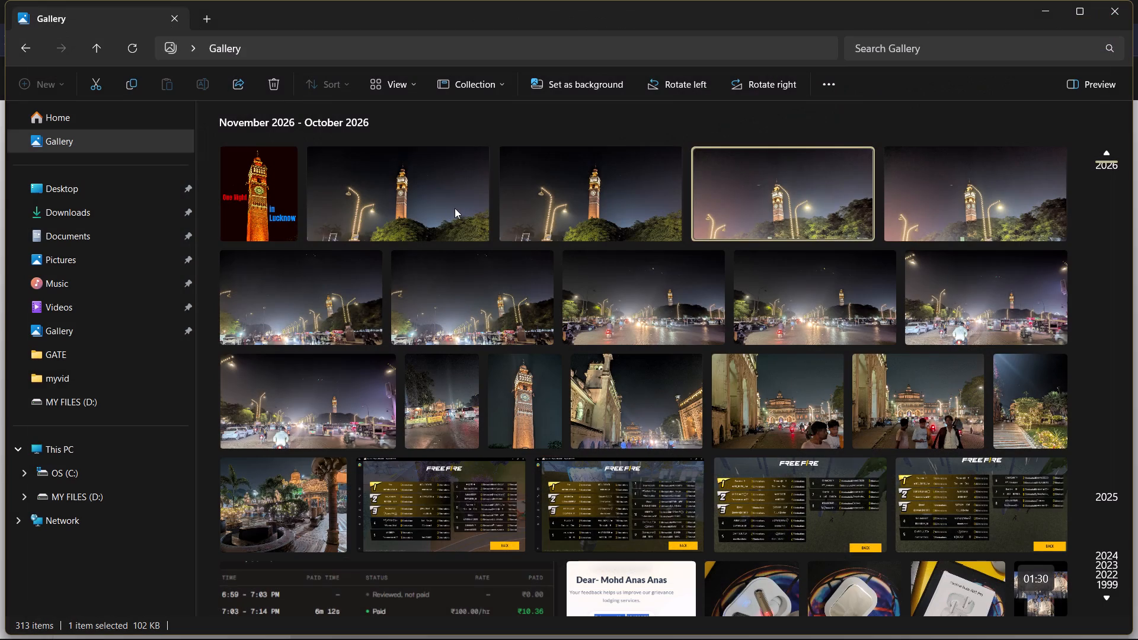
double_click(453, 203)
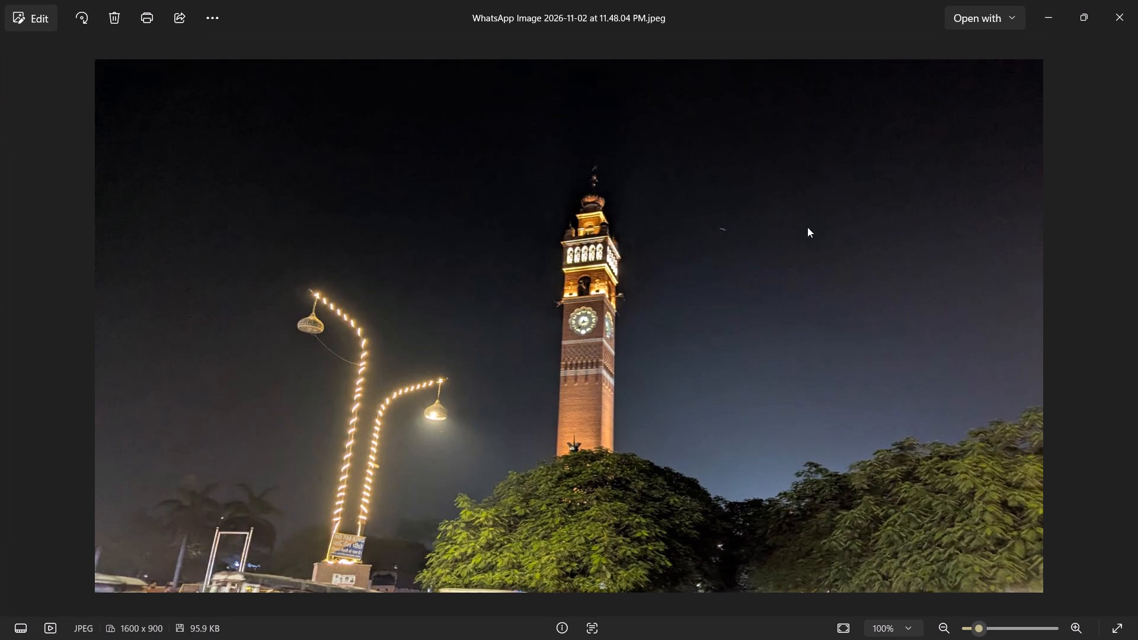
left_click(1114, 16)
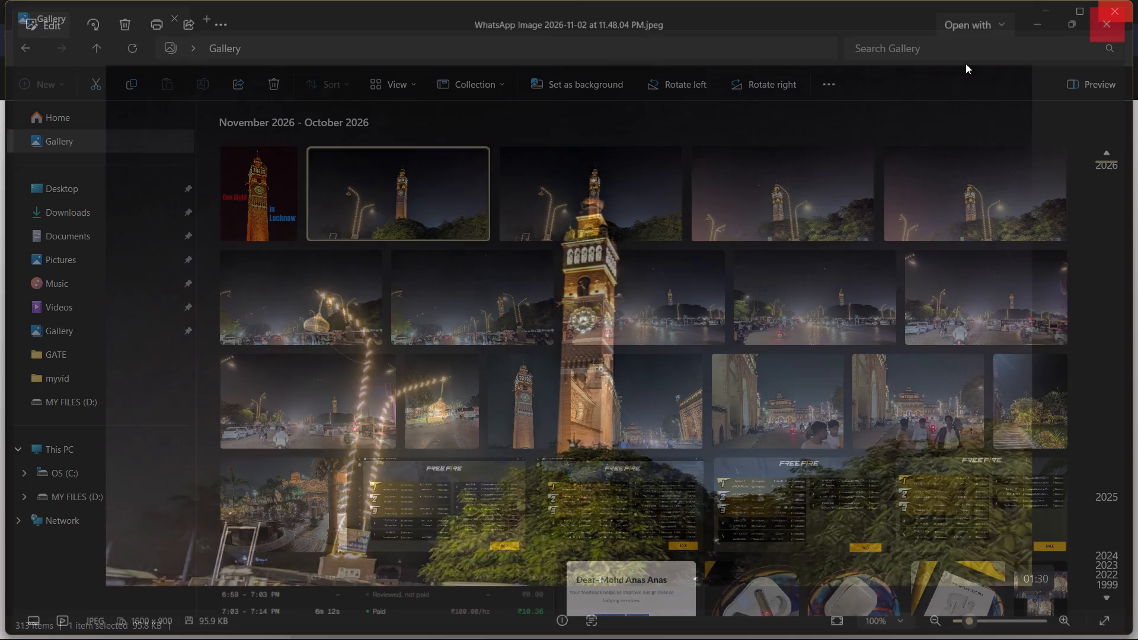
double_click(542, 198)
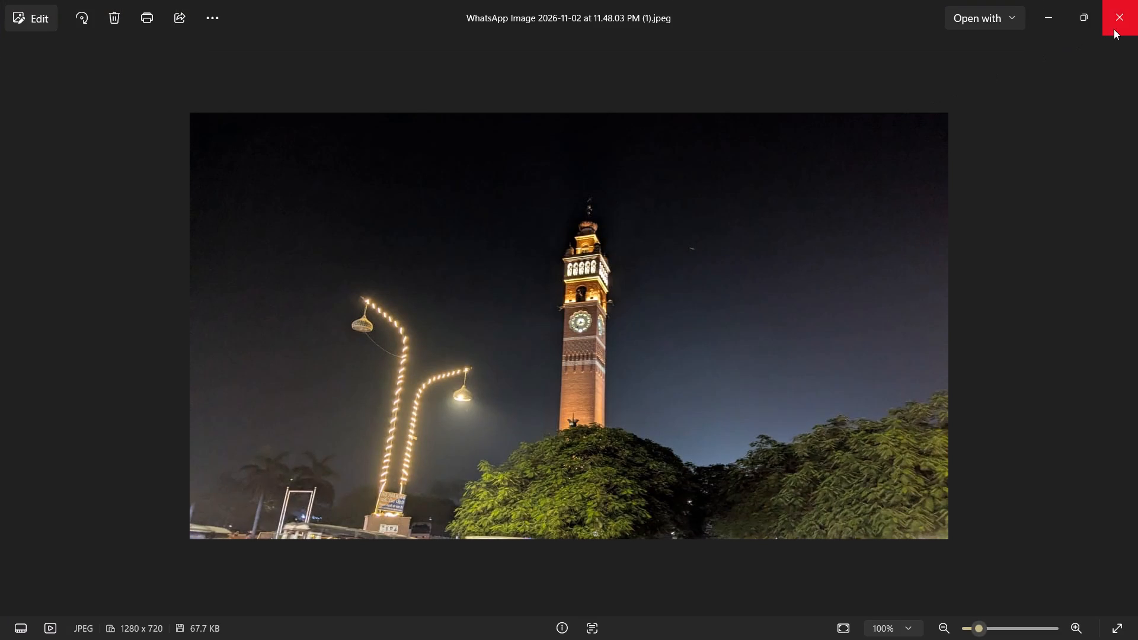
left_click(1117, 29)
Delete the clock tower photo "WhatsApp Image 2026-11-02 at 11.48.04 PM.jpeg" and close the photo viewer.
double_click(410, 204)
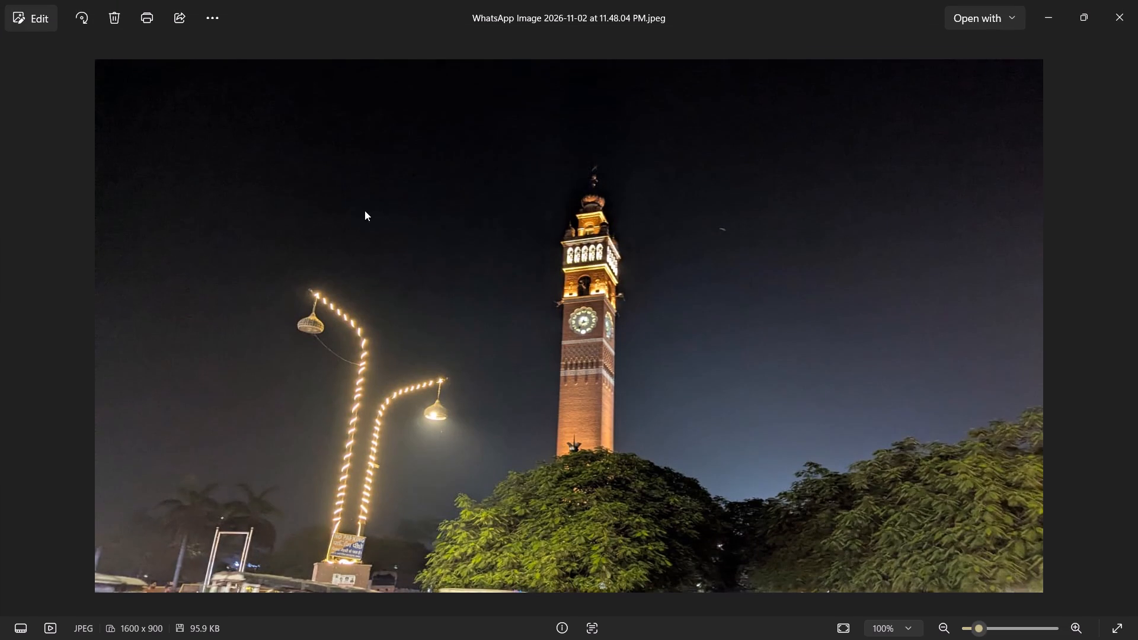
left_click(123, 23)
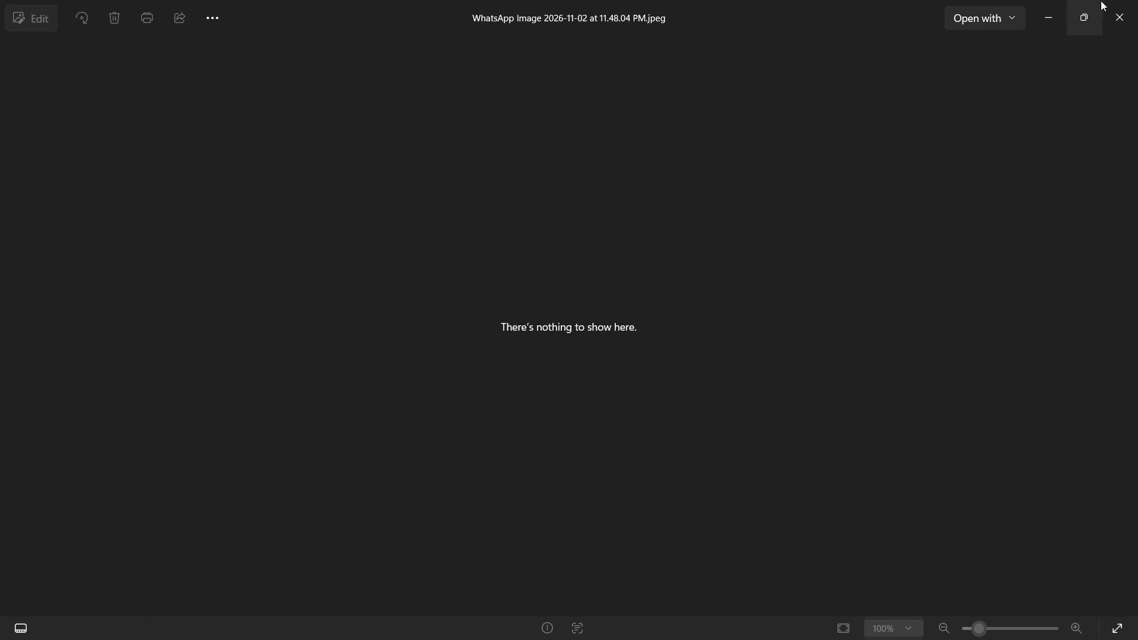
left_click(1107, 14)
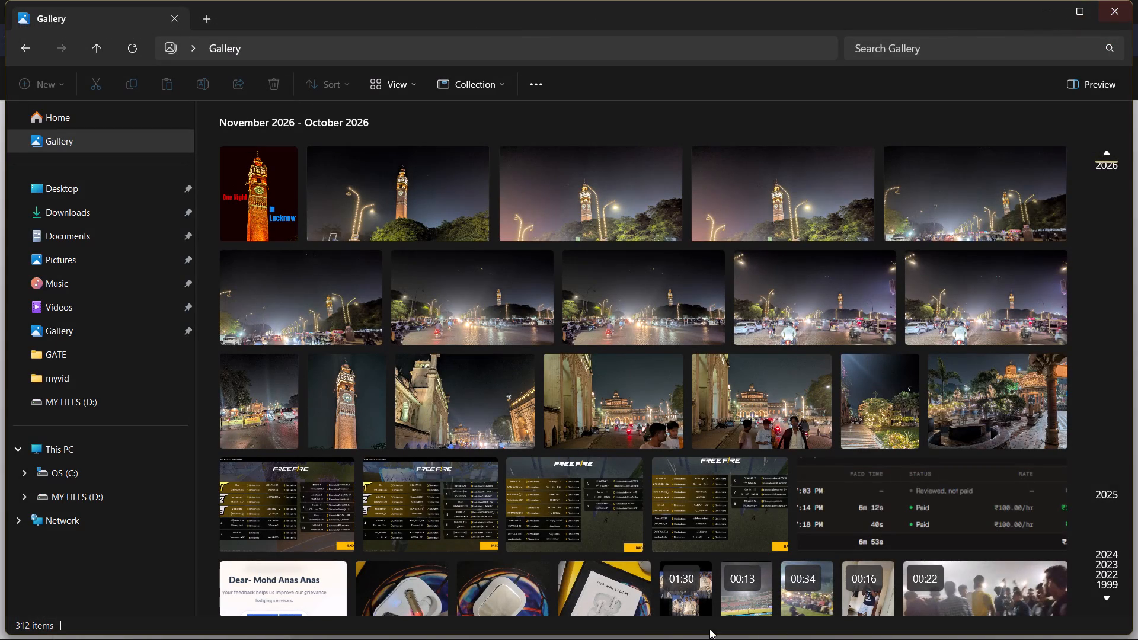
Close the Gallery window and go from the poster design to the Adobe Express home page.
left_click(1123, 4)
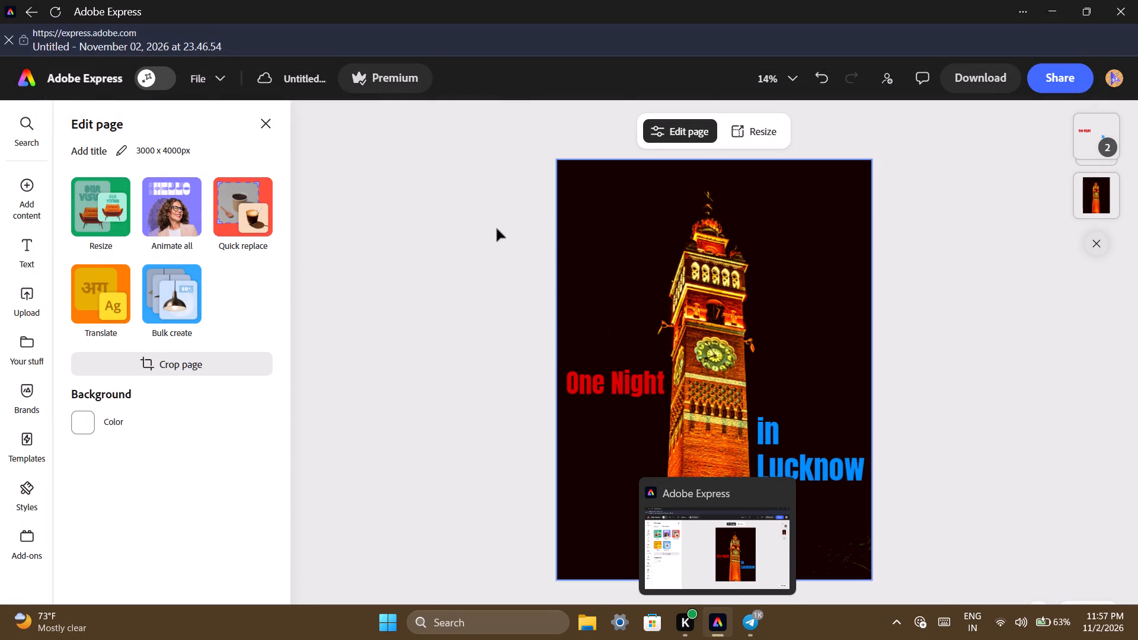
left_click(101, 9)
double_click(91, 11)
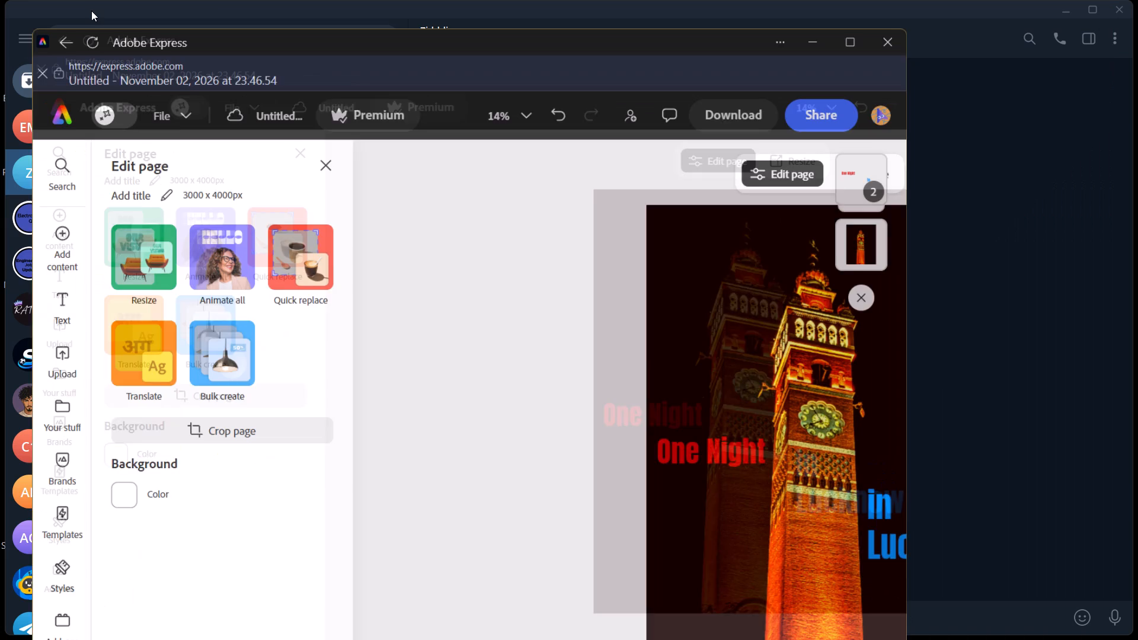
left_click(776, 52)
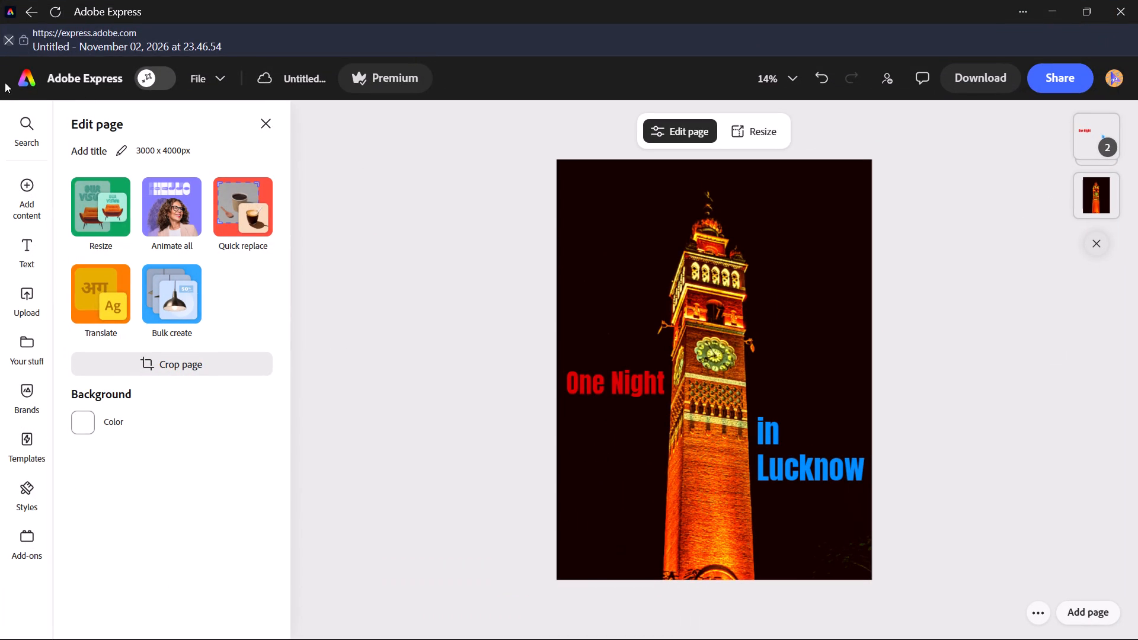
left_click(89, 83)
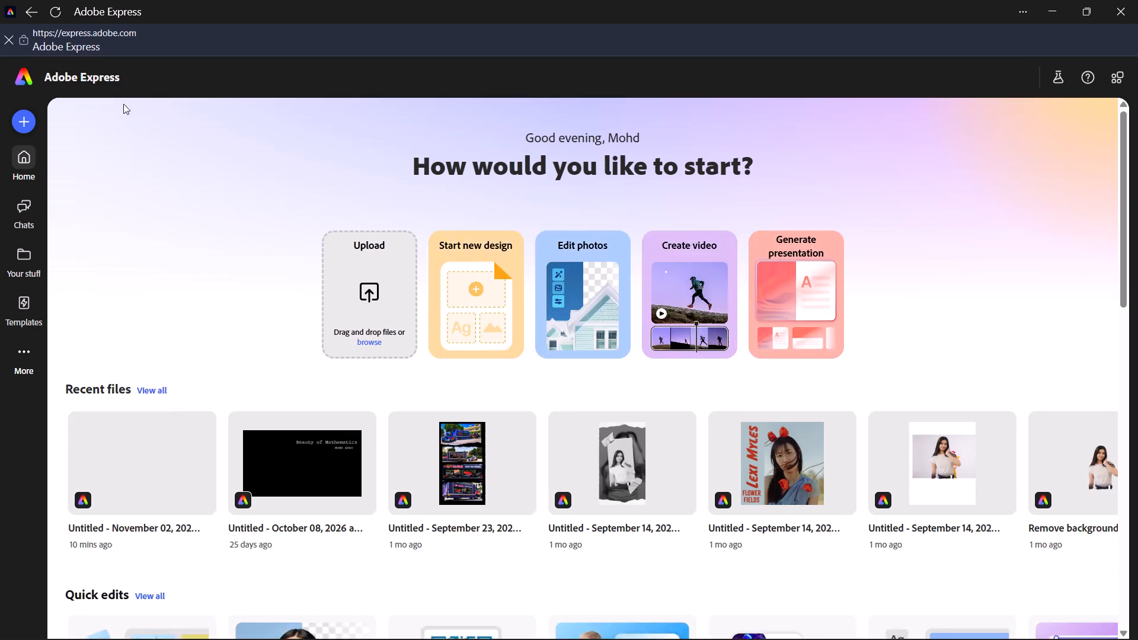
Upload "WhatsApp Image 2026-11-02 at 11.48.03 PM (1).jpeg" from the Gallery and open it as a new design with Edit original image.
left_click(376, 401)
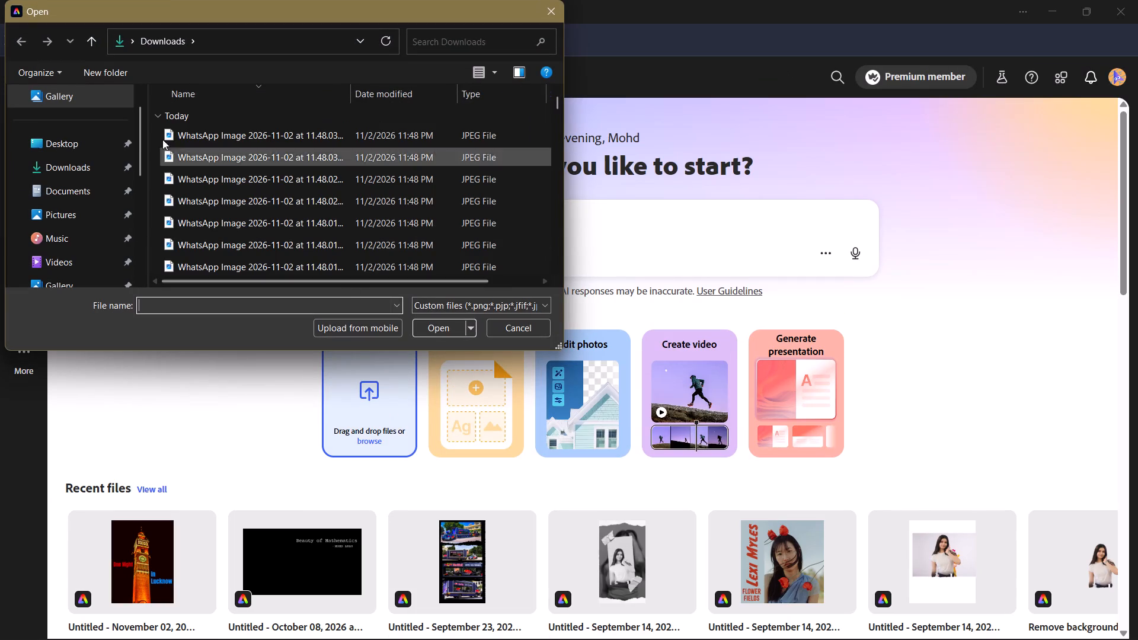
left_click(85, 103)
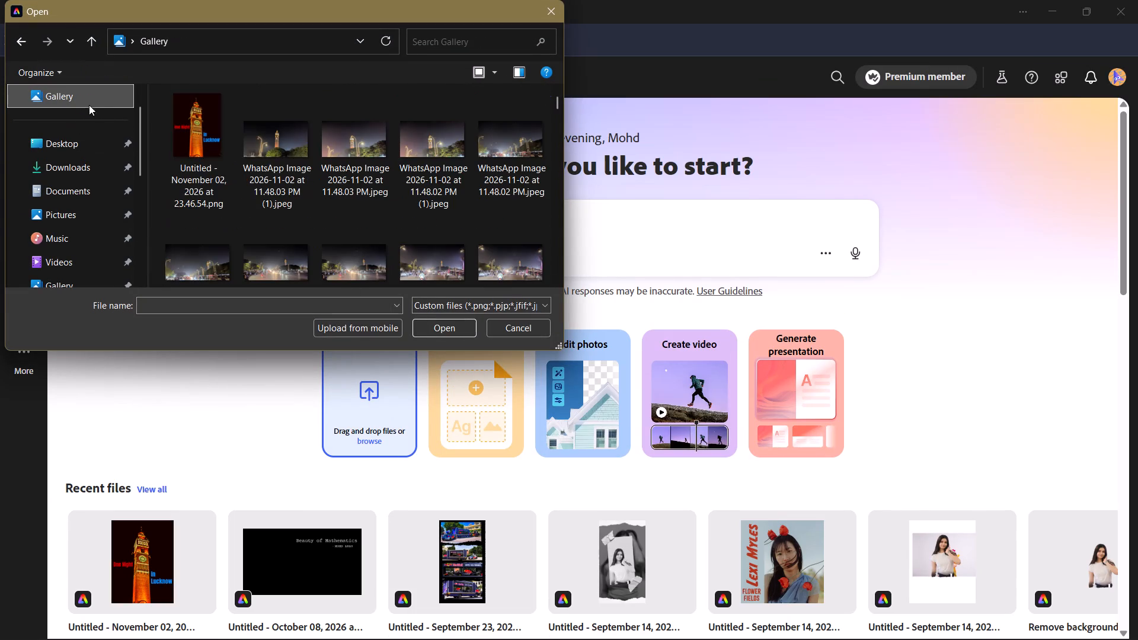
left_click(288, 137)
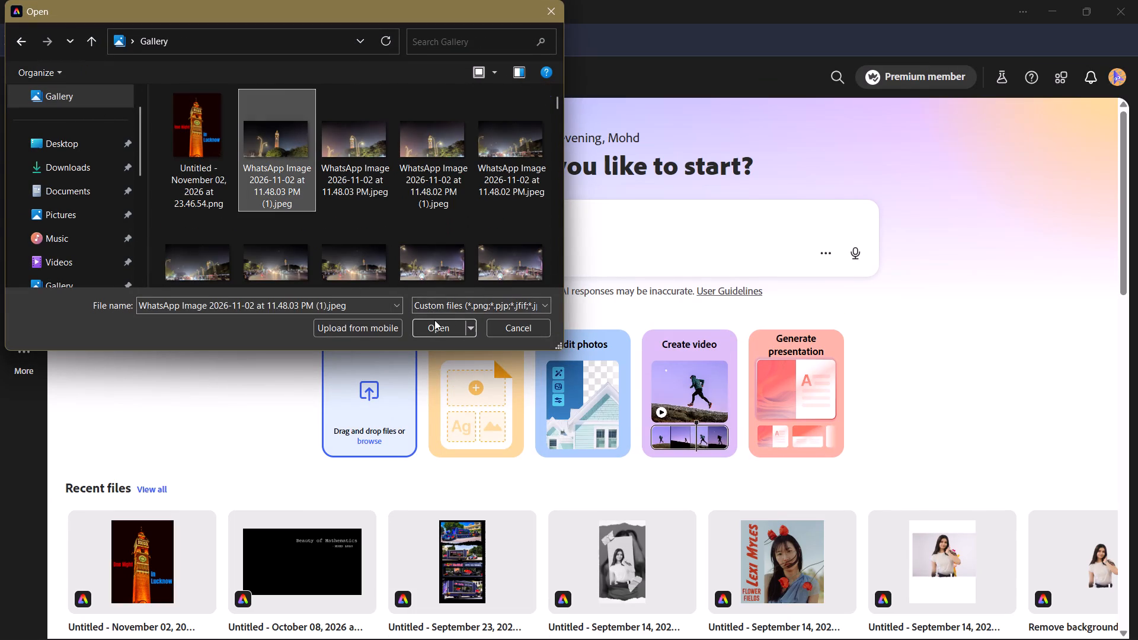
left_click(436, 321)
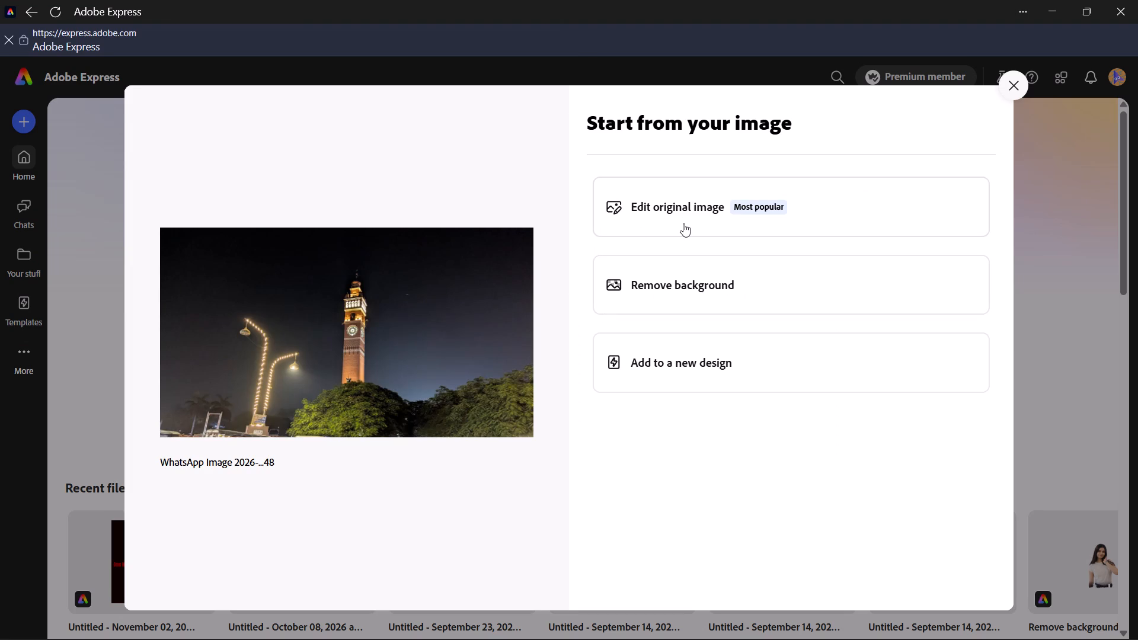
left_click(683, 223)
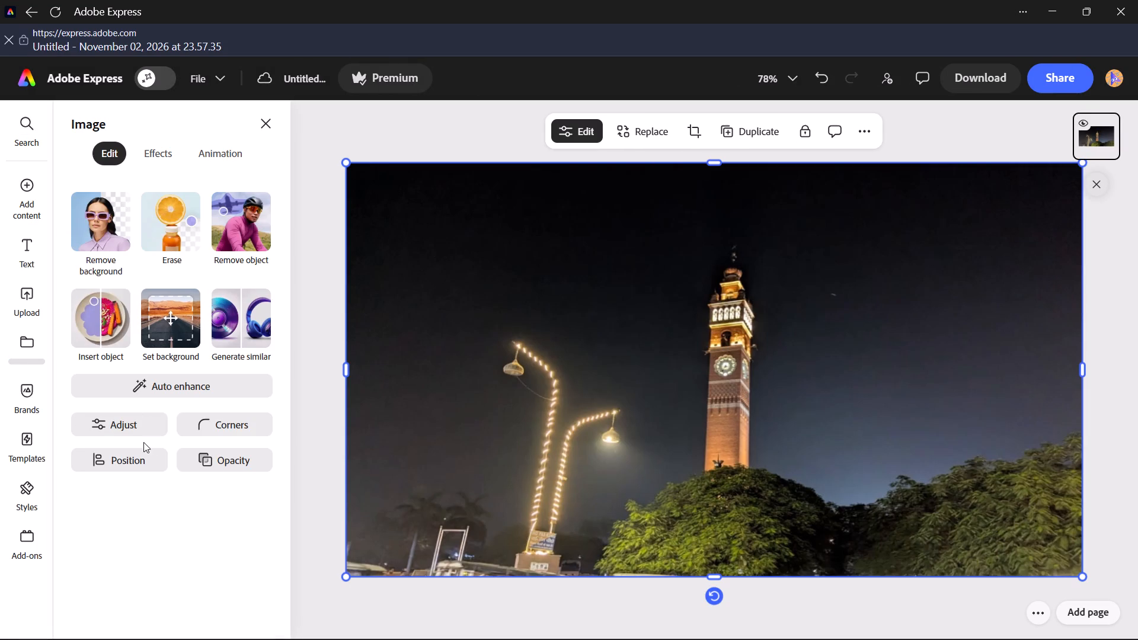
Open the light and color adjustments for the clock tower photo.
left_click(139, 424)
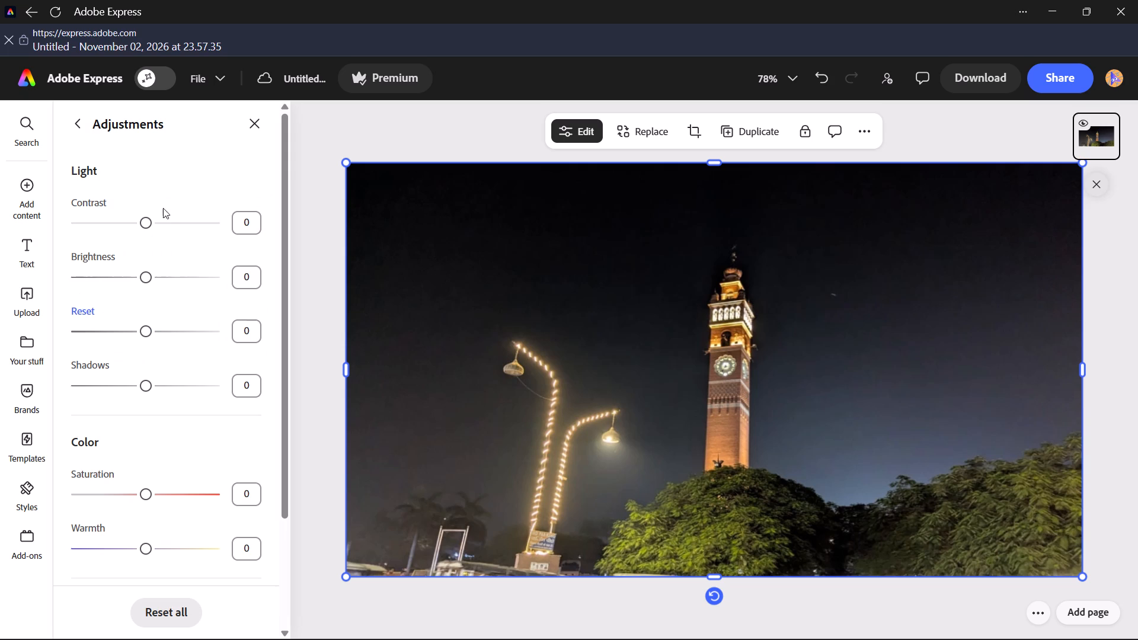
In Adobe Express, set the contrast of the clock tower and street lamps photo to 100.
left_click_drag(146, 224, 192, 224)
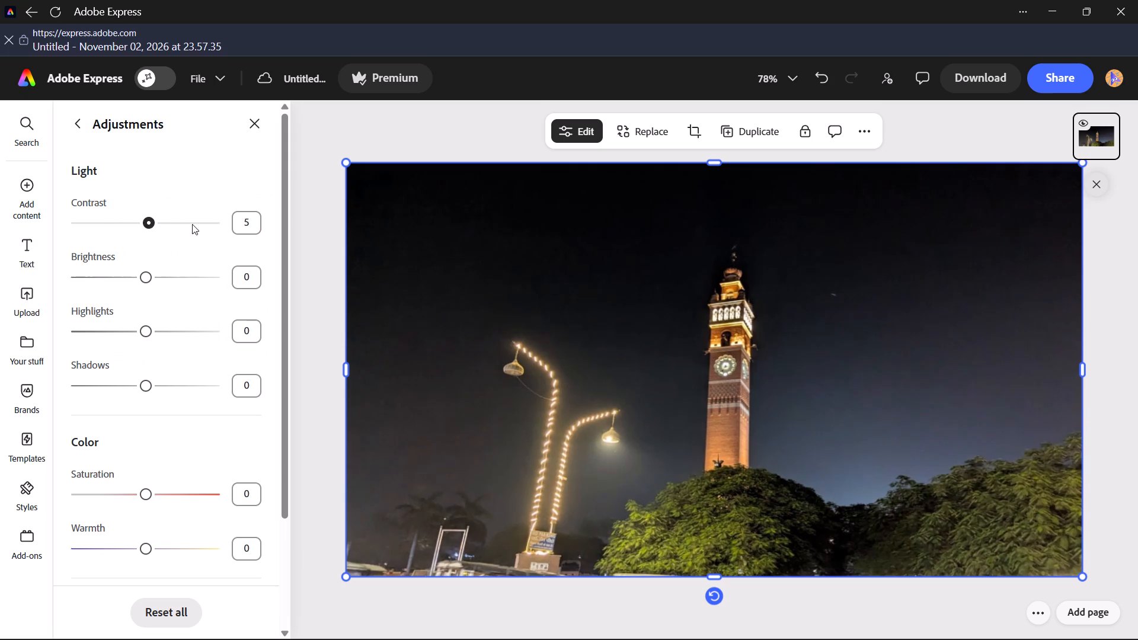
left_click_drag(192, 224, 131, 273)
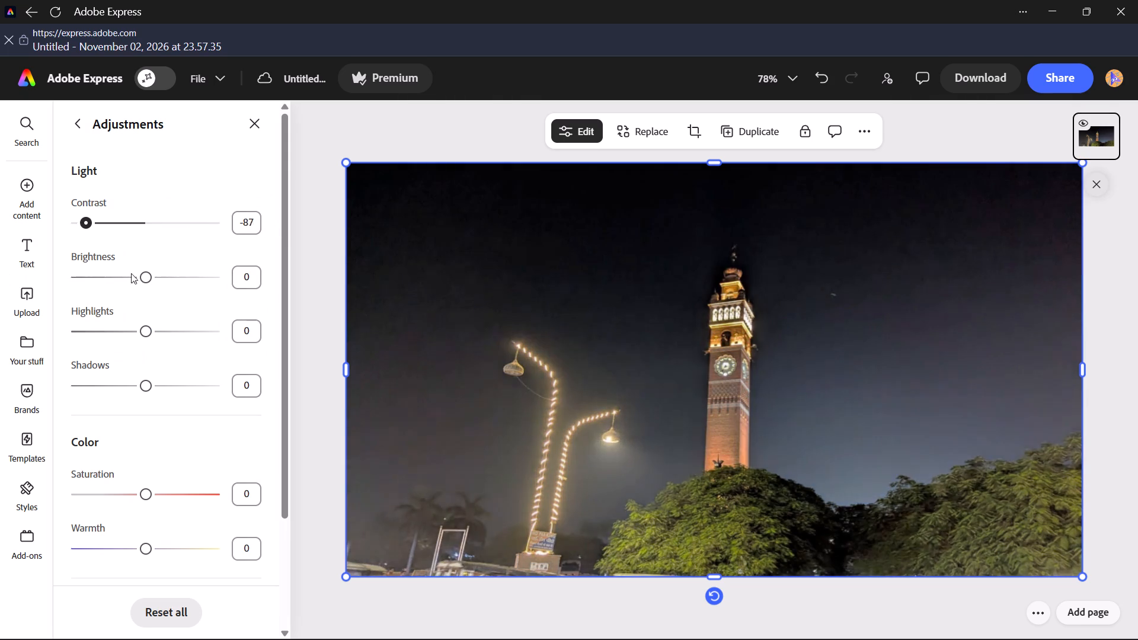
left_click_drag(131, 273, 399, 273)
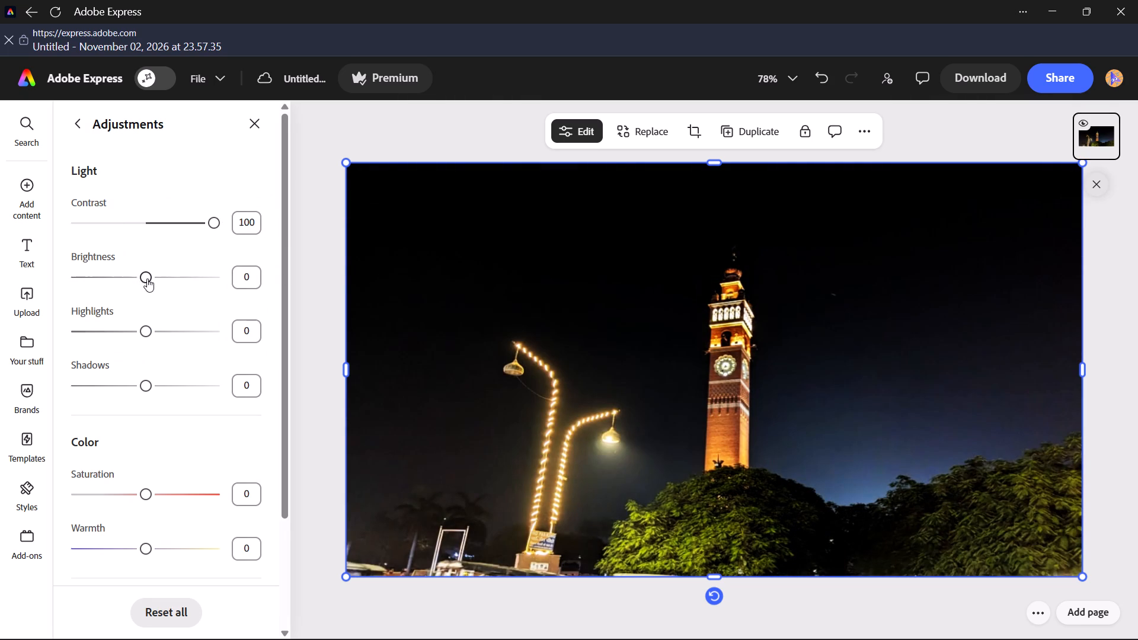
Try darker and lighter brightness levels on the clock tower photo and settle on -64.
left_click_drag(147, 279, 87, 306)
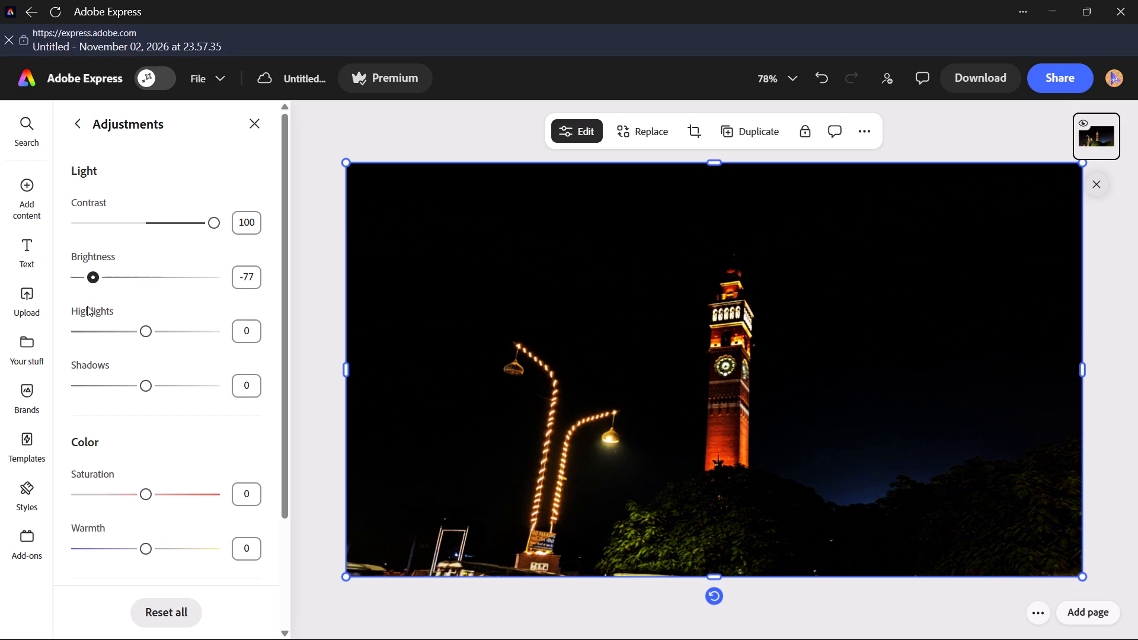
left_click_drag(87, 306, 98, 322)
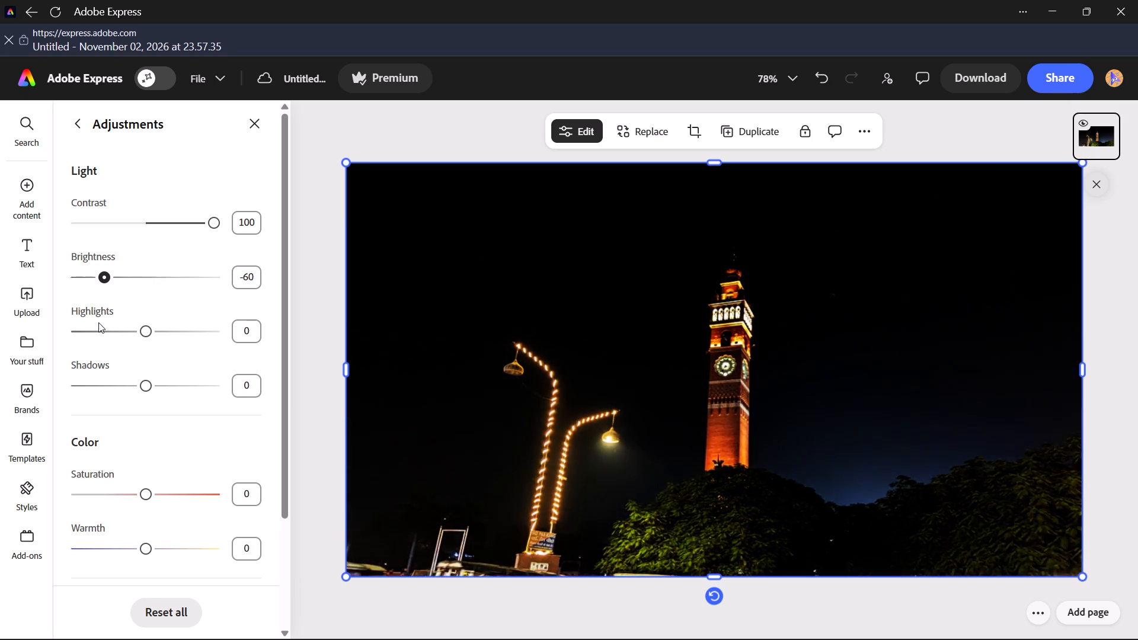
left_click_drag(98, 322, 18, 324)
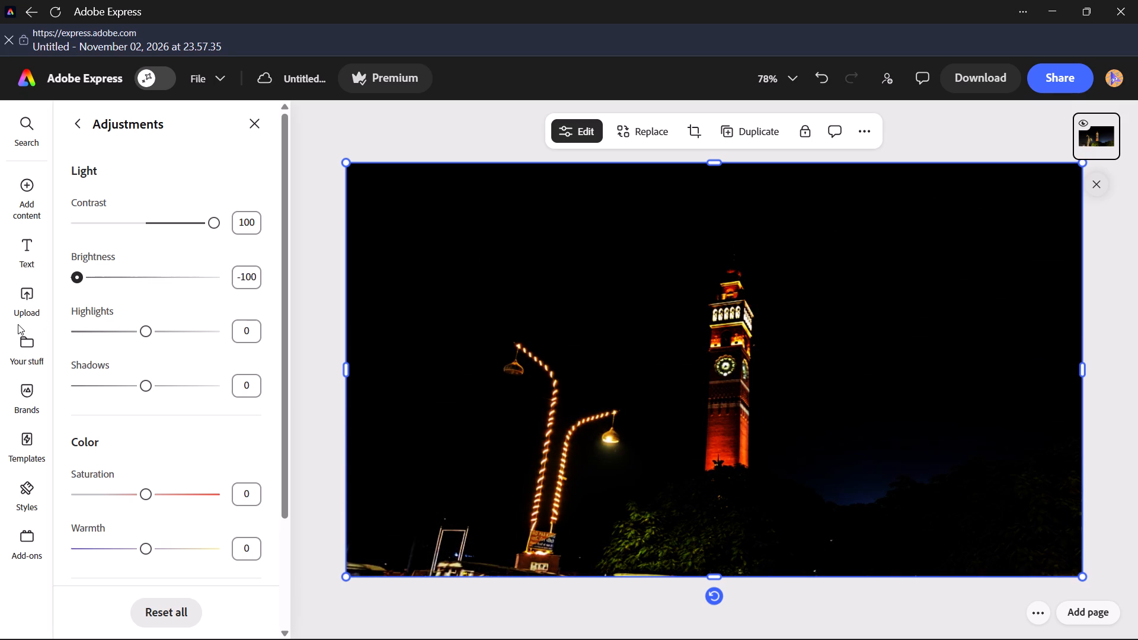
left_click_drag(18, 324, 123, 328)
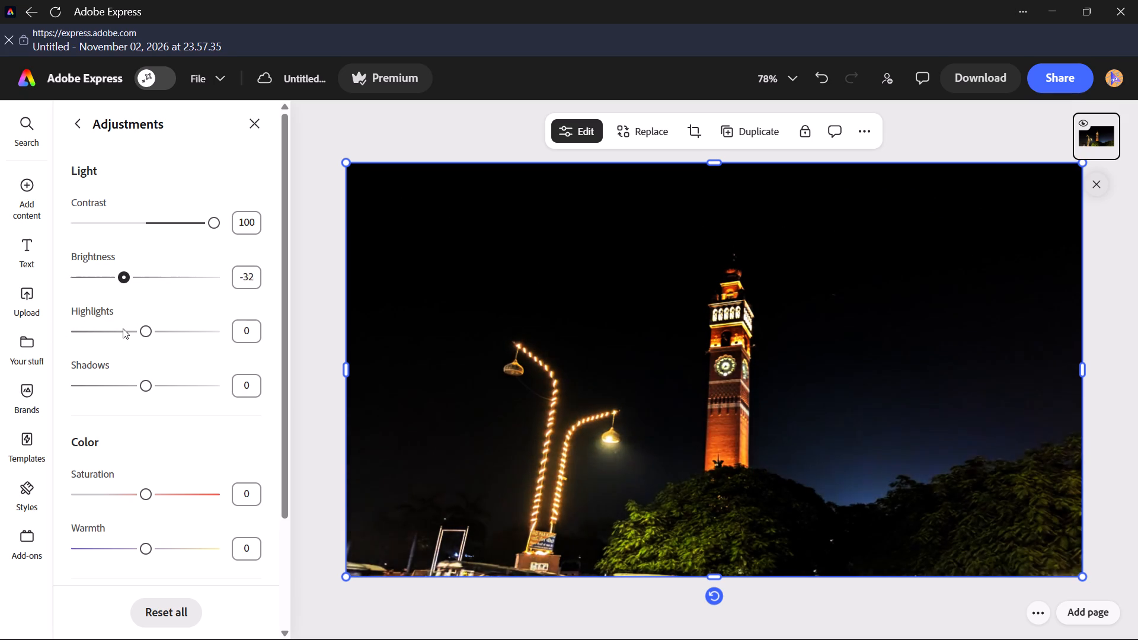
left_click_drag(123, 328, 191, 329)
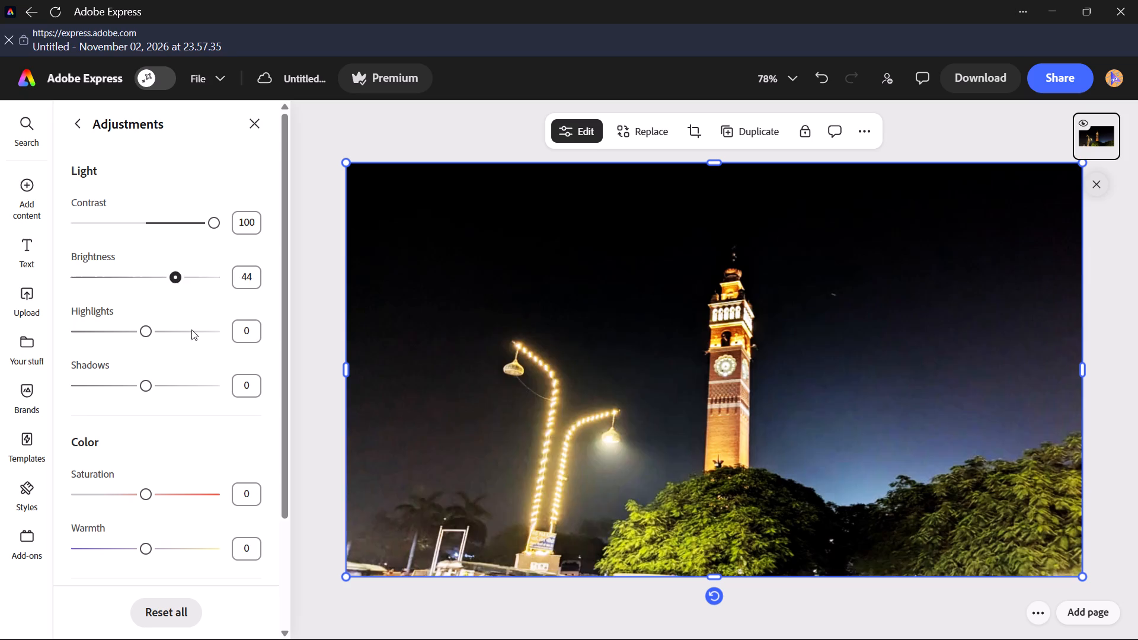
left_click_drag(191, 329, 258, 329)
left_click_drag(215, 279, 181, 284)
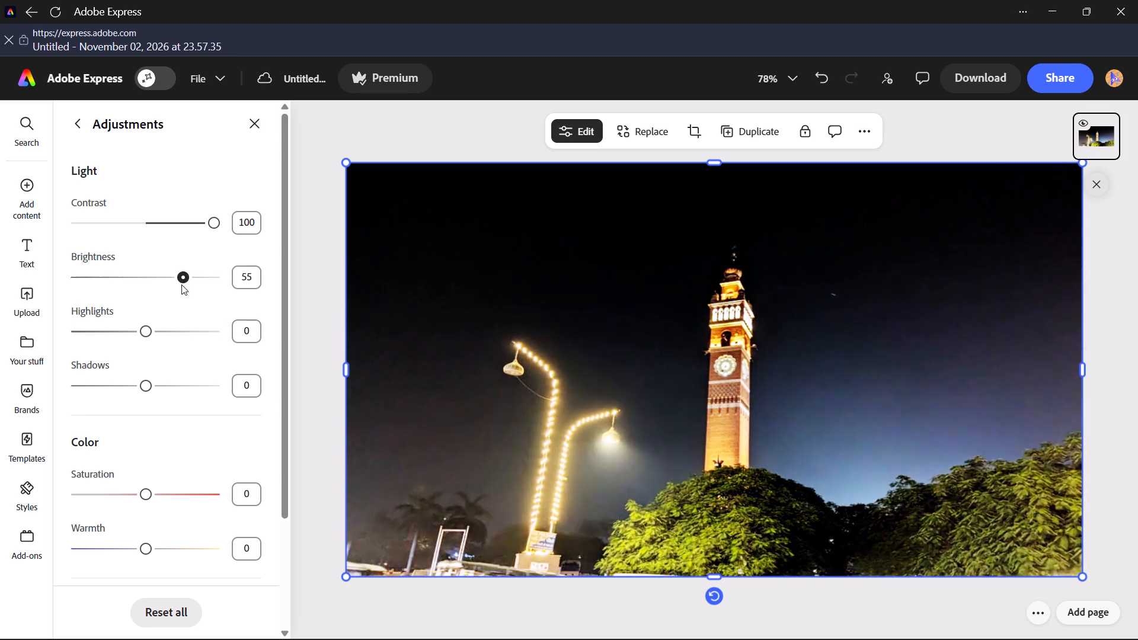
left_click_drag(181, 284, 80, 284)
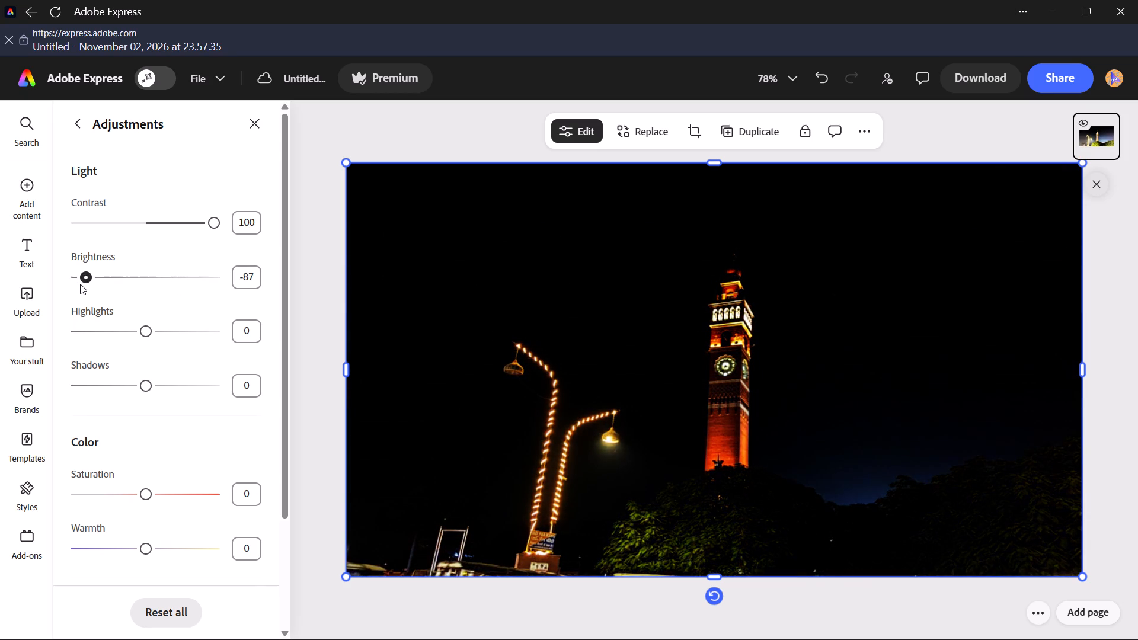
left_click_drag(80, 284, 98, 284)
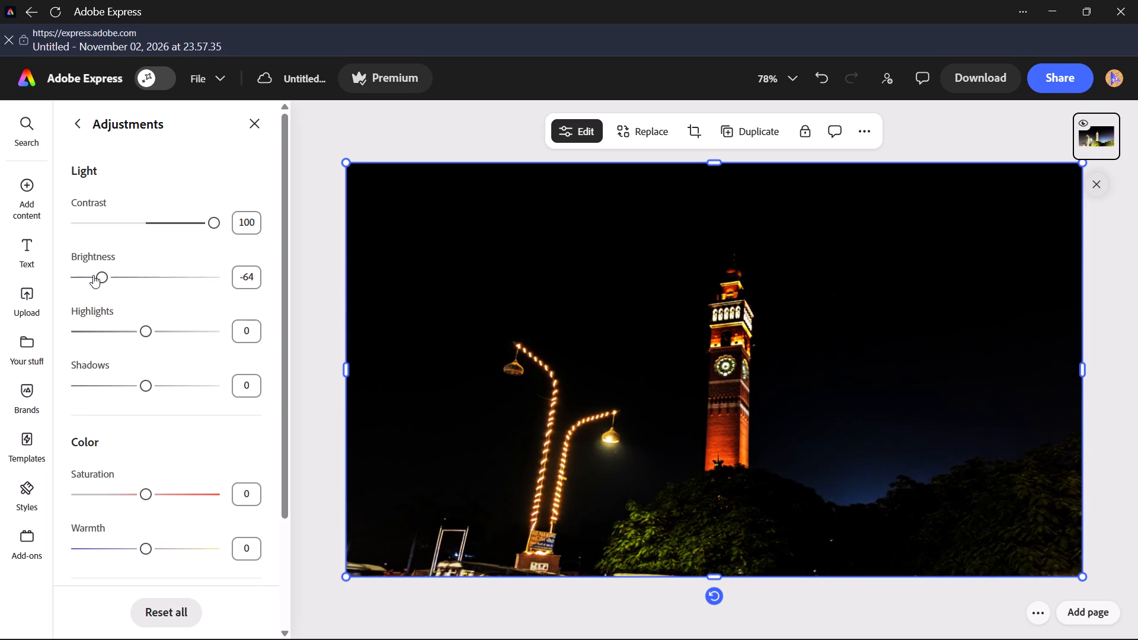
Set the highlights of the clock tower photo to 100 after trying lower levels.
left_click_drag(145, 331, 124, 332)
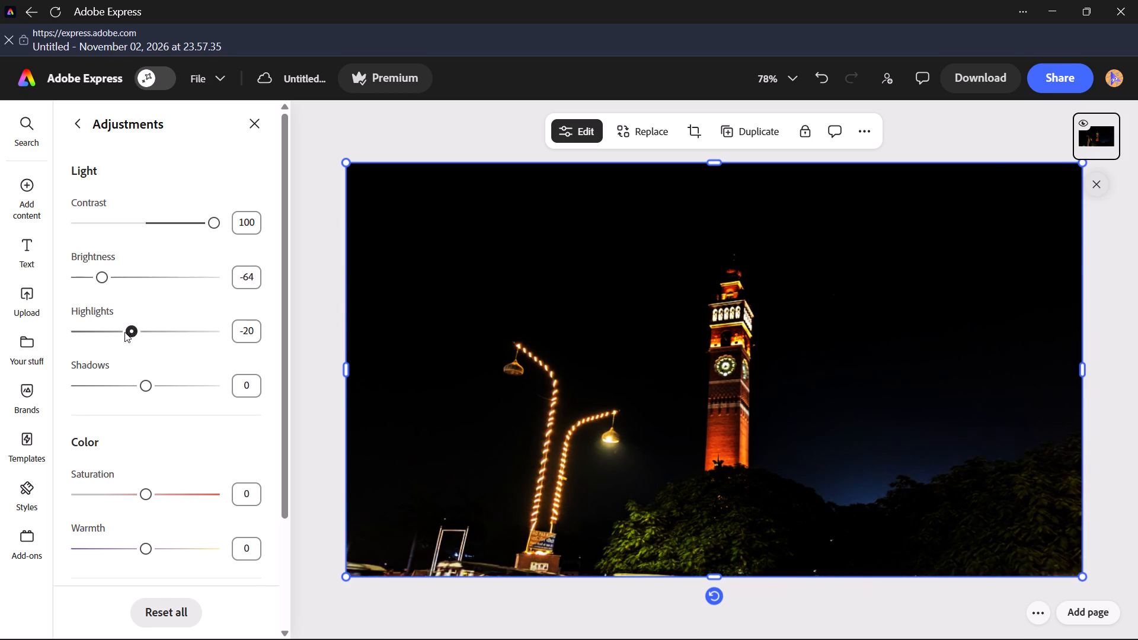
left_click_drag(124, 332, 0, 351)
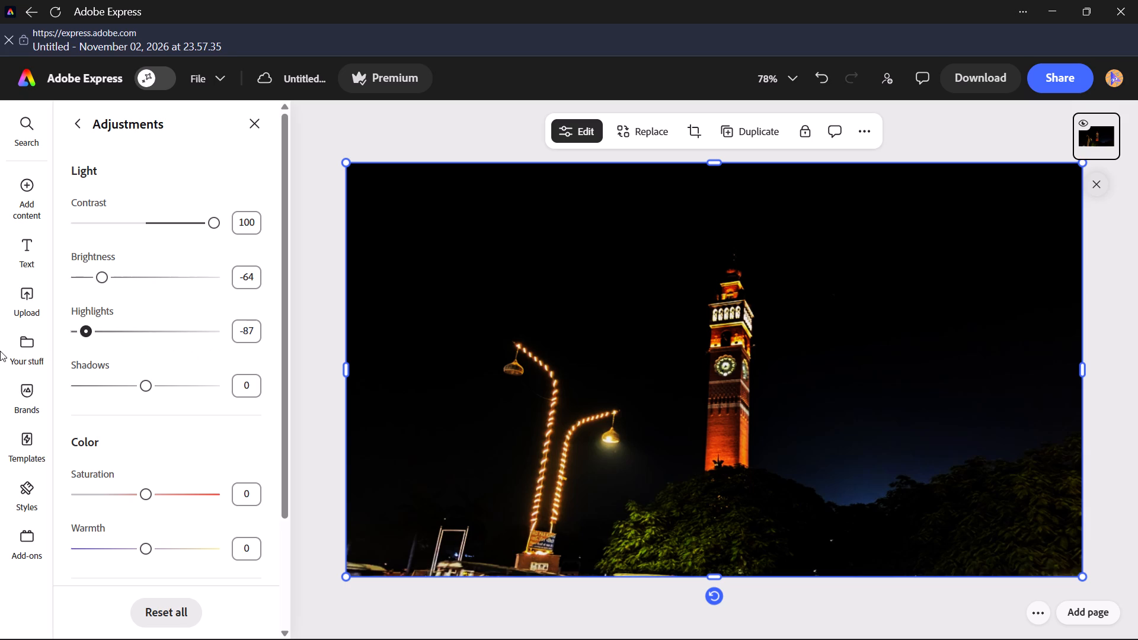
left_click_drag(0, 351, 238, 351)
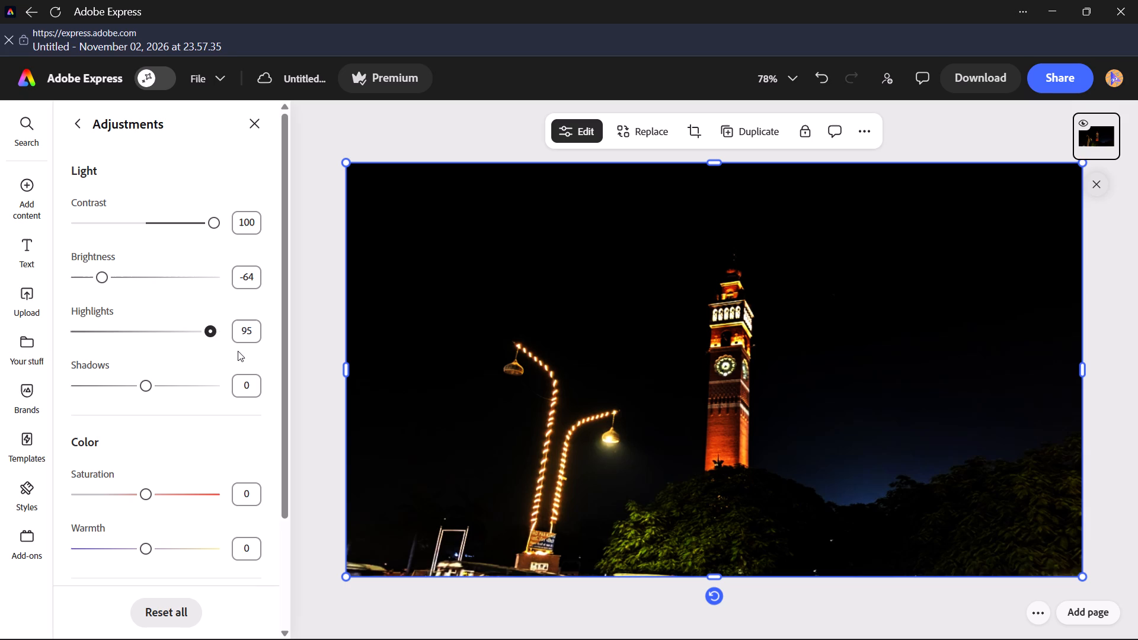
left_click_drag(238, 351, 248, 350)
Try both extremes of the shadows adjustment on the clock tower photo and settle on 24.
left_click_drag(149, 385, 236, 405)
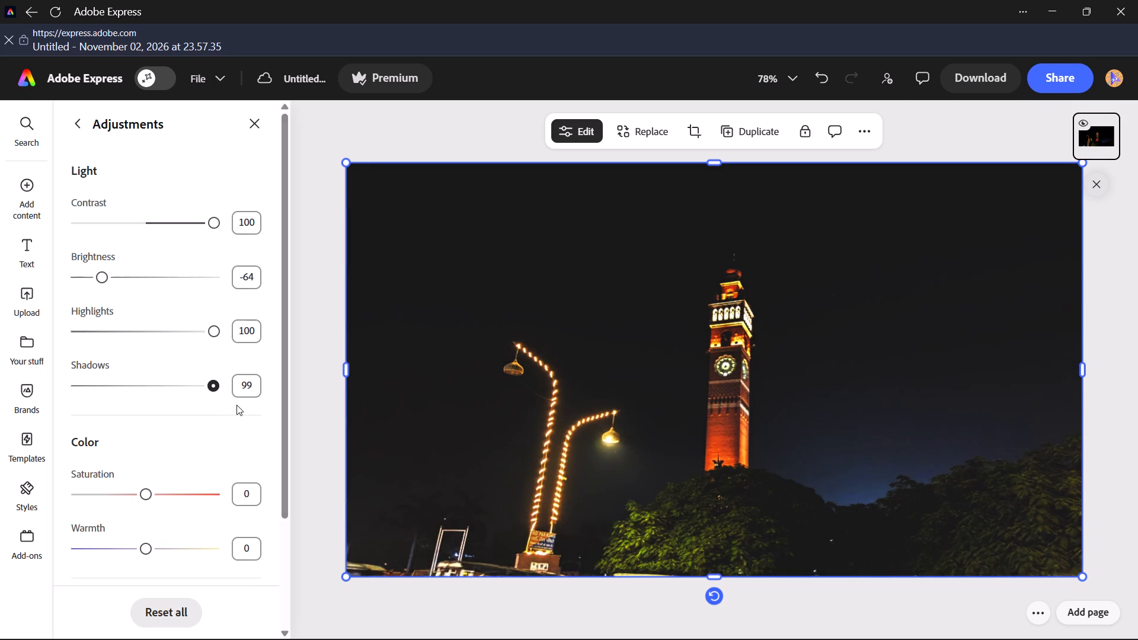
left_click_drag(236, 405, 3, 440)
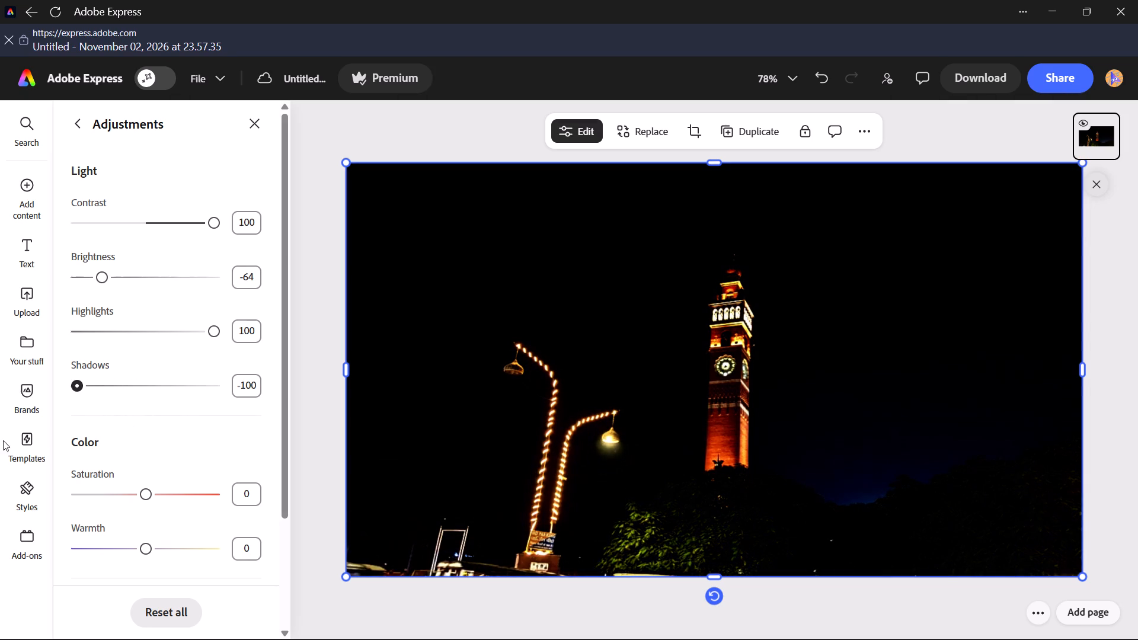
left_click_drag(3, 440, 164, 441)
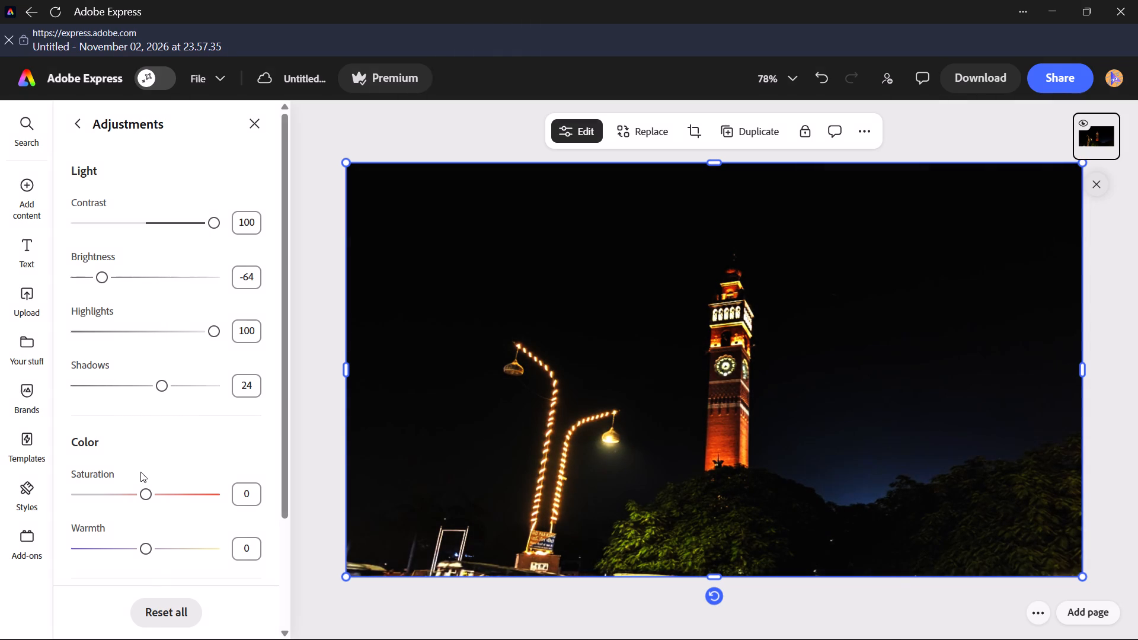
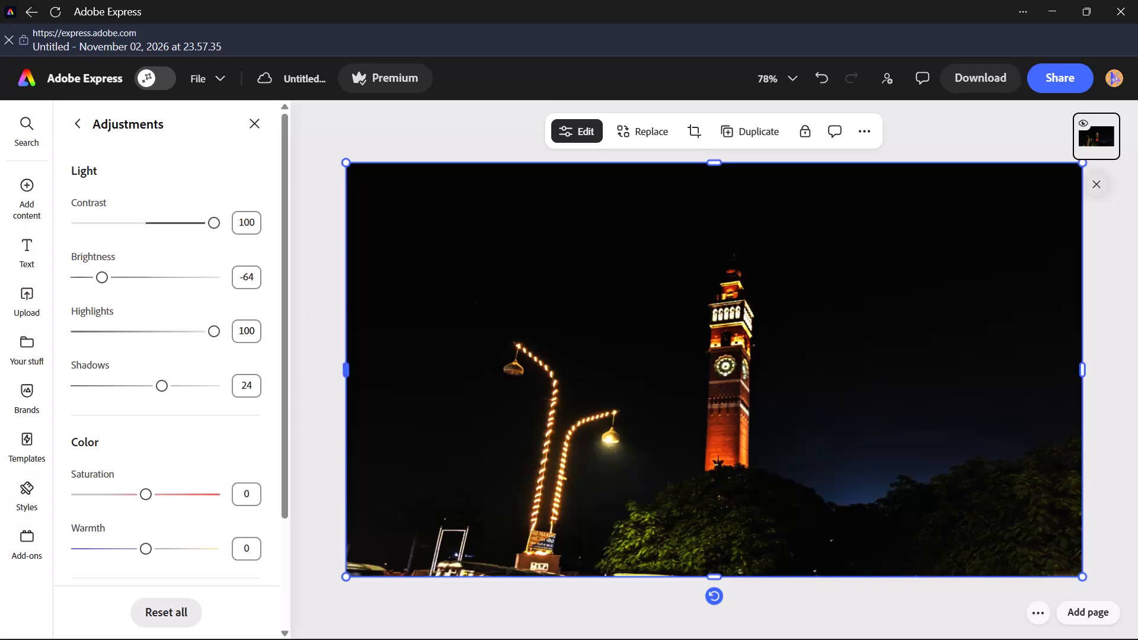
Try raising the saturation of the clock tower photo up to 100 and settle on -8.
scroll(149, 461, "down", 2)
left_click_drag(146, 347, 154, 347)
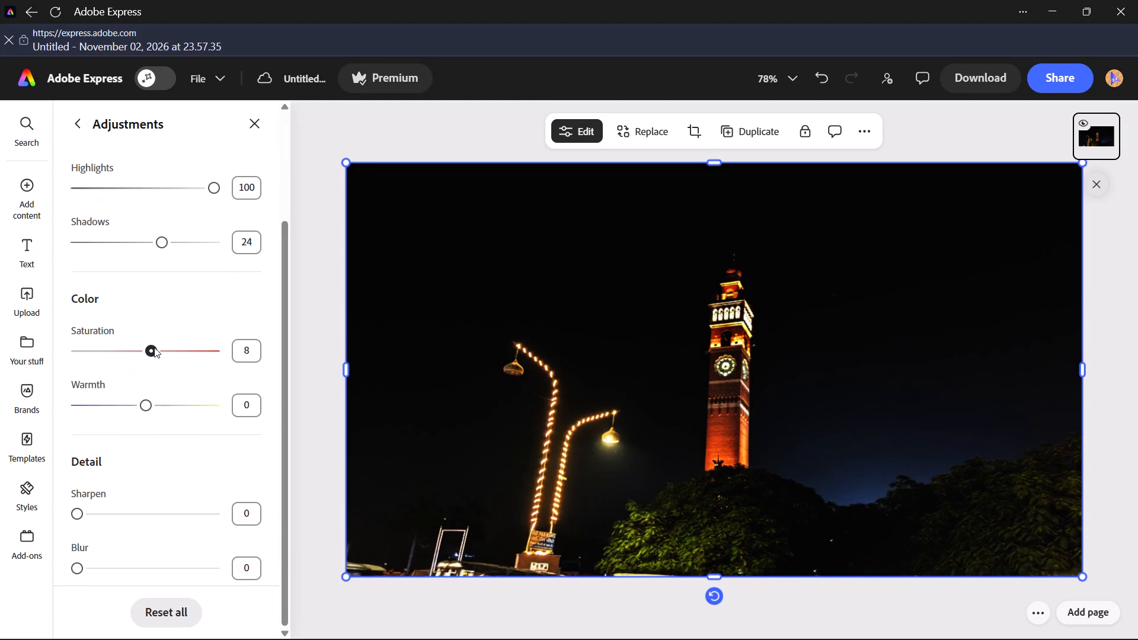
left_click_drag(154, 347, 178, 358)
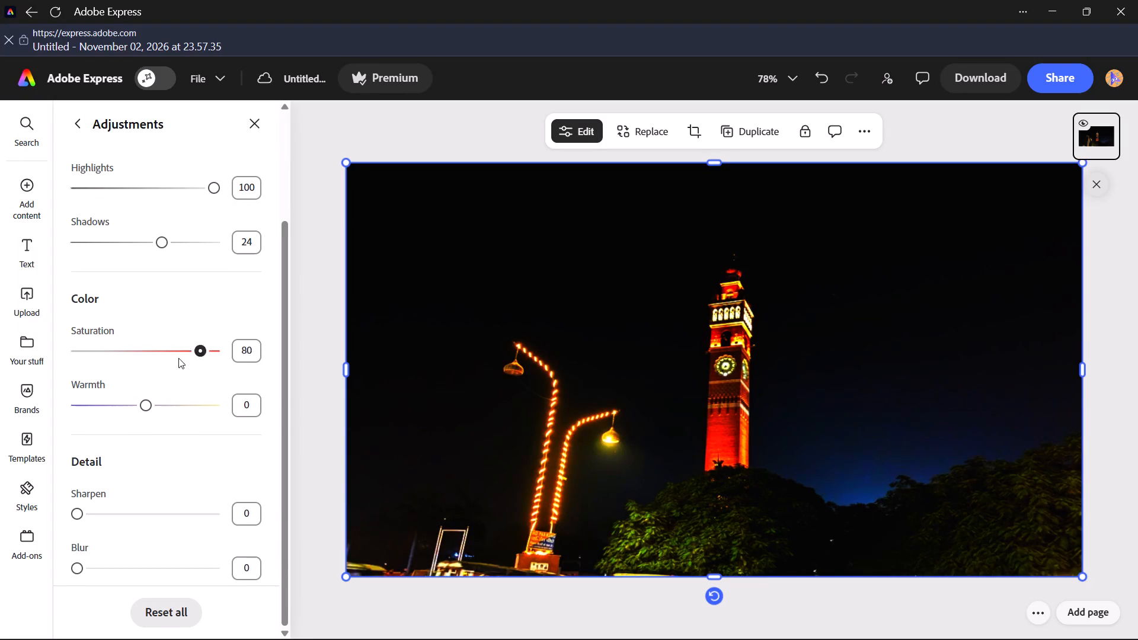
left_click_drag(178, 358, 322, 373)
left_click_drag(322, 373, 223, 376)
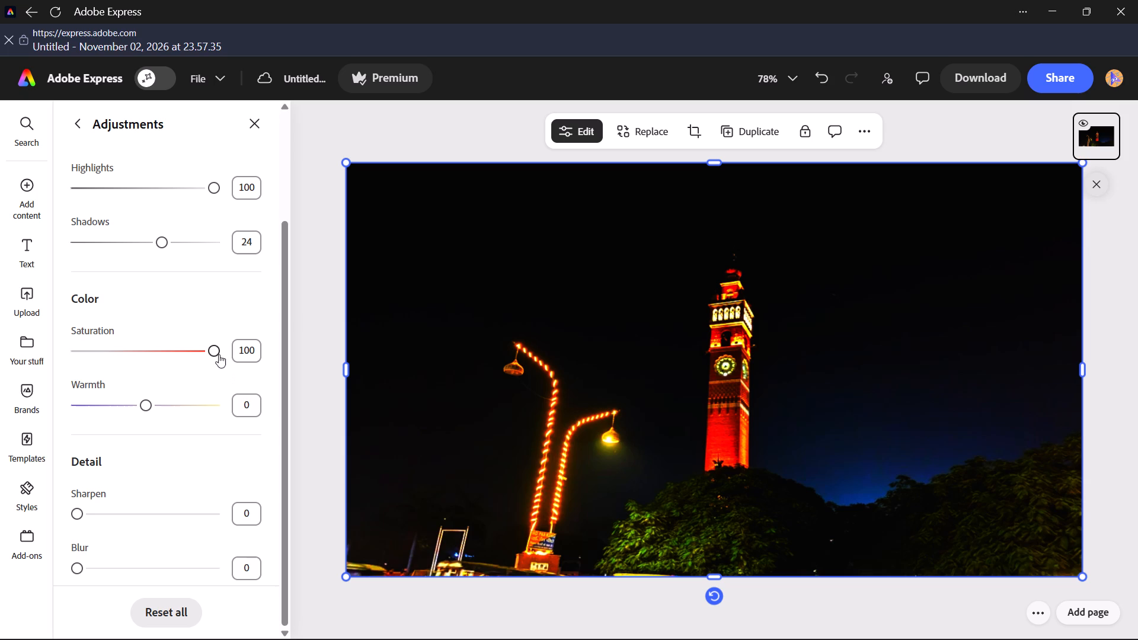
left_click_drag(213, 351, 142, 369)
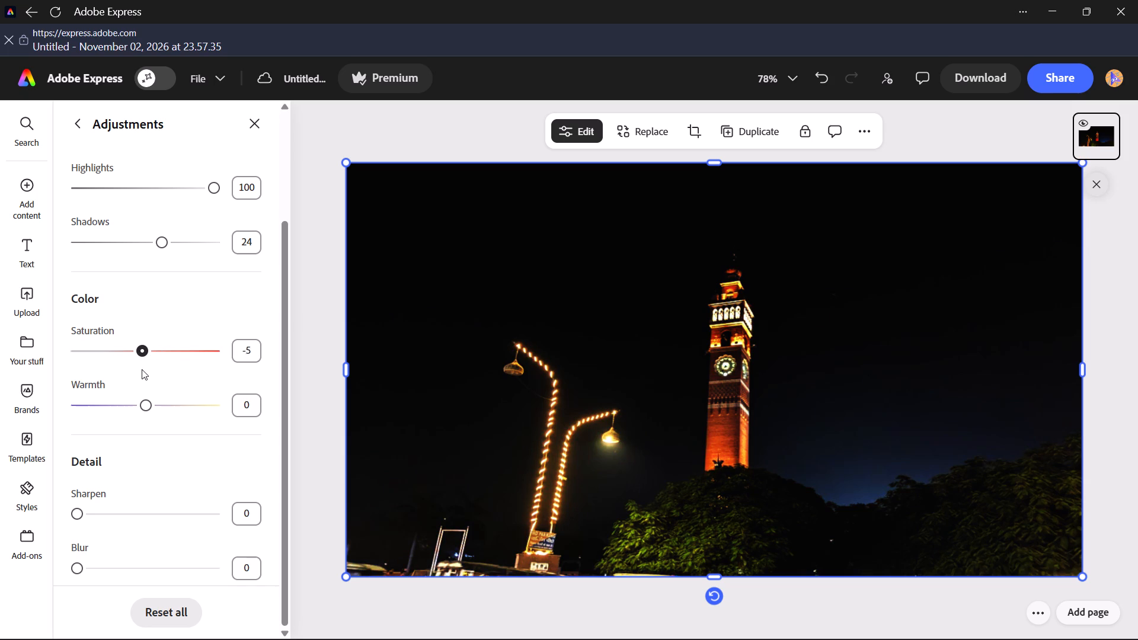
left_click_drag(142, 369, 140, 369)
Try both cold and warm extremes of the warmth adjustment on the clock tower photo and settle on 20.
left_click_drag(143, 404, 191, 425)
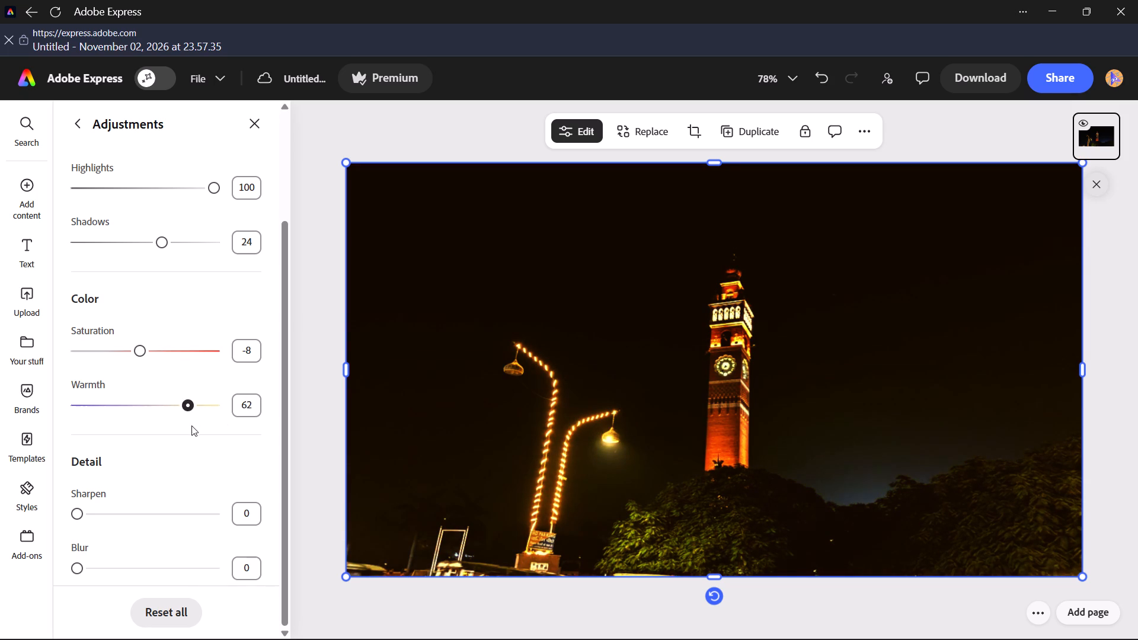
left_click_drag(191, 425, 30, 440)
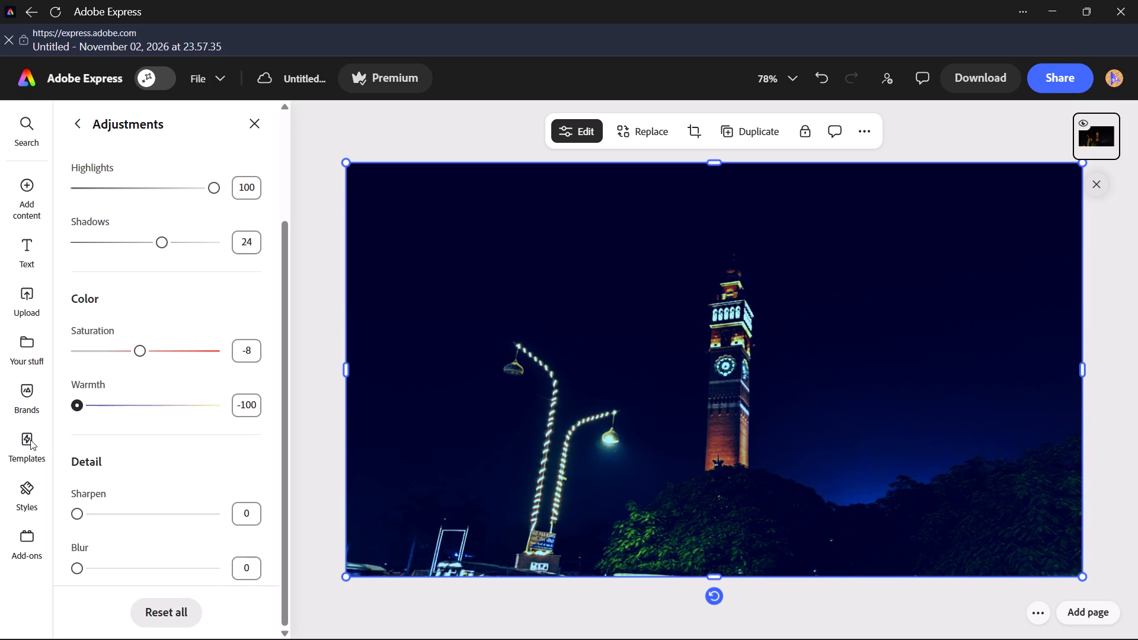
left_click_drag(30, 440, 226, 443)
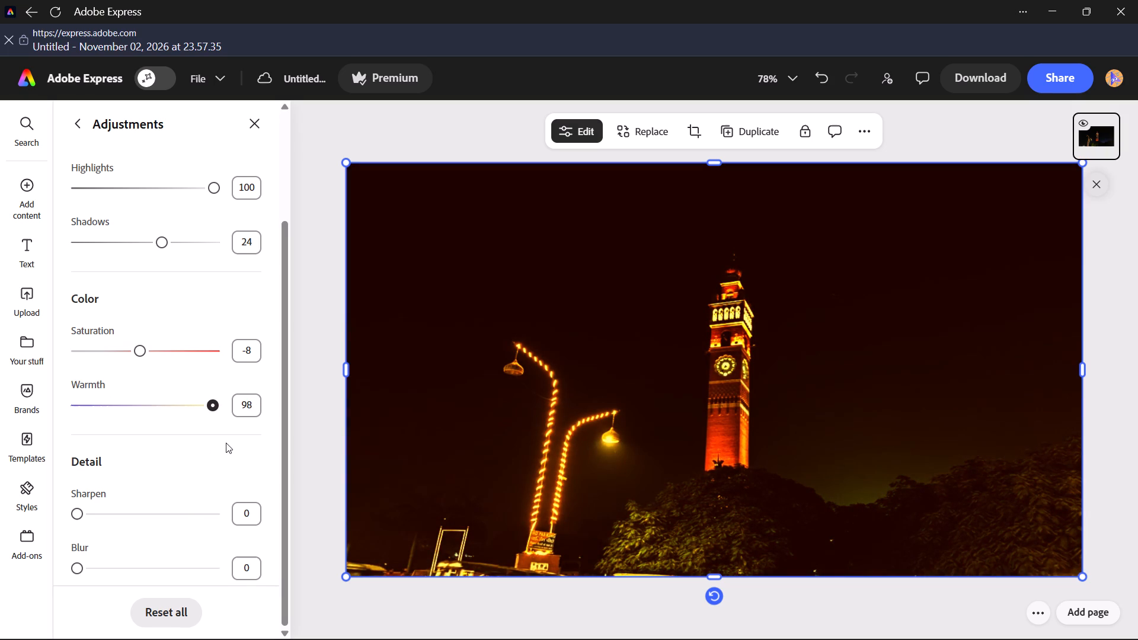
left_click_drag(226, 443, 184, 447)
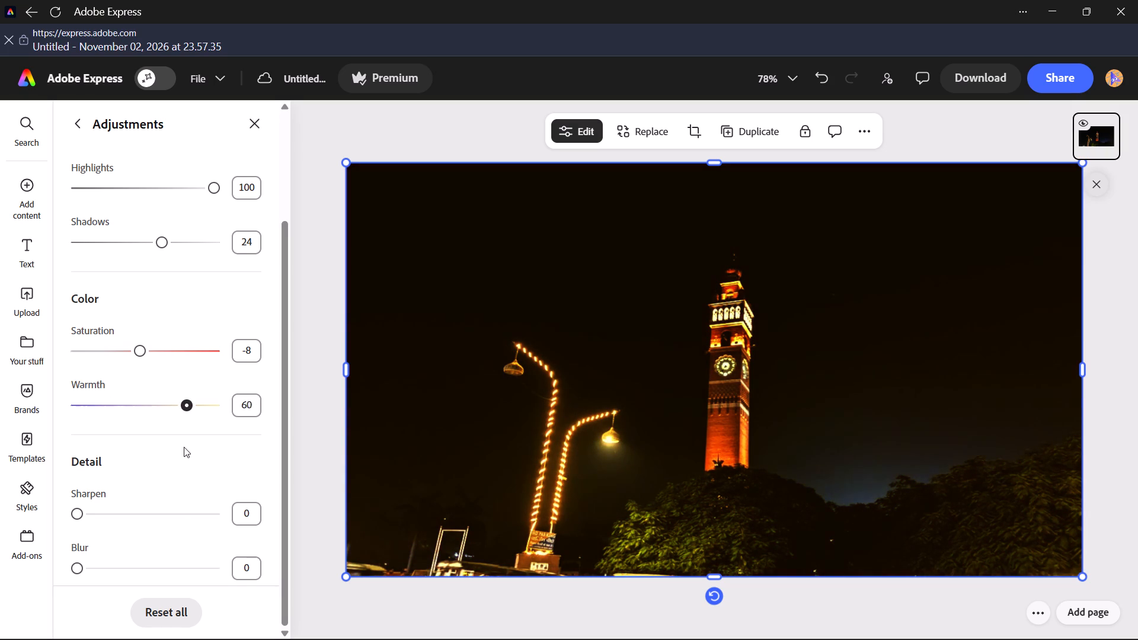
left_click_drag(184, 447, 221, 449)
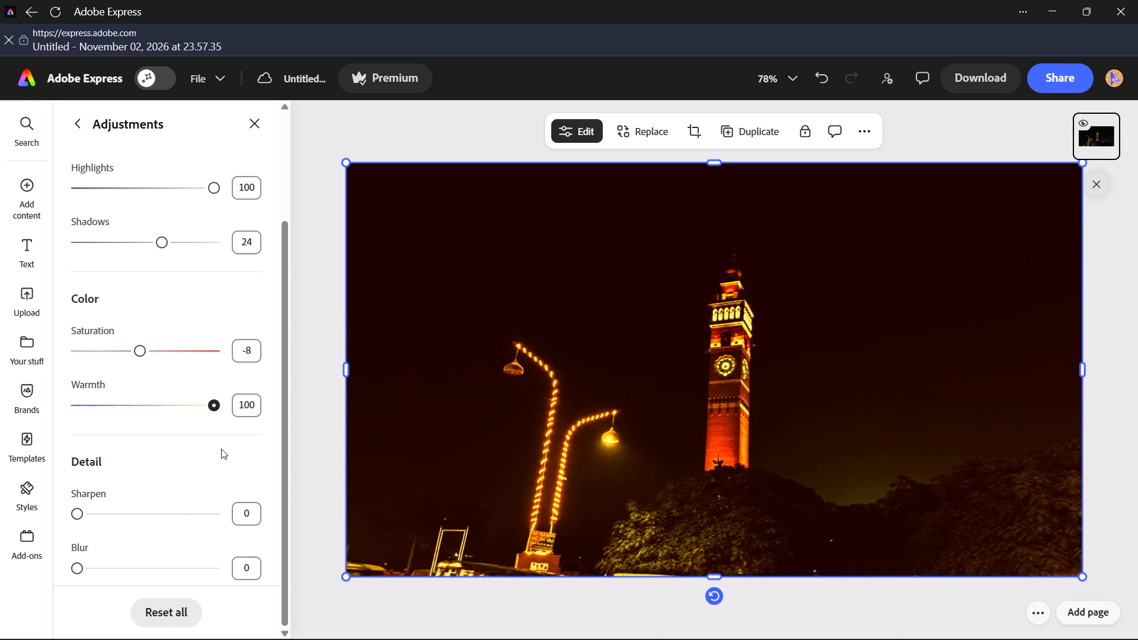
left_click_drag(221, 449, 161, 449)
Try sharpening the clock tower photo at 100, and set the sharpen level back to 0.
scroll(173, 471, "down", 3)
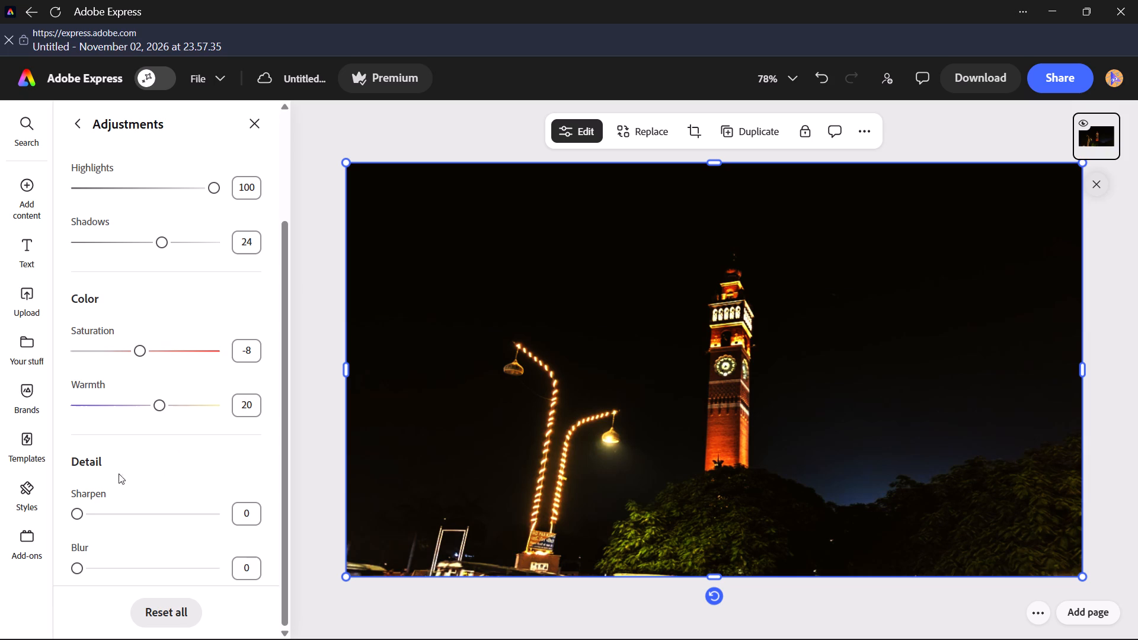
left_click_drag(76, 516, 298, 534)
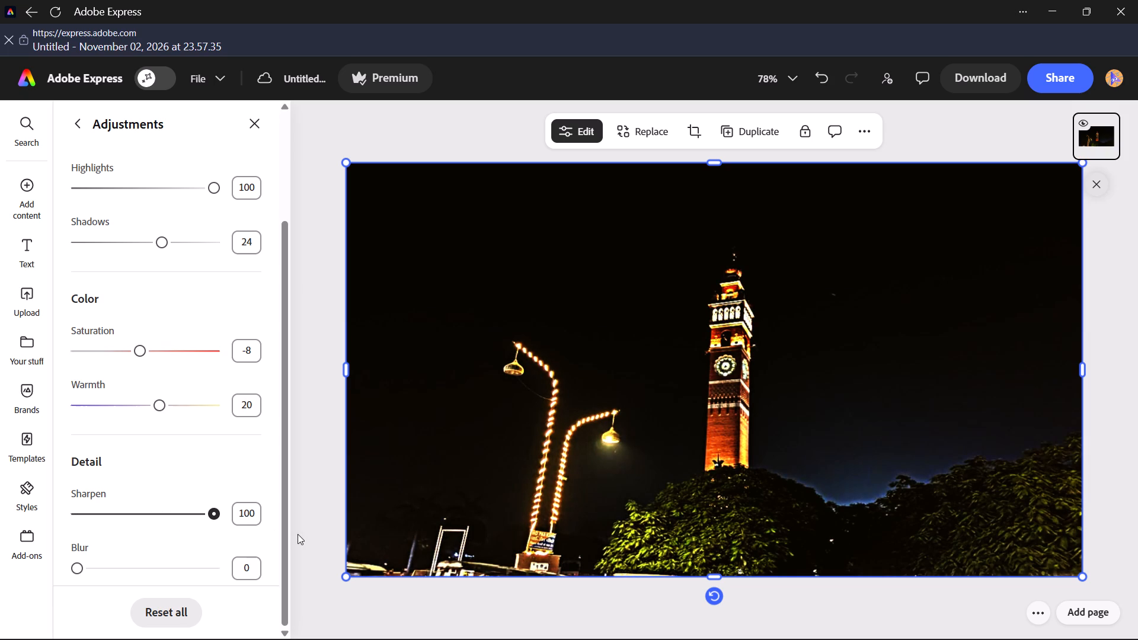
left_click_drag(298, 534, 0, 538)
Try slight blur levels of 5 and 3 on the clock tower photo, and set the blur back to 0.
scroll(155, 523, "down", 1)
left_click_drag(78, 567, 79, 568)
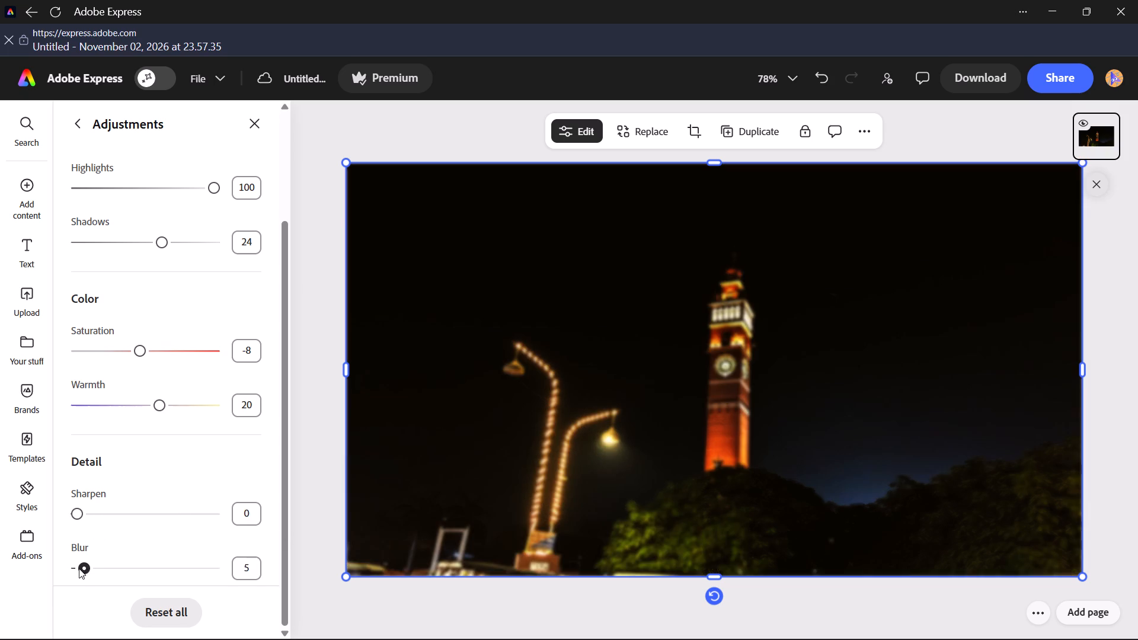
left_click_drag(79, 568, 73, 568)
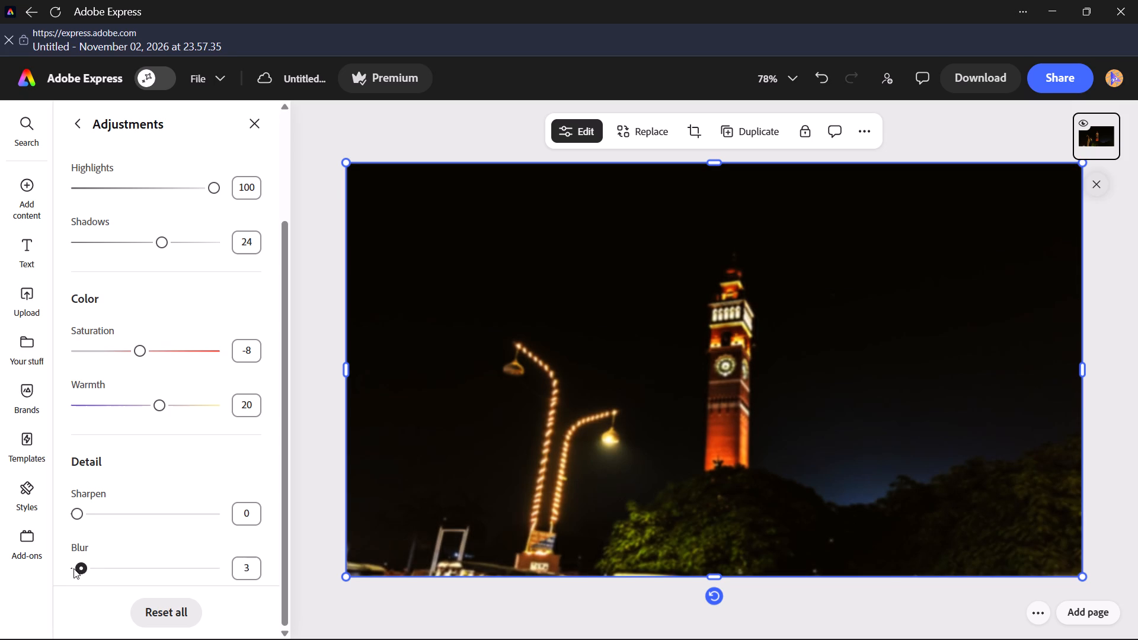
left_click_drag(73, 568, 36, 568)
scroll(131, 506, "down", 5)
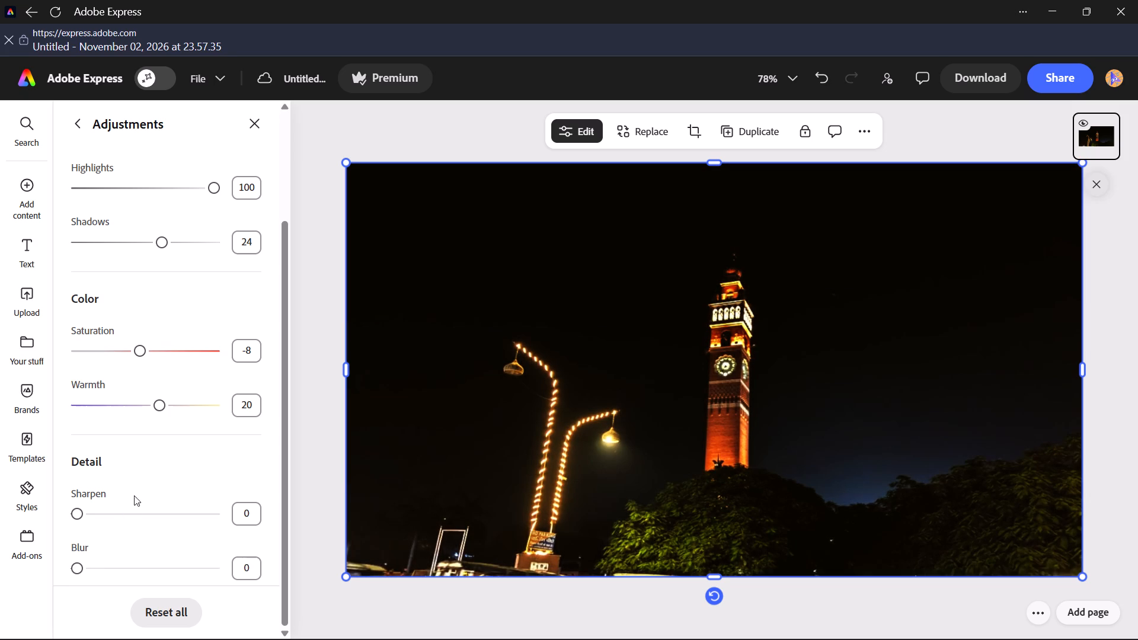
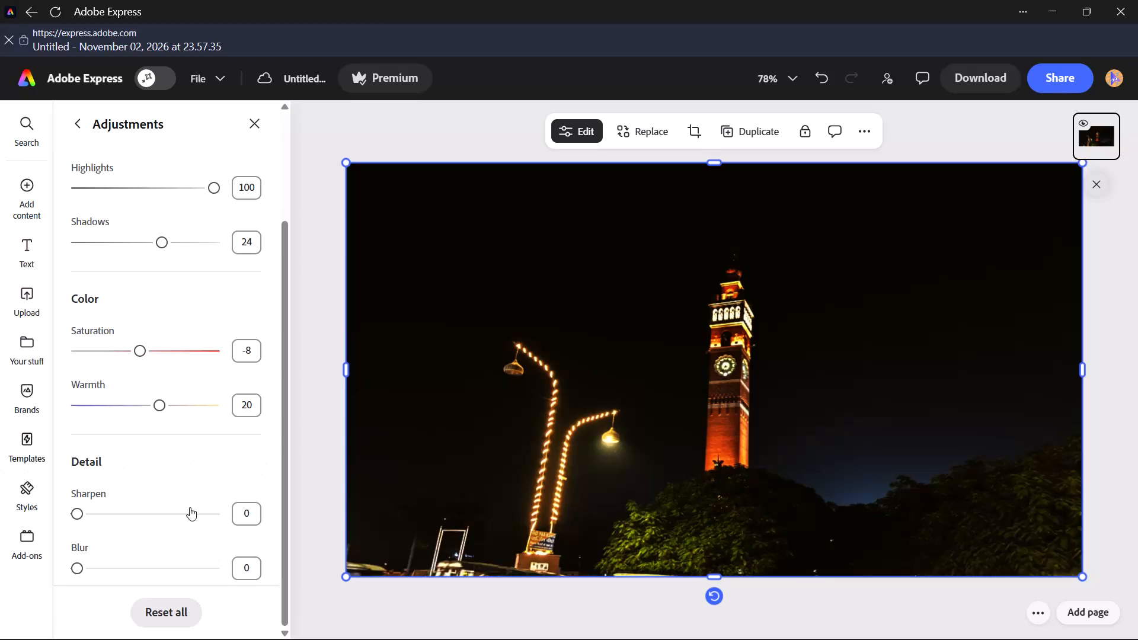
Look through the recently used text templates in the text library.
scroll(122, 503, "down", 4)
left_click(27, 259)
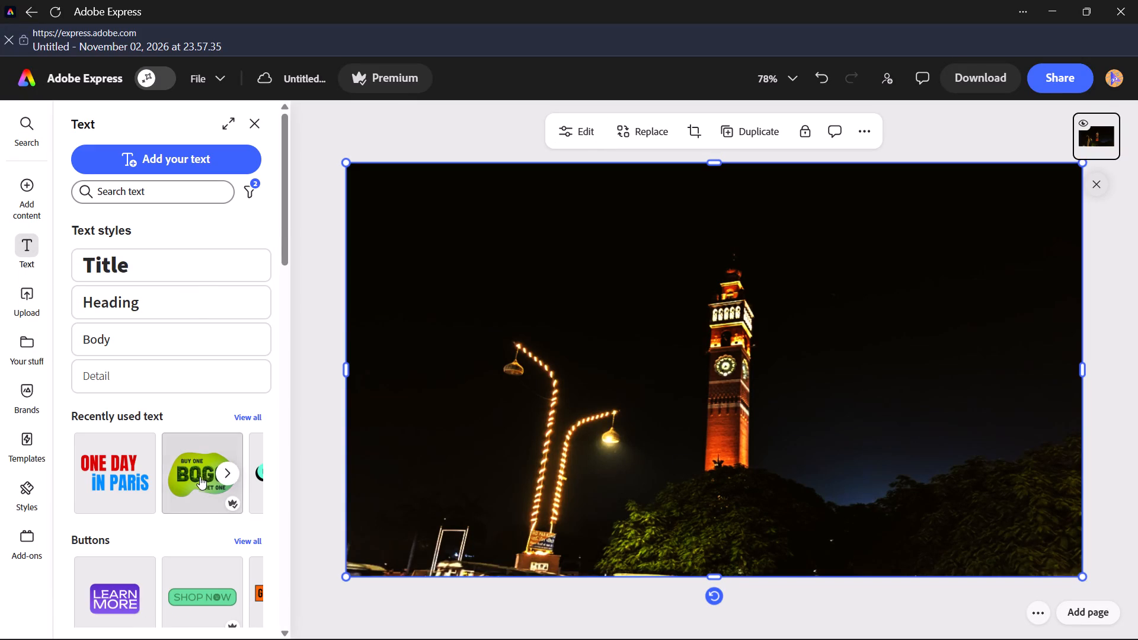
left_click(225, 473)
left_click(258, 409)
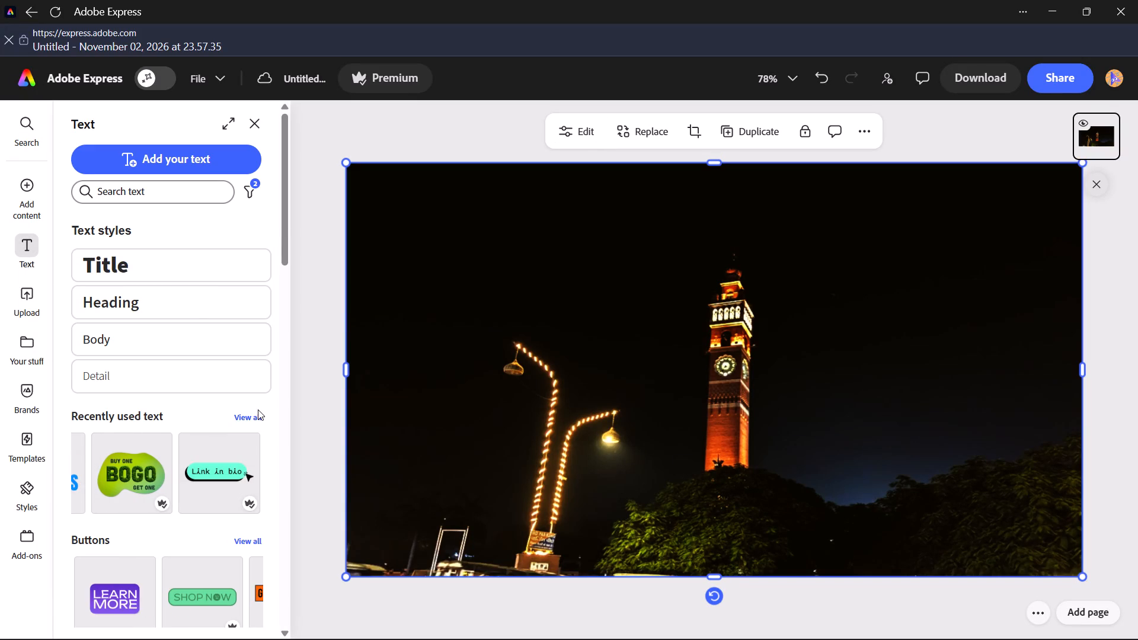
left_click(258, 415)
left_click(84, 120)
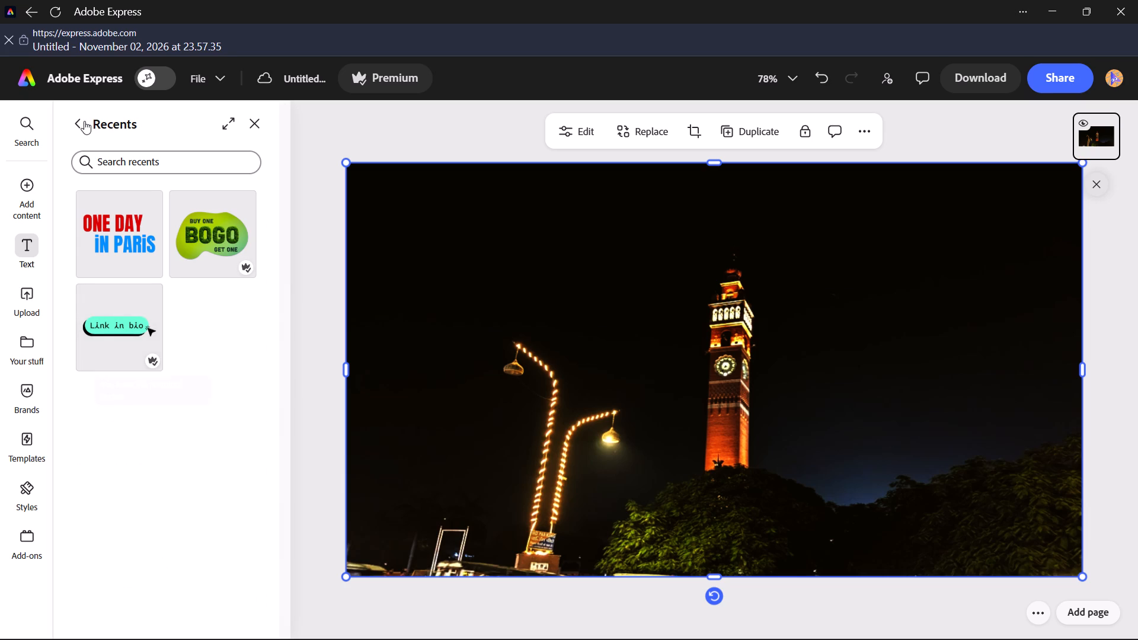
Add the red handwritten "Sale" in a hand-drawn oval from the Signs and labels text collection to the clock tower photo.
scroll(115, 480, "down", 3)
scroll(162, 463, "down", 1)
left_click(247, 363)
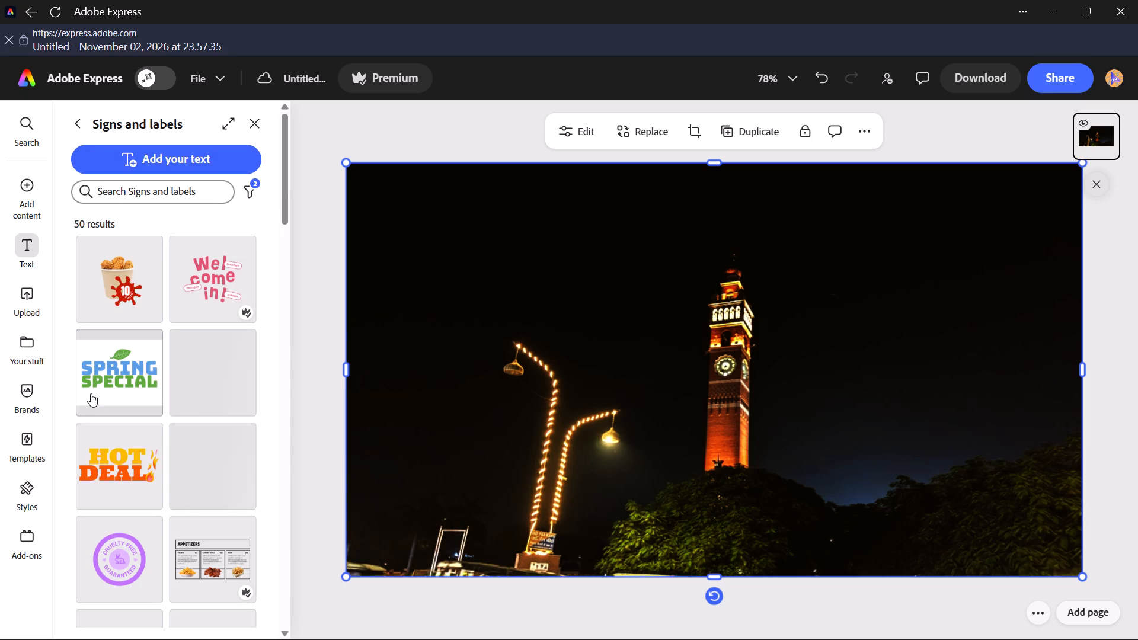
scroll(197, 438, "down", 3)
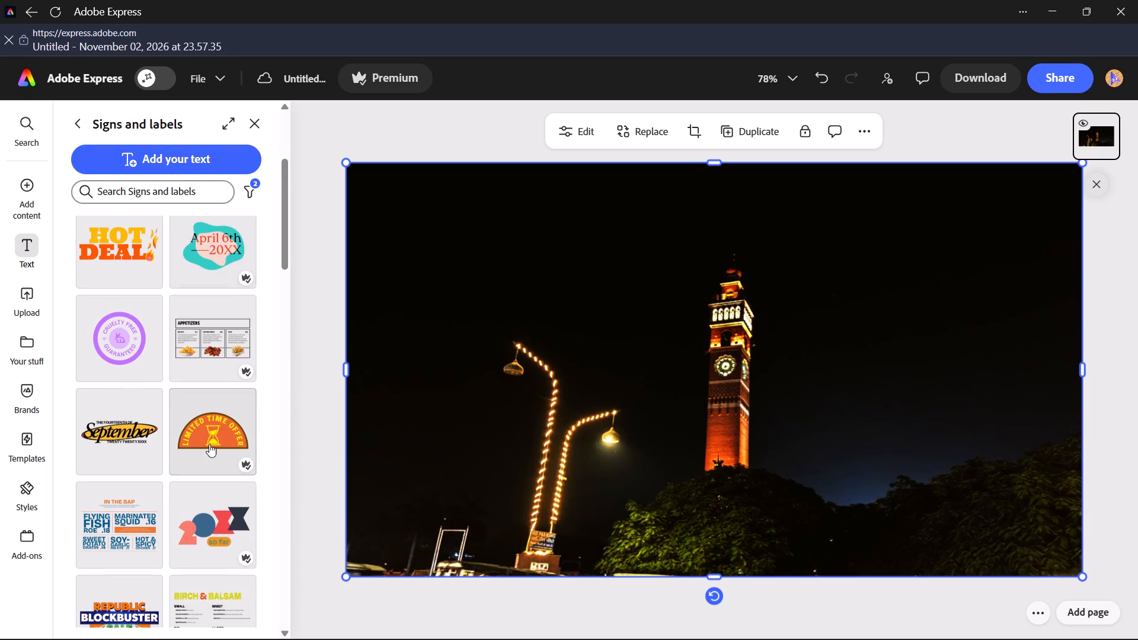
scroll(202, 443, "down", 5)
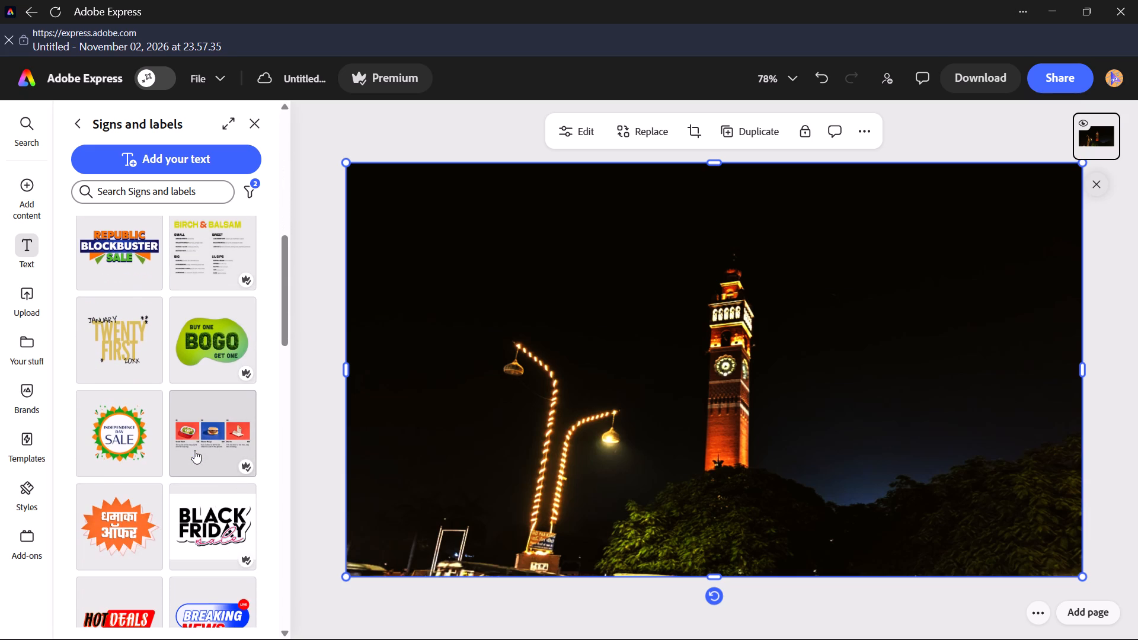
scroll(183, 450, "down", 3)
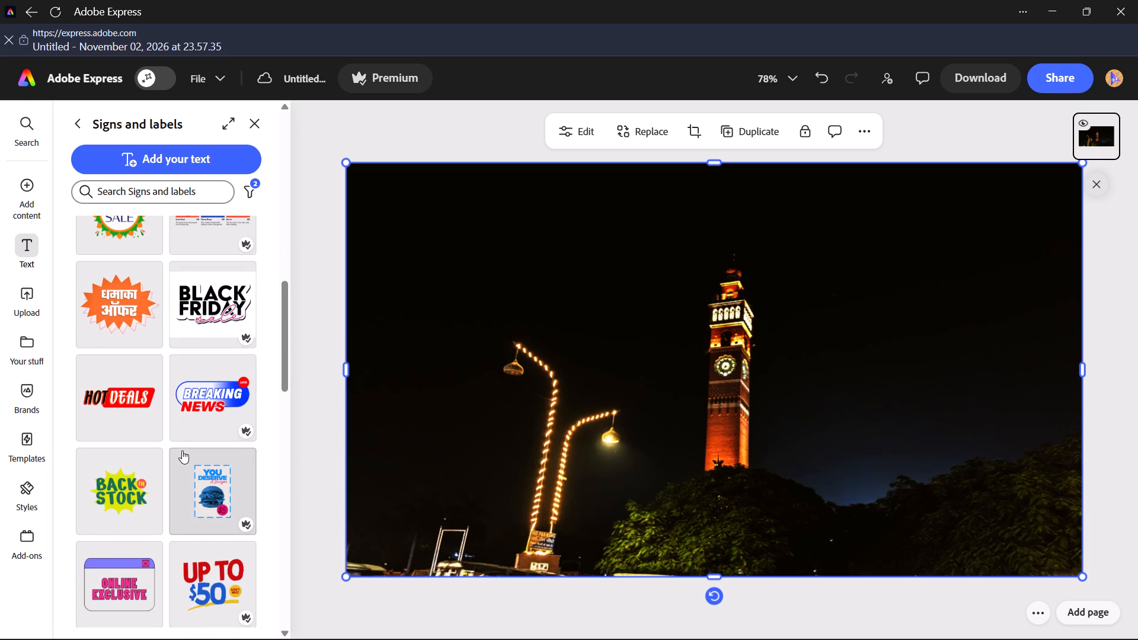
scroll(182, 450, "down", 1)
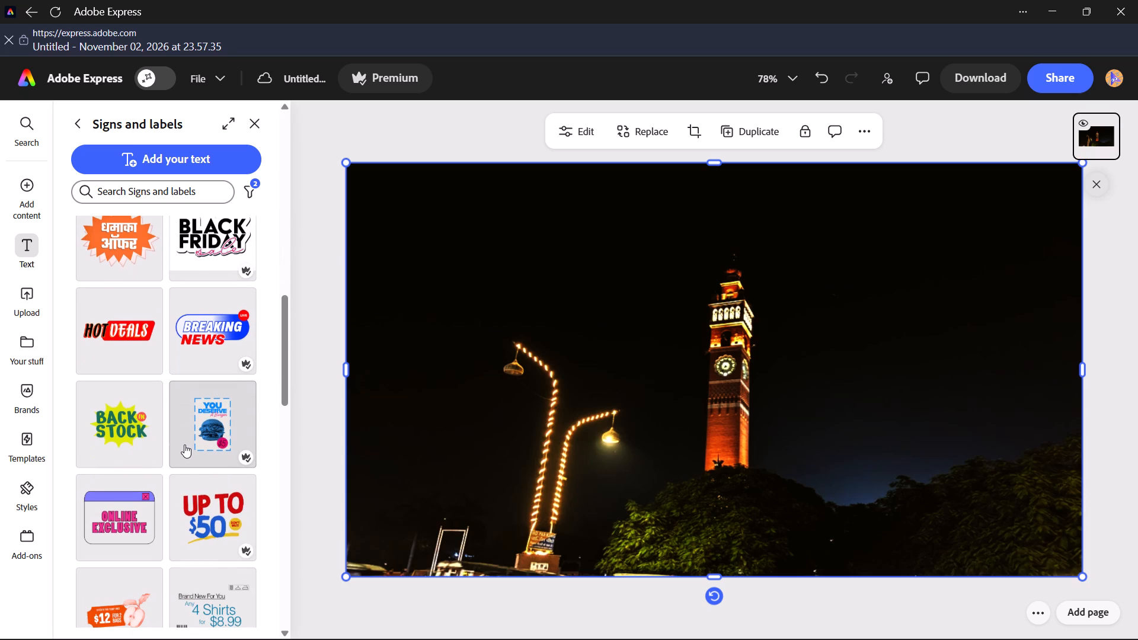
scroll(184, 444, "down", 2)
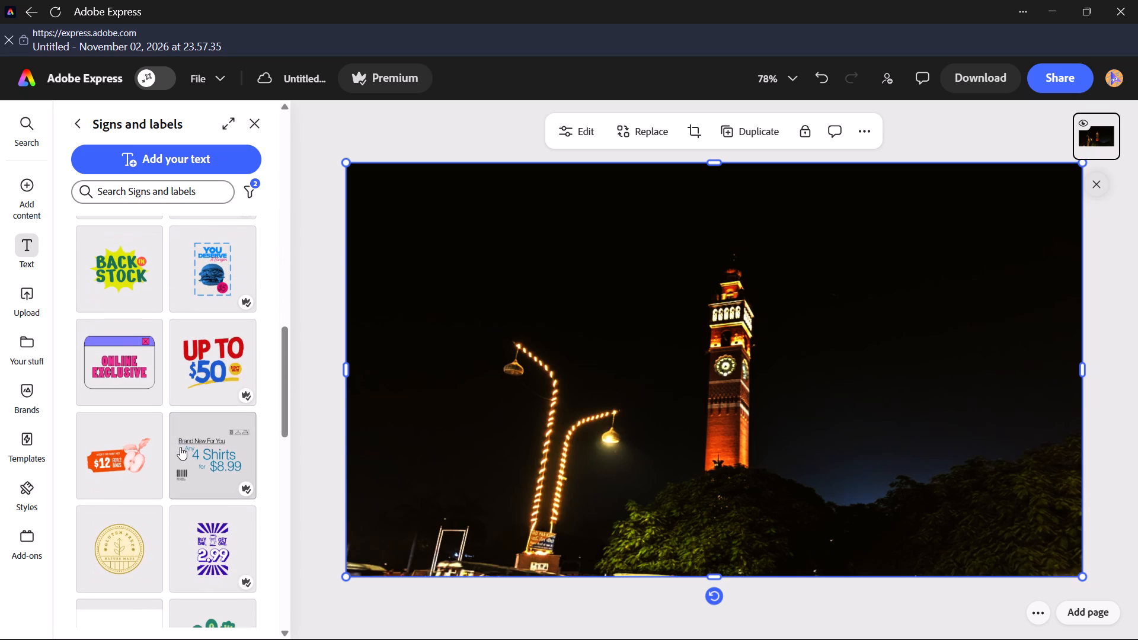
scroll(207, 511, "down", 5)
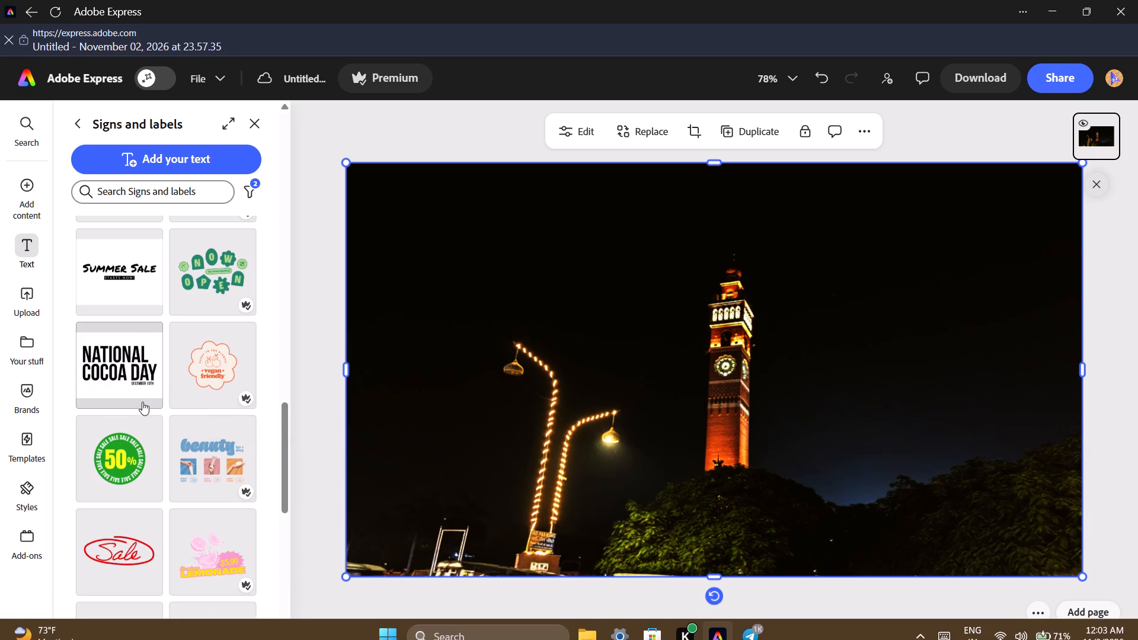
scroll(142, 402, "down", 3)
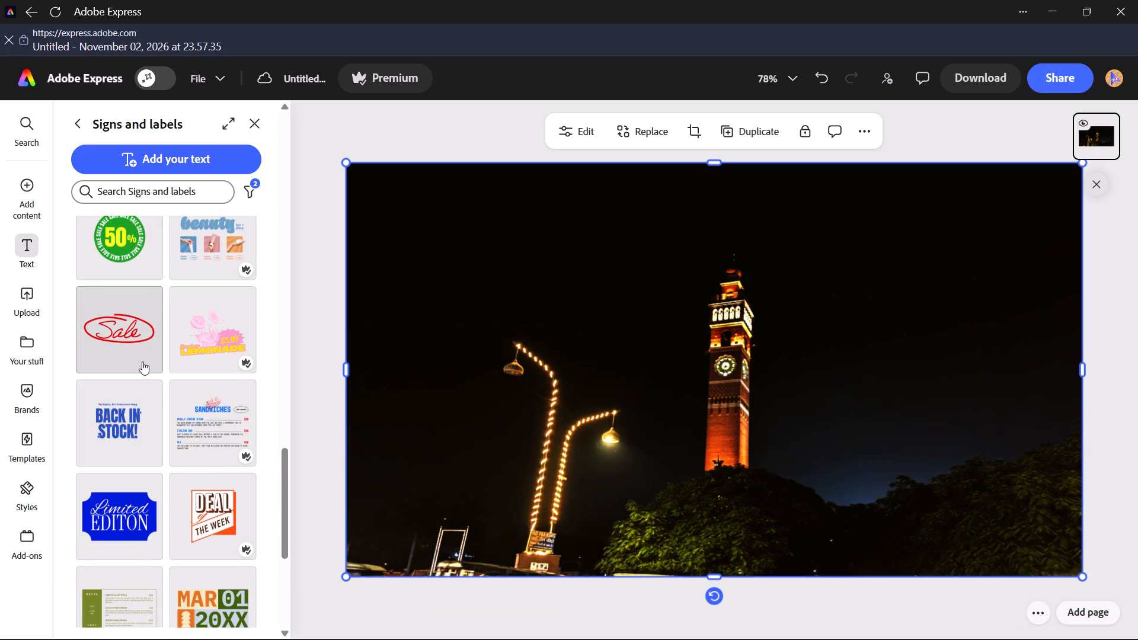
scroll(158, 450, "down", 3)
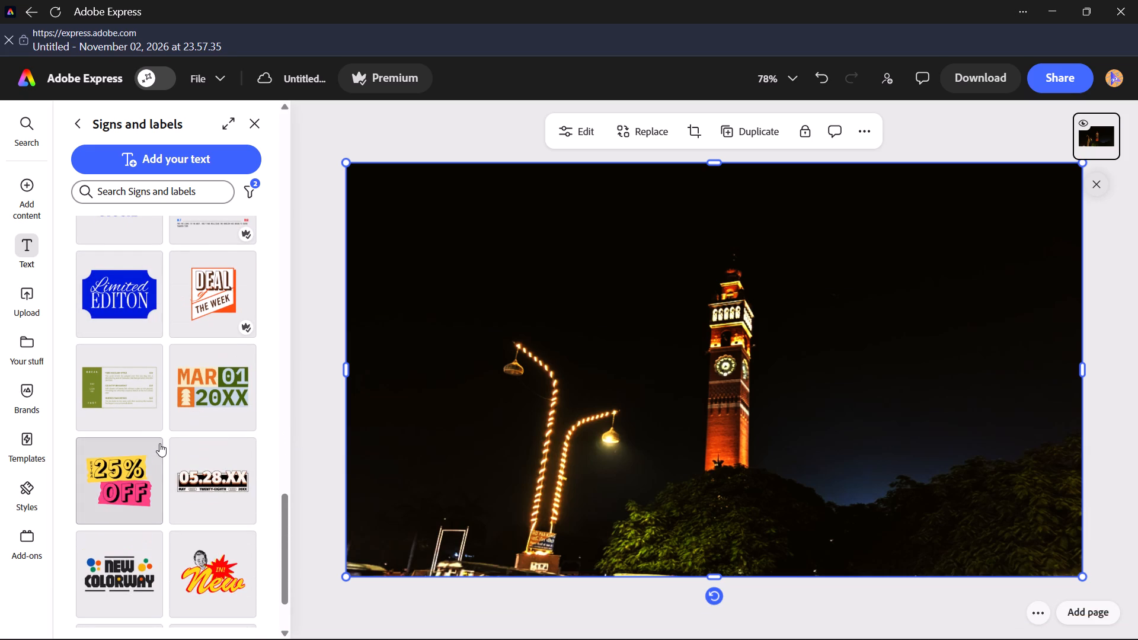
scroll(158, 459, "down", 3)
scroll(160, 462, "up", 4)
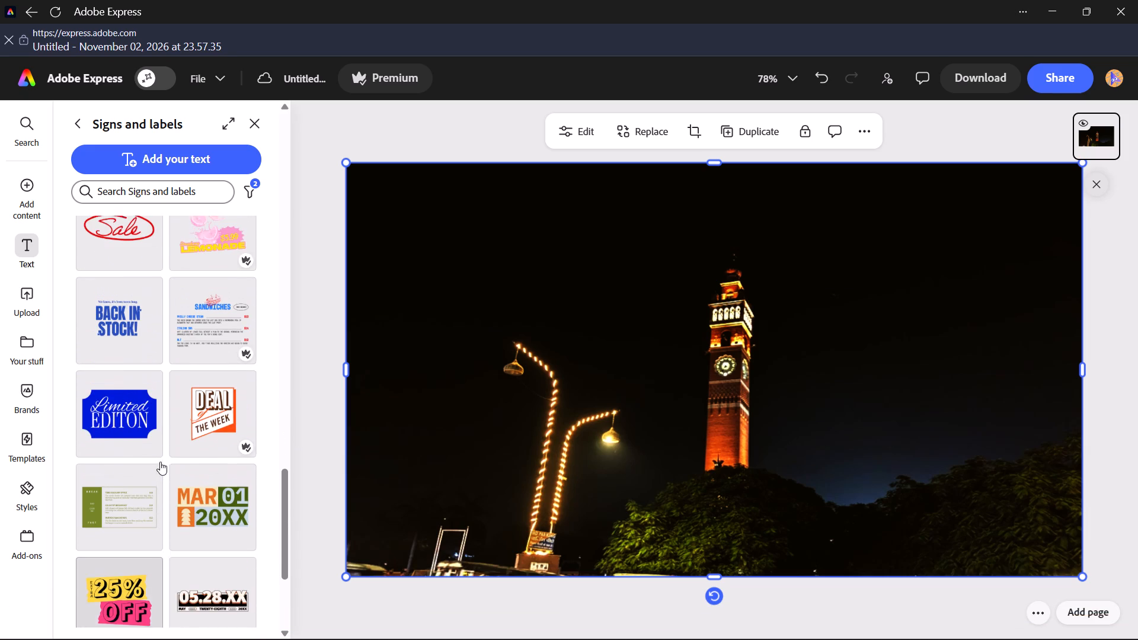
scroll(160, 462, "up", 1)
left_click(117, 384)
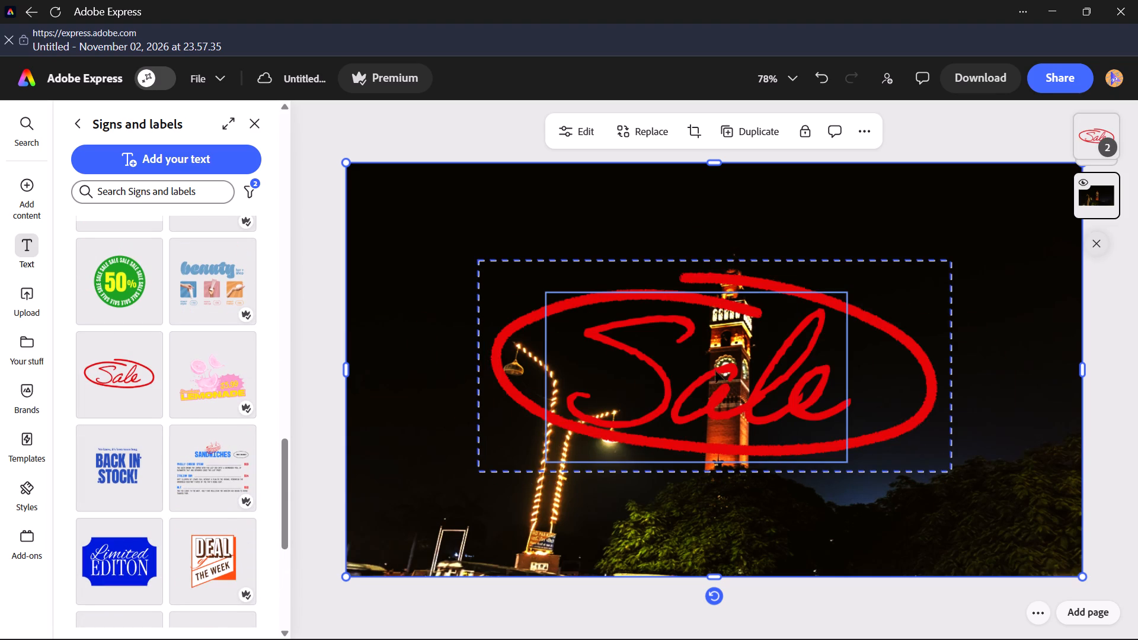
Shrink the red hand-drawn oval and move it to the dark sky in the upper left of the photo.
left_click(922, 451)
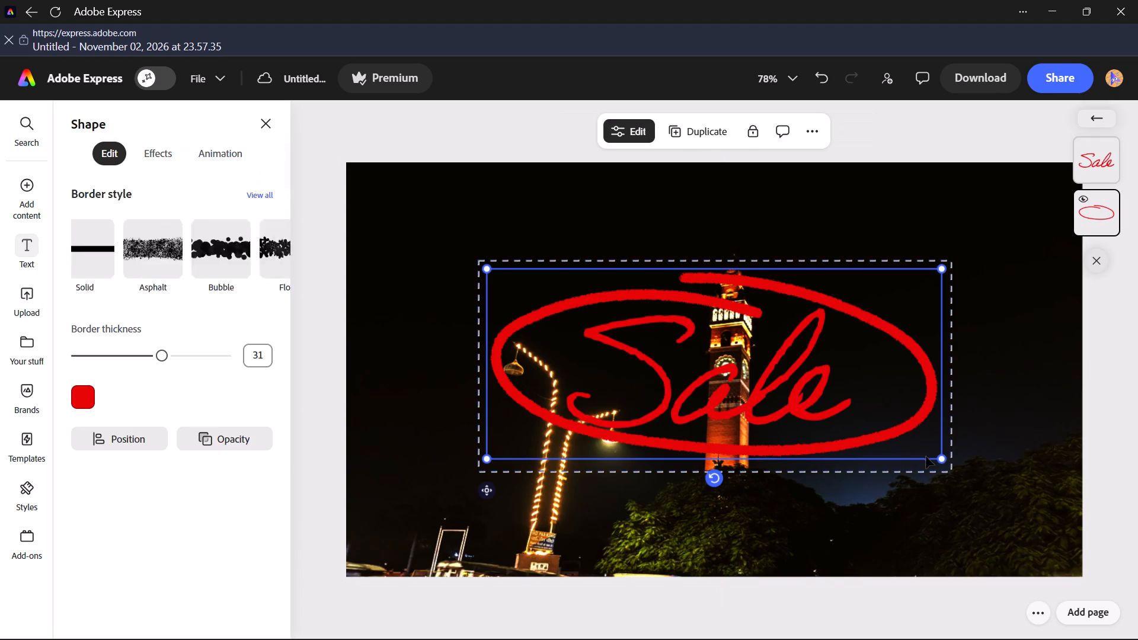
left_click_drag(941, 458, 680, 380)
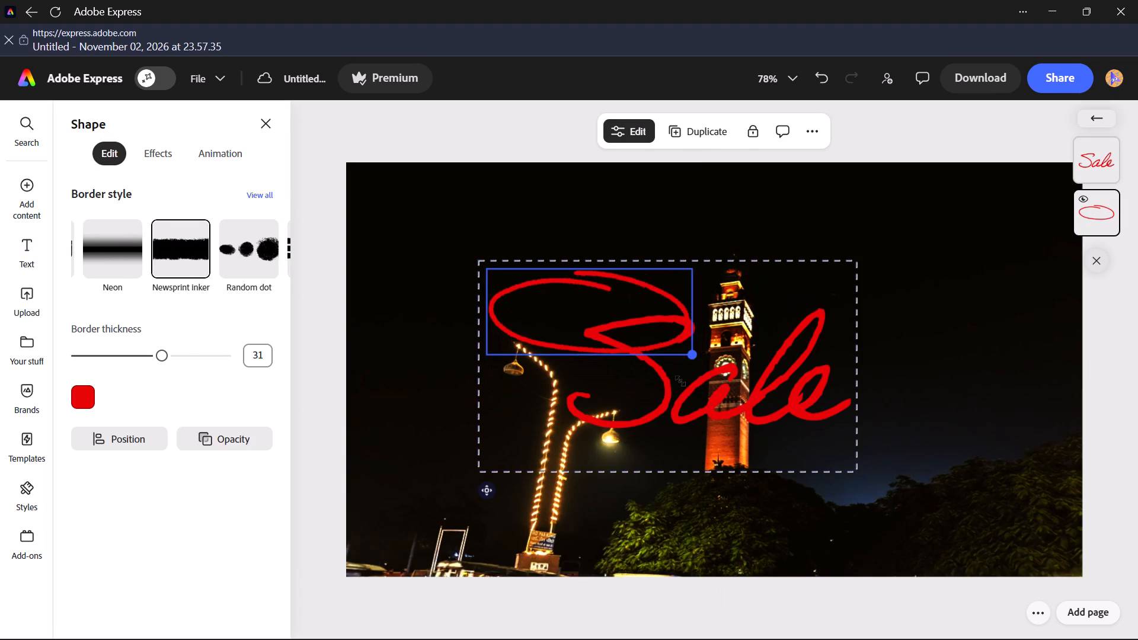
left_click_drag(680, 380, 794, 474)
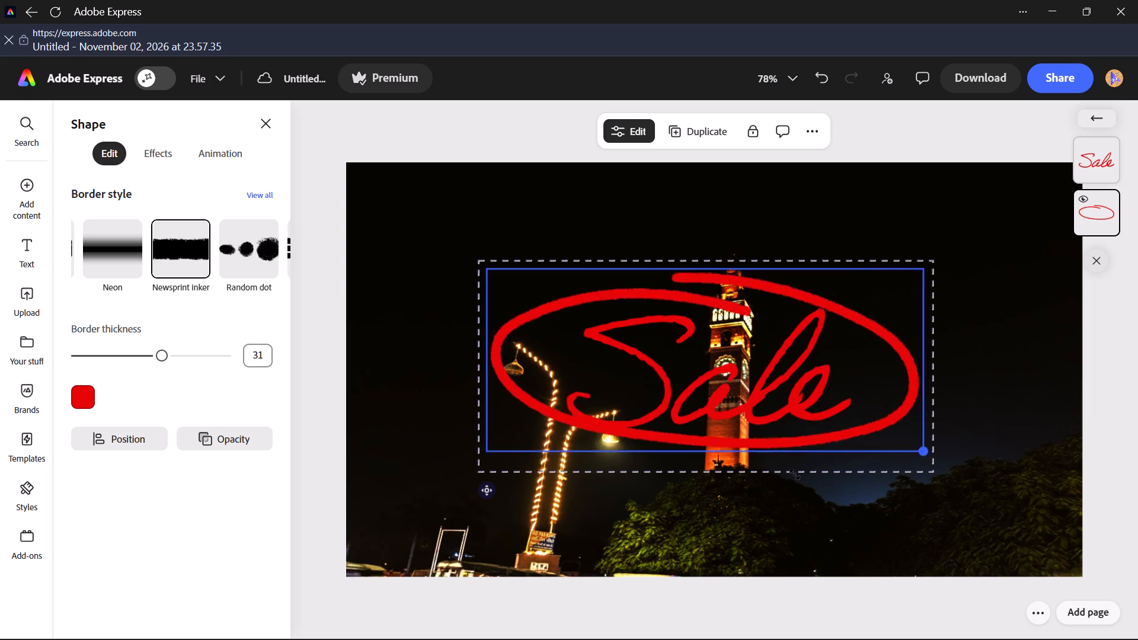
left_click_drag(794, 474, 554, 373)
left_click_drag(528, 291, 477, 279)
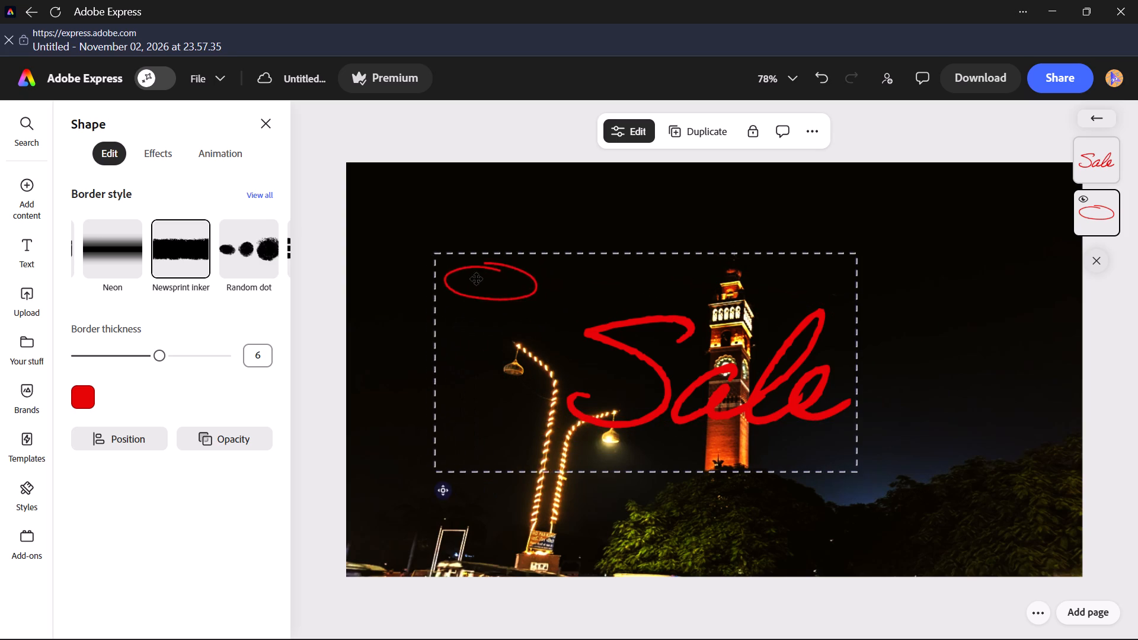
left_click_drag(477, 279, 463, 260)
left_click_drag(517, 284, 549, 308)
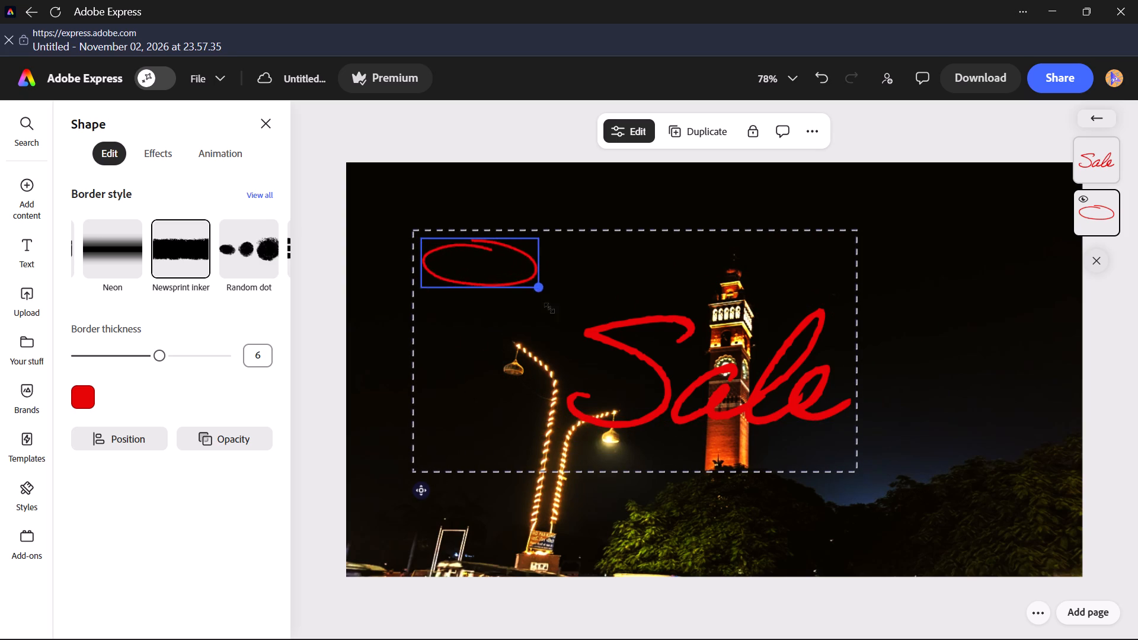
left_click_drag(549, 308, 557, 312)
Shrink the "Sale" text to about size 45 and move it inside the small red oval.
left_click(708, 385)
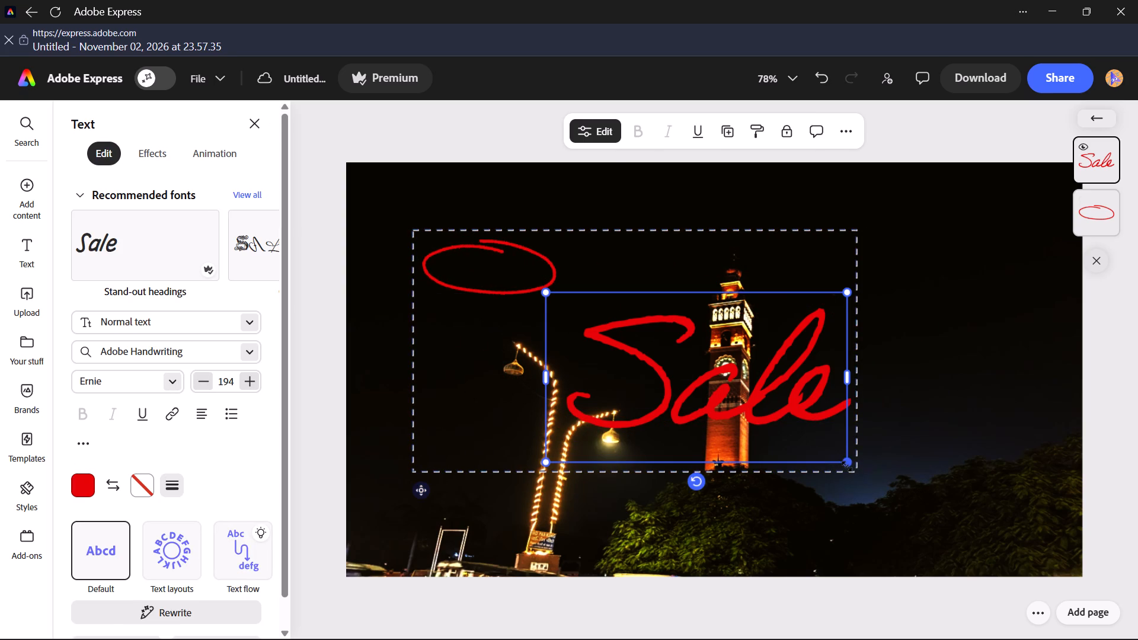
left_click_drag(847, 462, 621, 343)
left_click_drag(599, 324, 501, 281)
Clear the word "Sale" from the text box inside the red oval.
double_click(501, 272)
key("BackSpace")
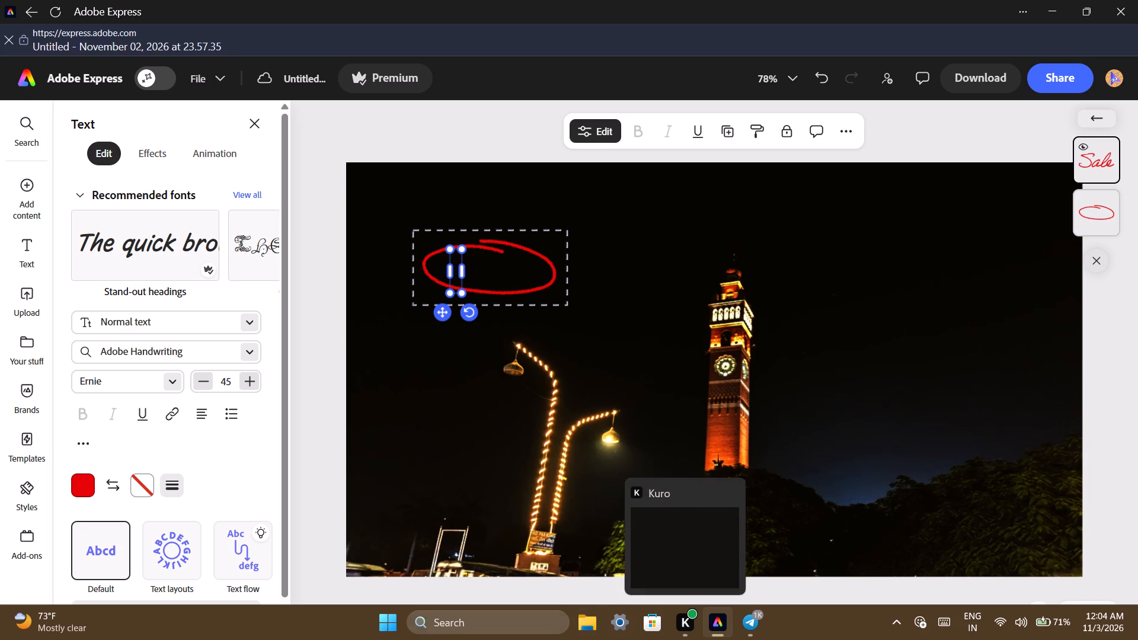
Open Google Chrome, replace the Google Colab tab with a new one, and search for "write awadh in hindi".
left_click(391, 625)
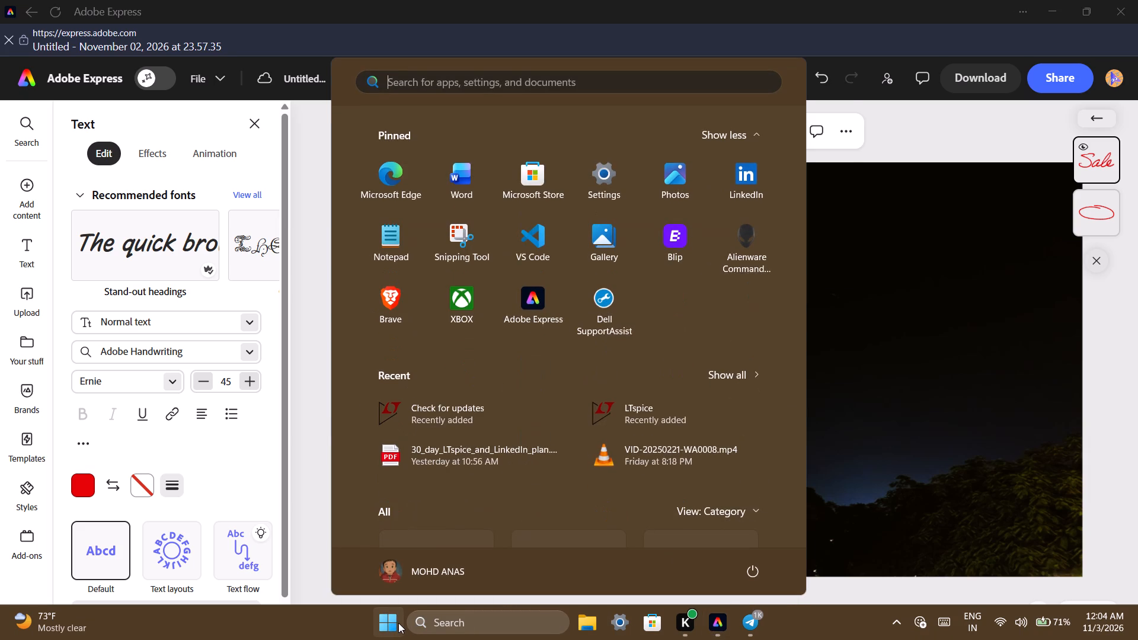
type("ch")
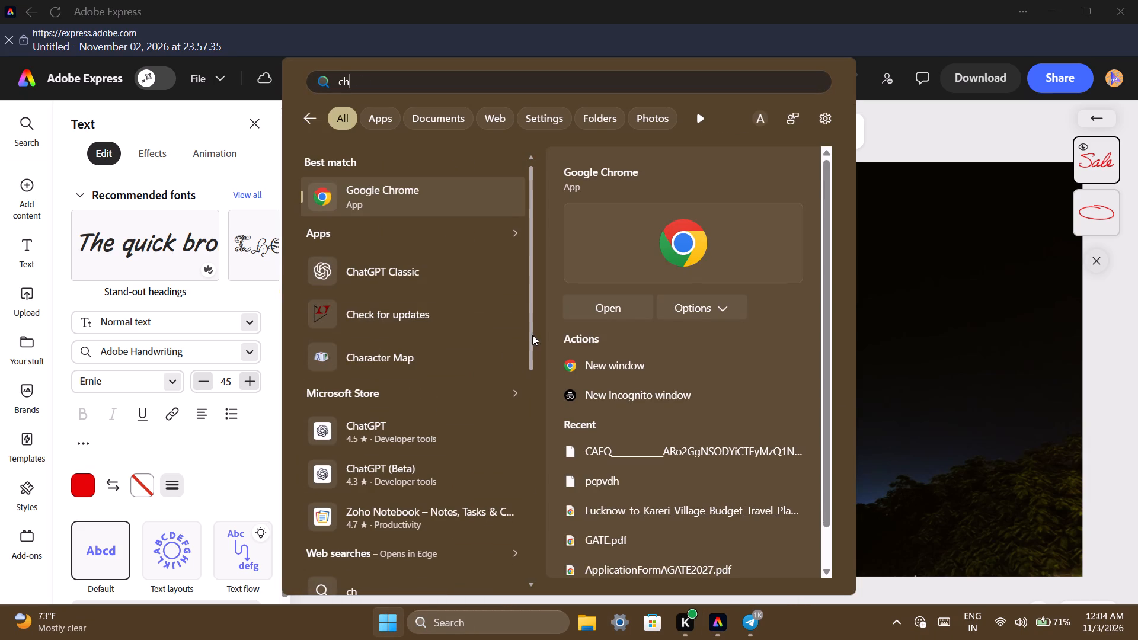
left_click(605, 313)
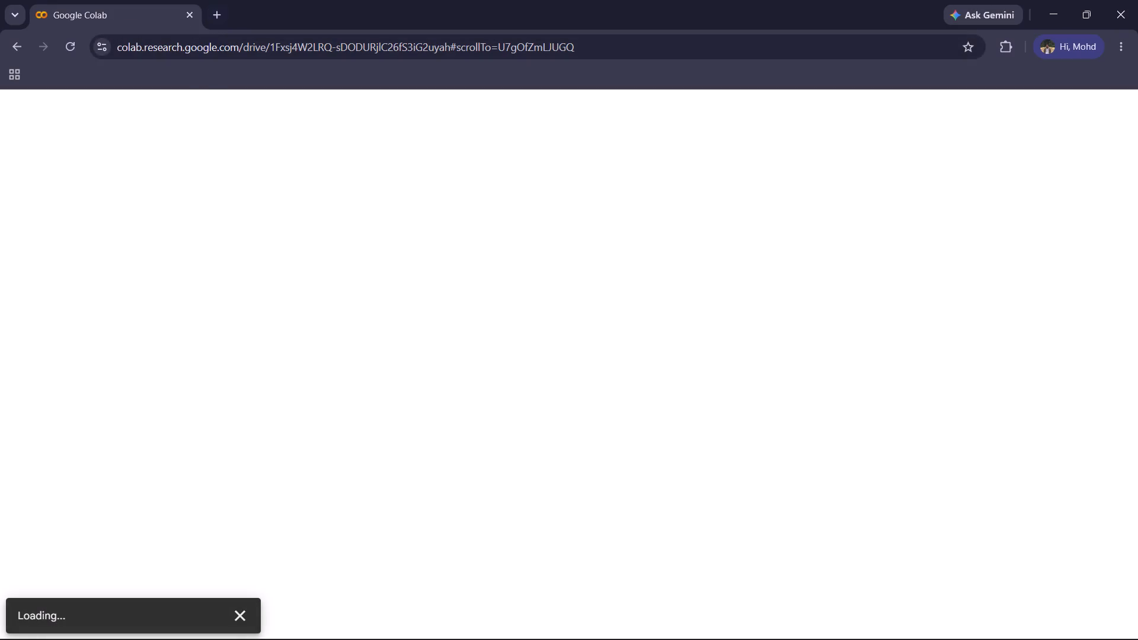
left_click(217, 18)
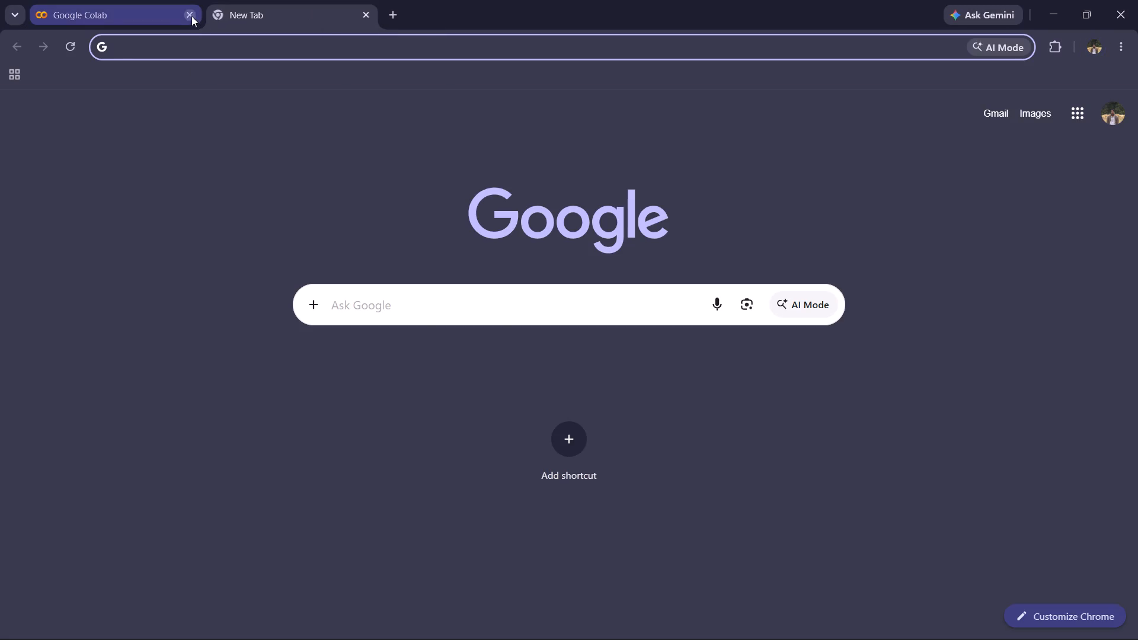
left_click(191, 16)
left_click(162, 49)
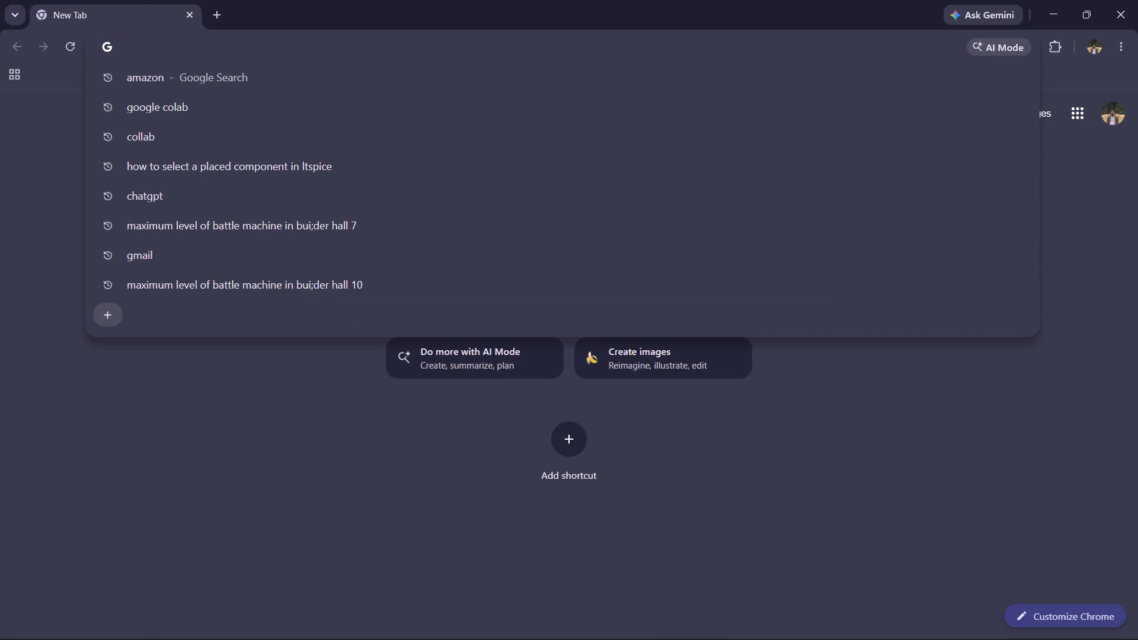
type("write awadh")
key("space")
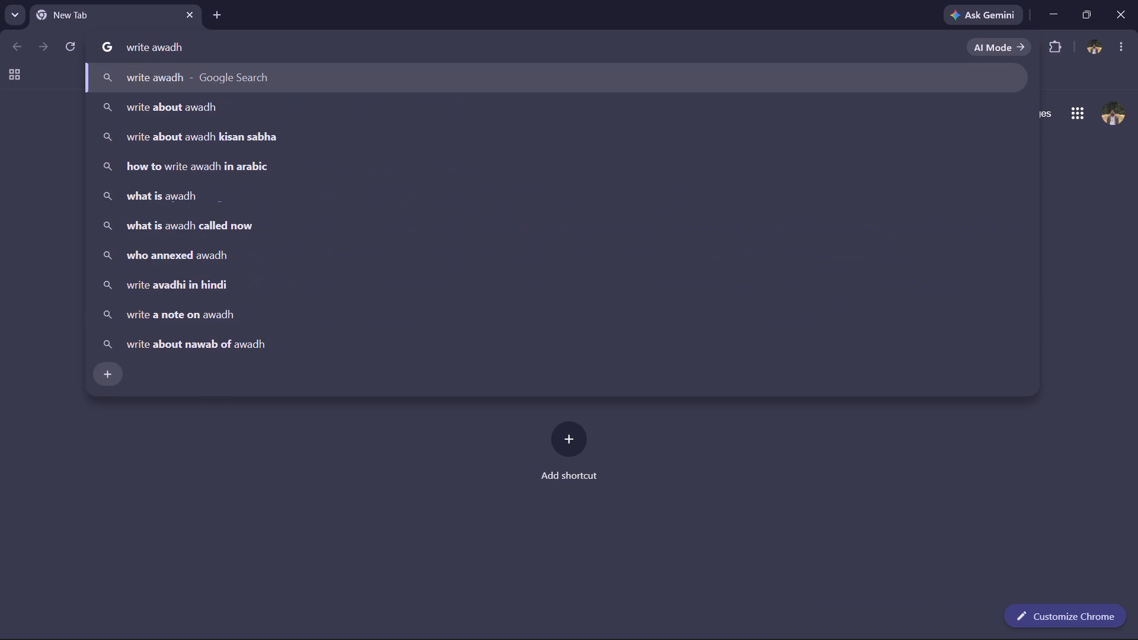
type("in hindi")
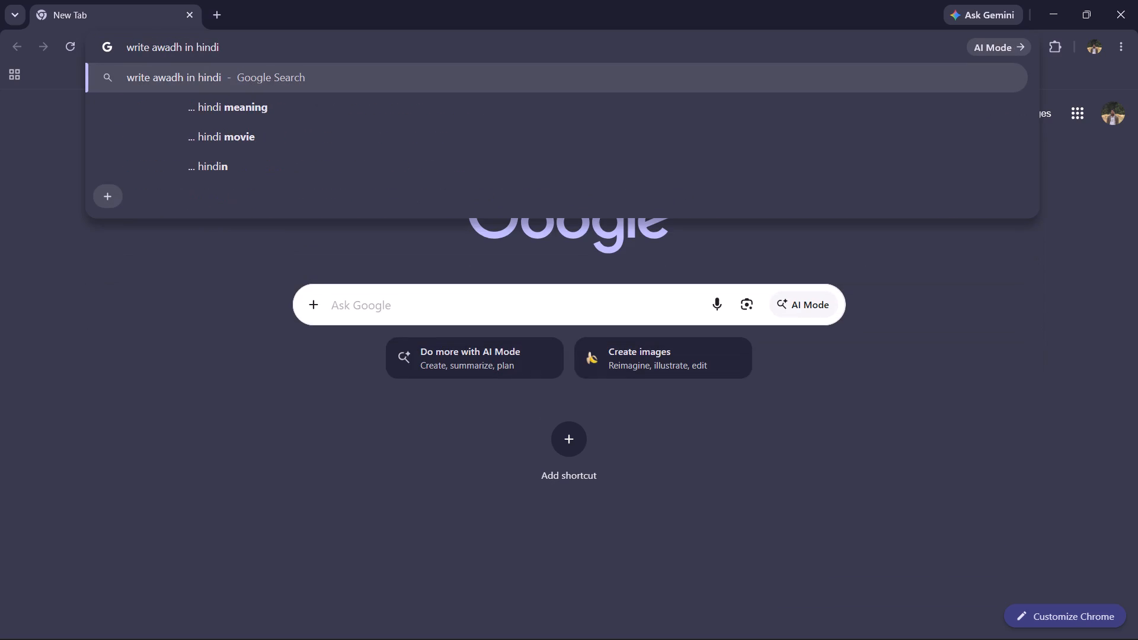
key("Return")
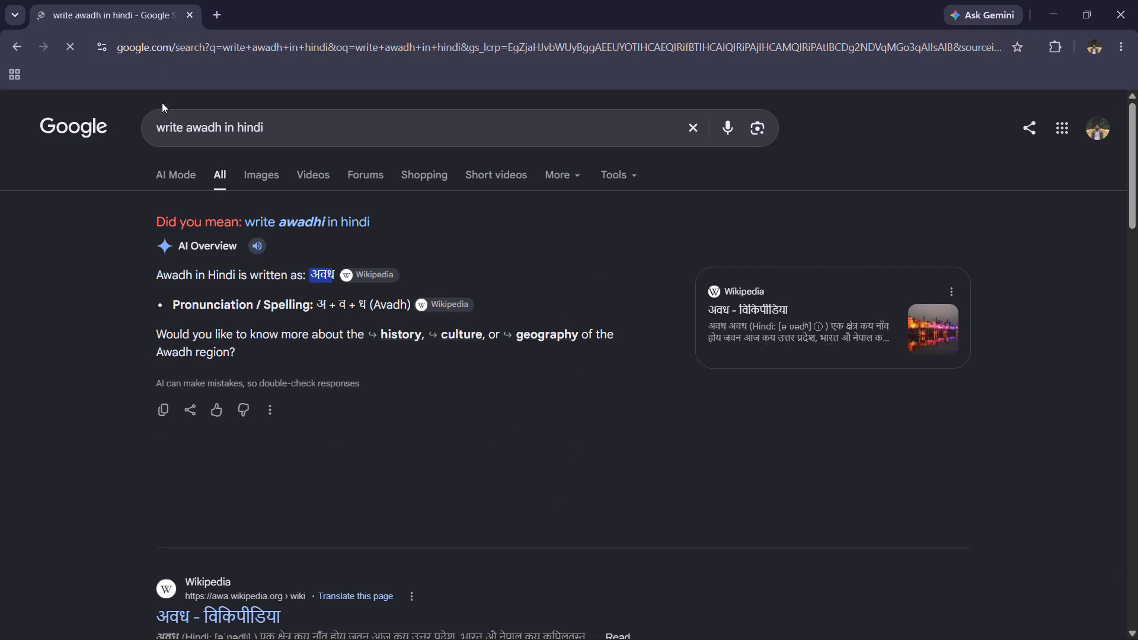
Copy the Hindi word अवध from the search answer and switch back to Adobe Express.
left_click_drag(308, 276, 313, 275)
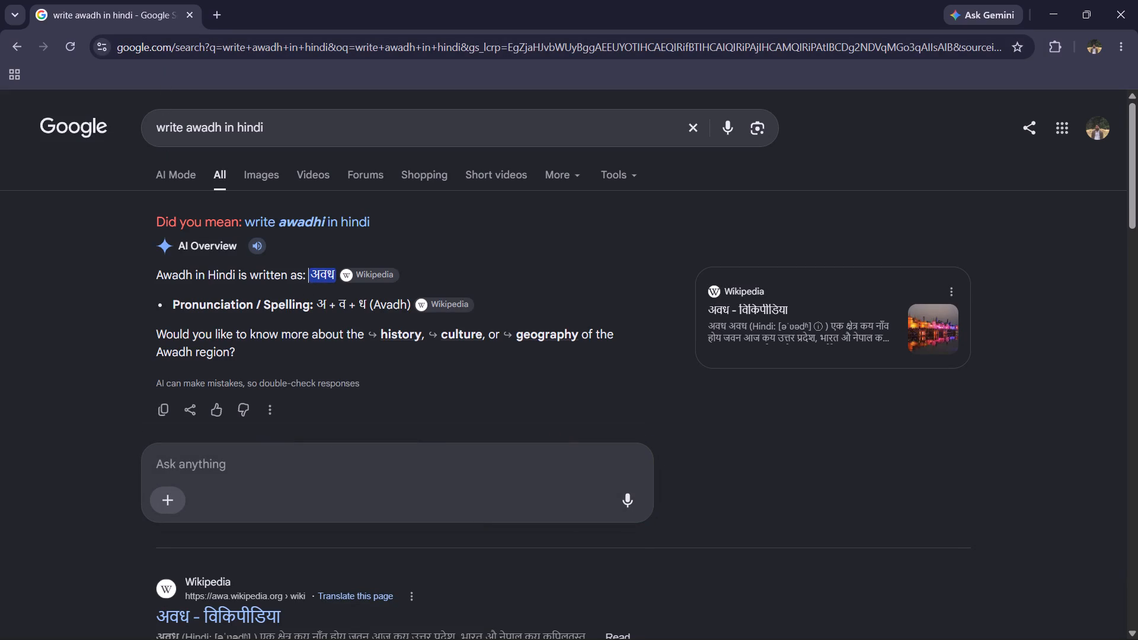
left_click_drag(313, 275, 334, 276)
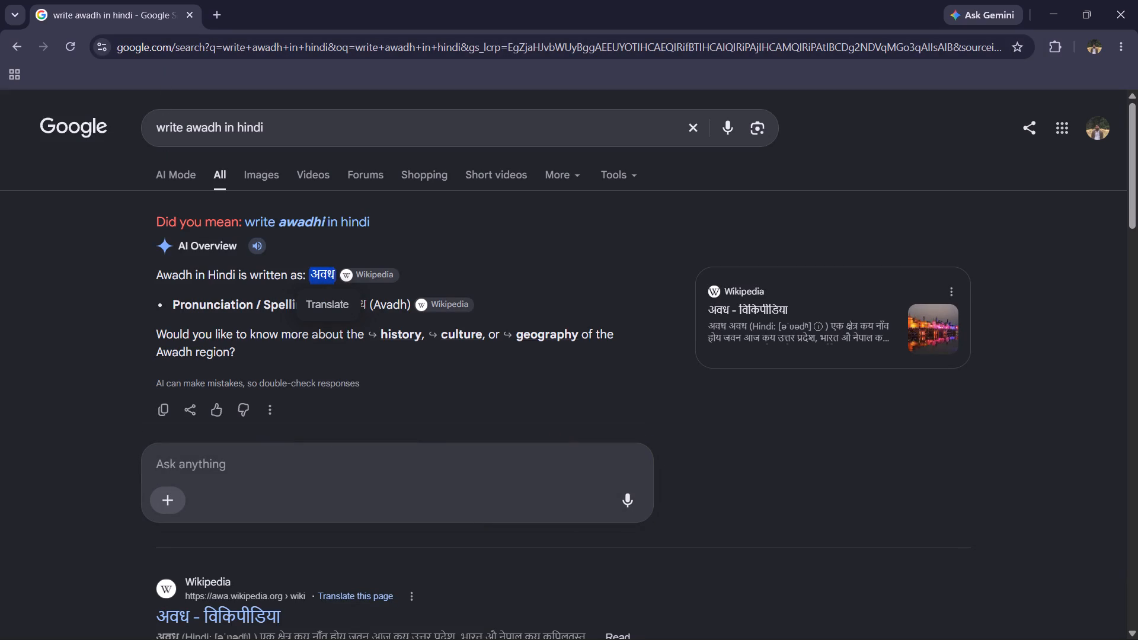
right_click(327, 274)
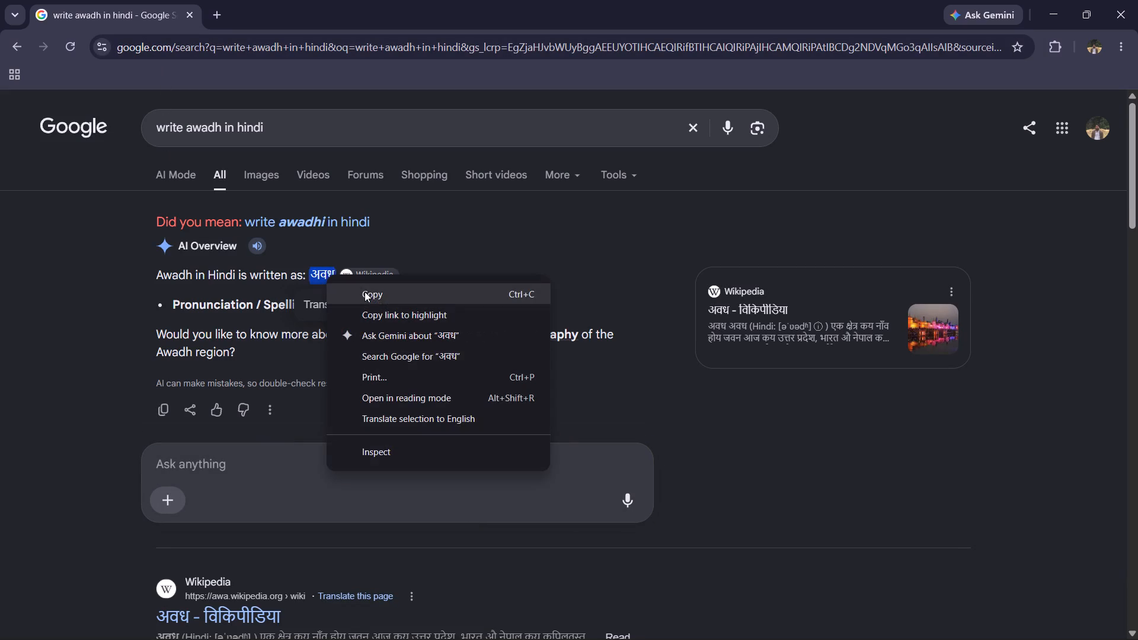
left_click(365, 293)
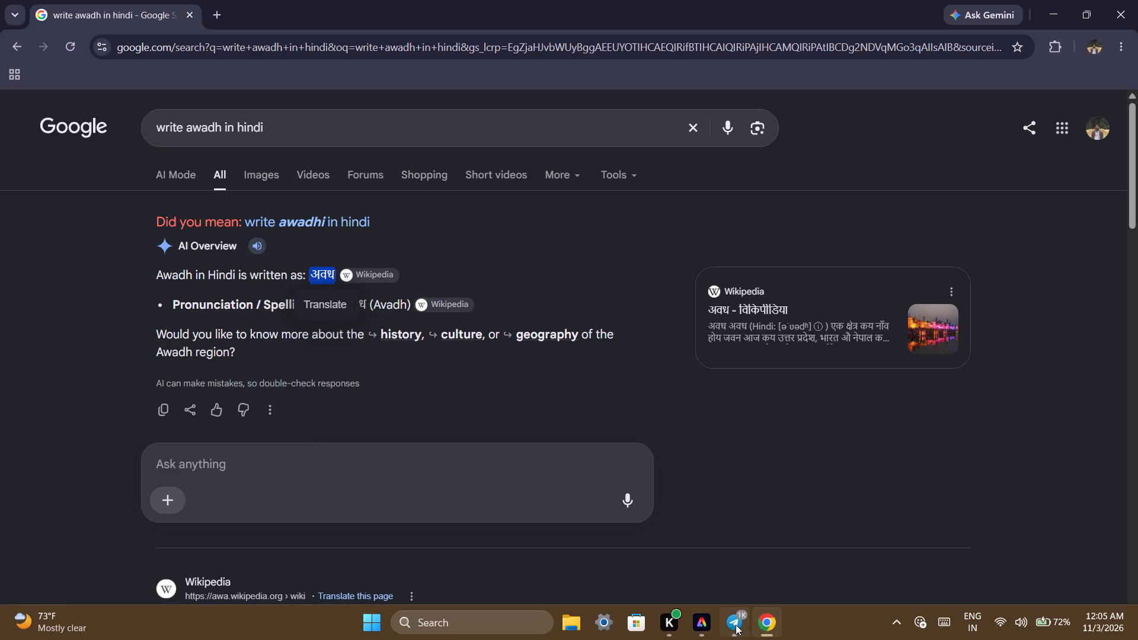
left_click(705, 629)
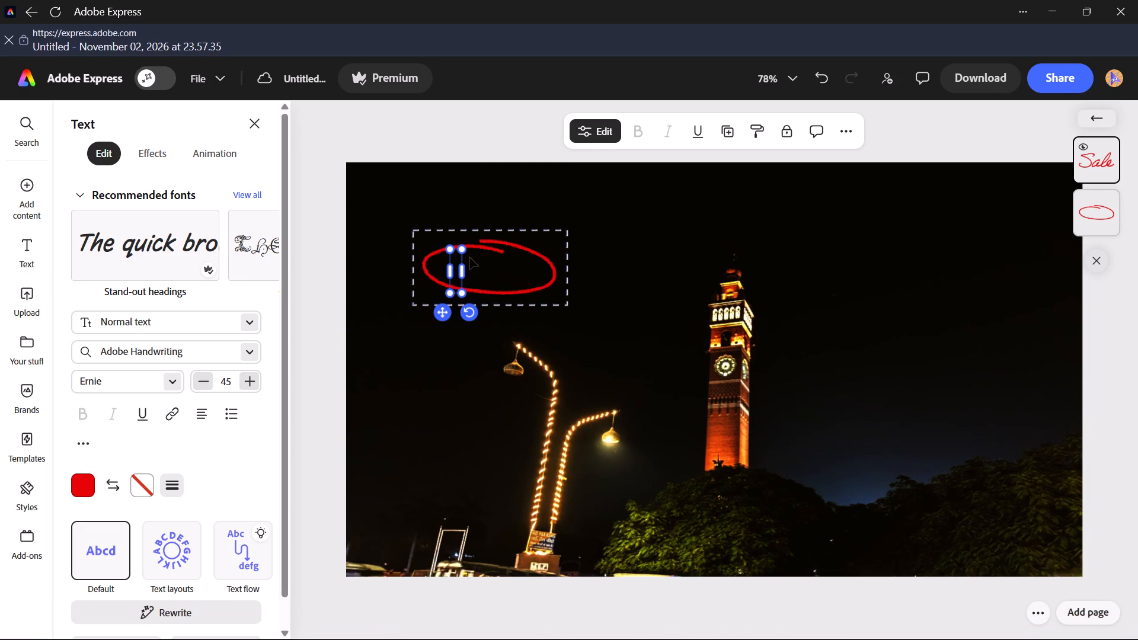
Paste the Hindi word अवध into the empty text box inside the red oval, keeping a single copy of it.
key("ctrl+v")
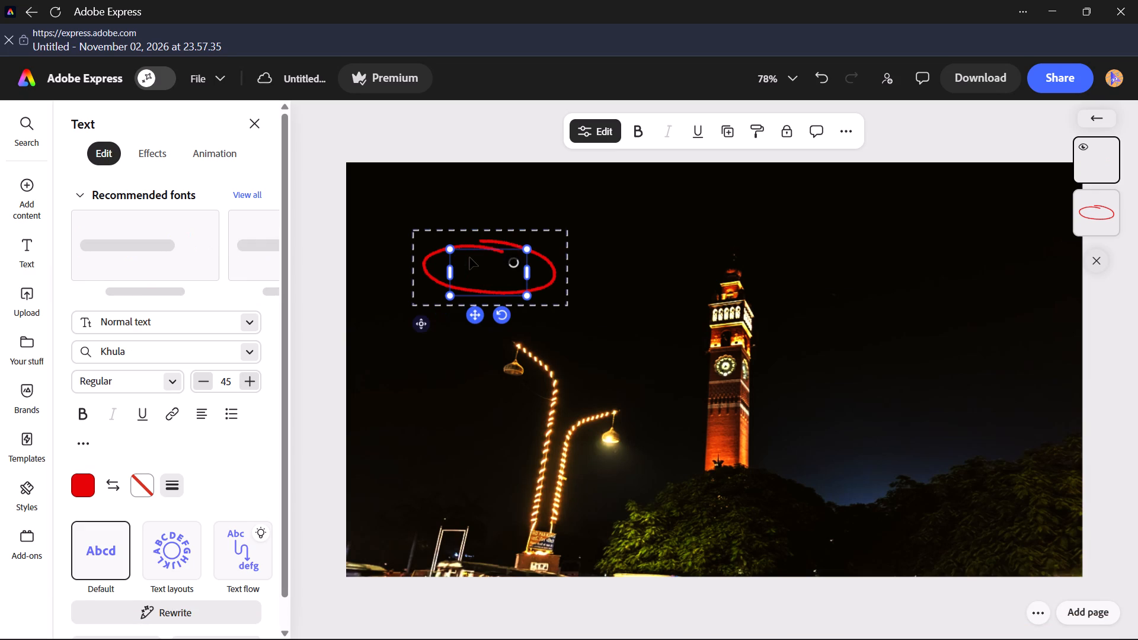
key("ctrl+v")
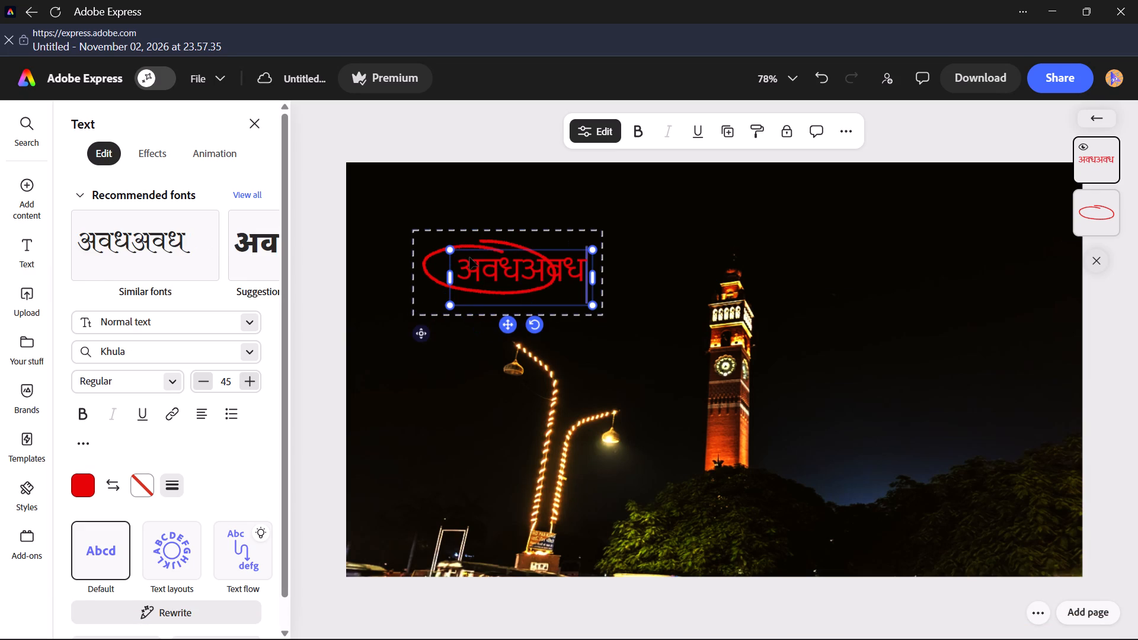
key("BackSpace")
key("BackSpace")
key("BackSpace")
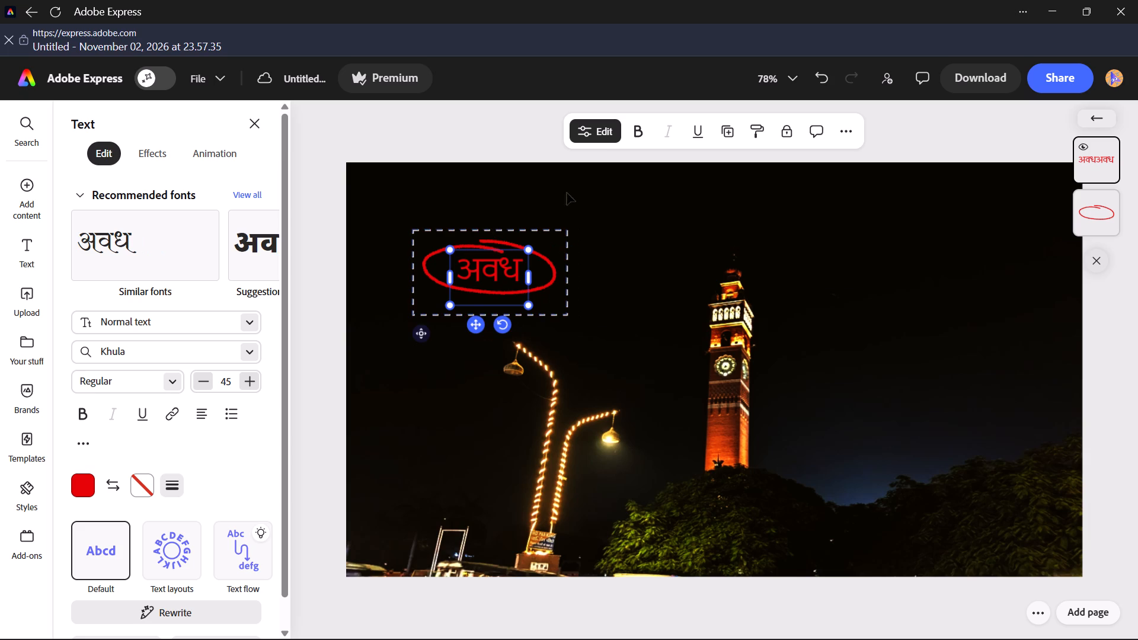
left_click(562, 197)
left_click(558, 199)
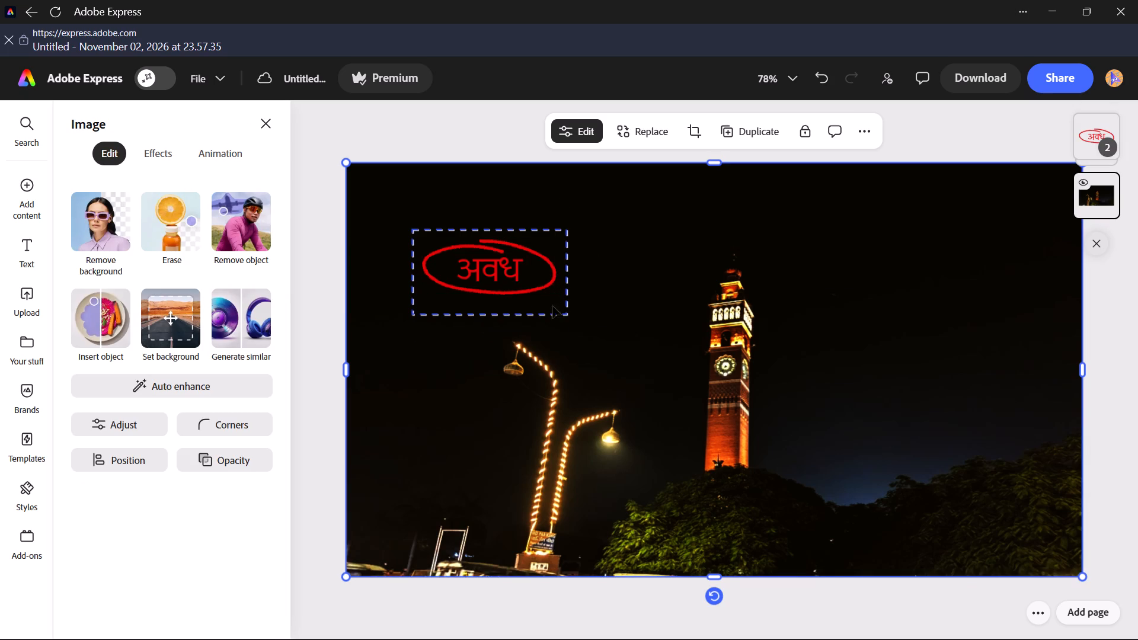
Move the red oval label with its अवध text to just beside the clock tower's top, above the street lamps, and deselect it.
left_click(542, 281)
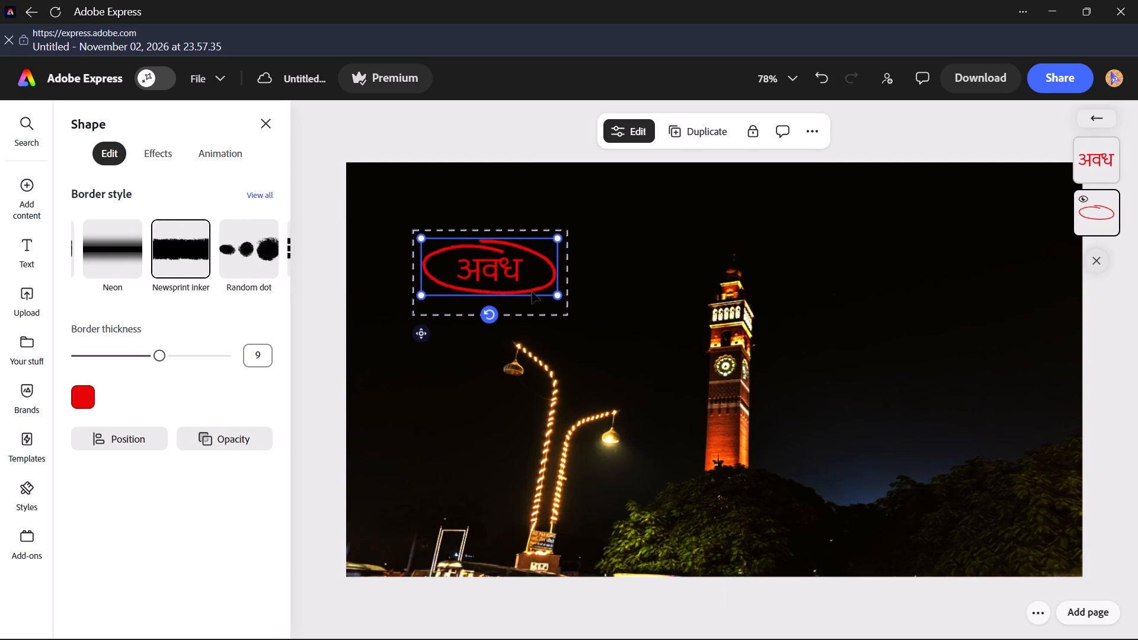
left_click_drag(536, 314, 589, 324)
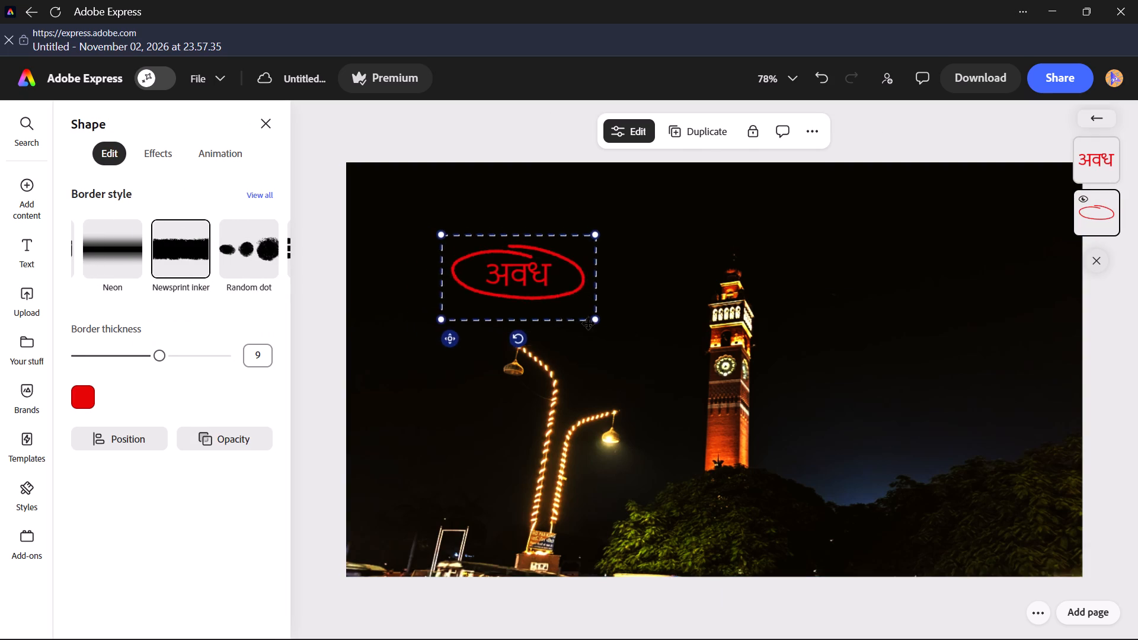
left_click_drag(589, 324, 660, 332)
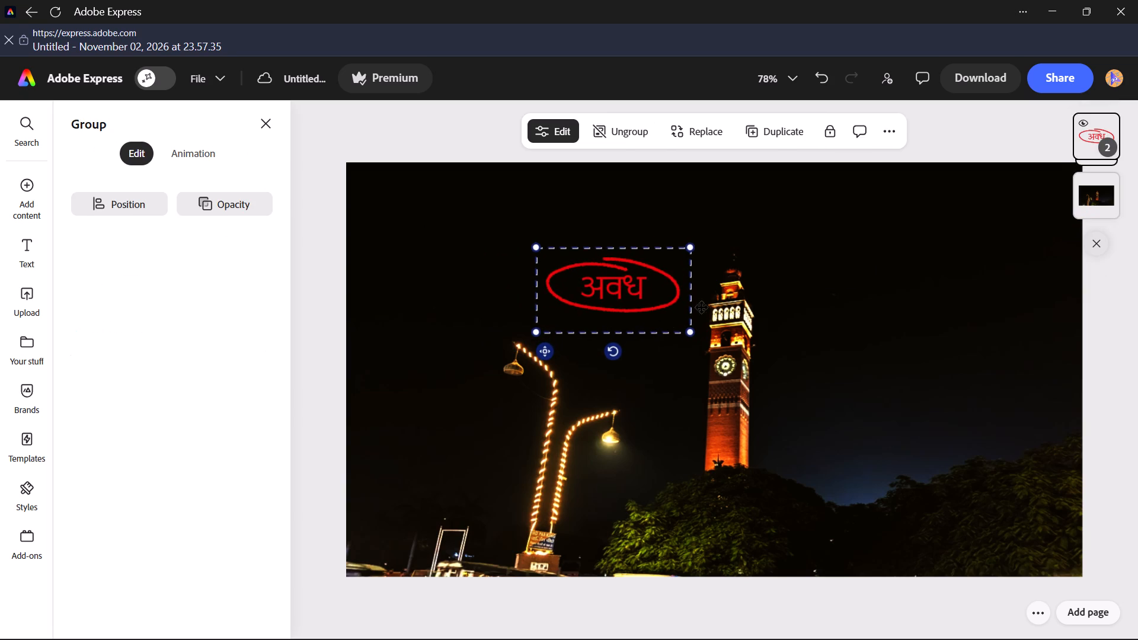
left_click(799, 201)
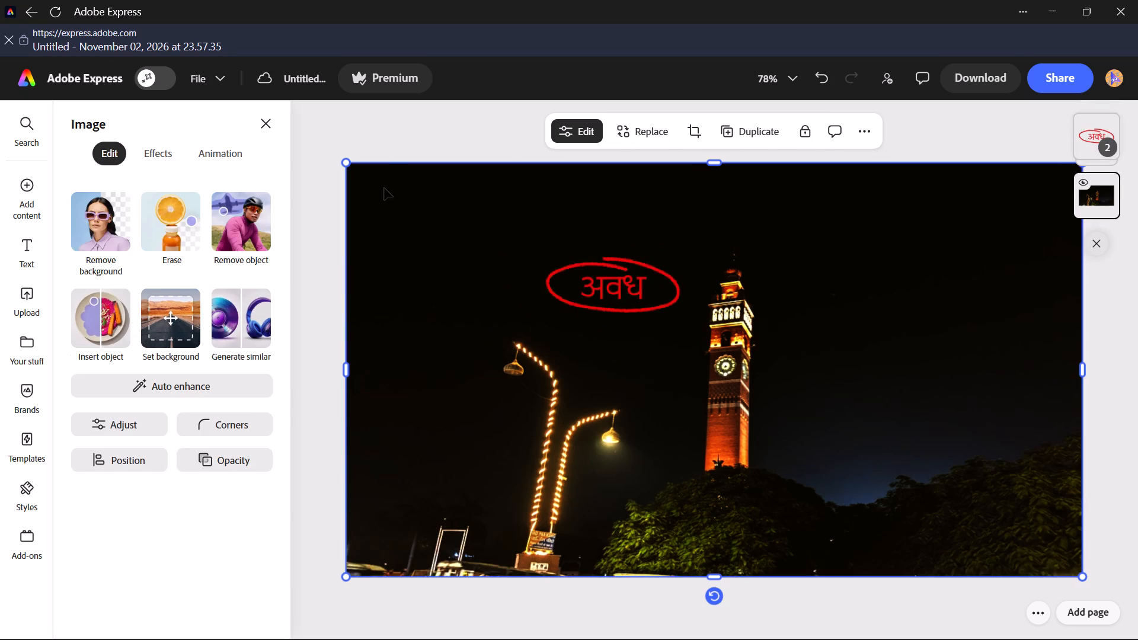
left_click(400, 131)
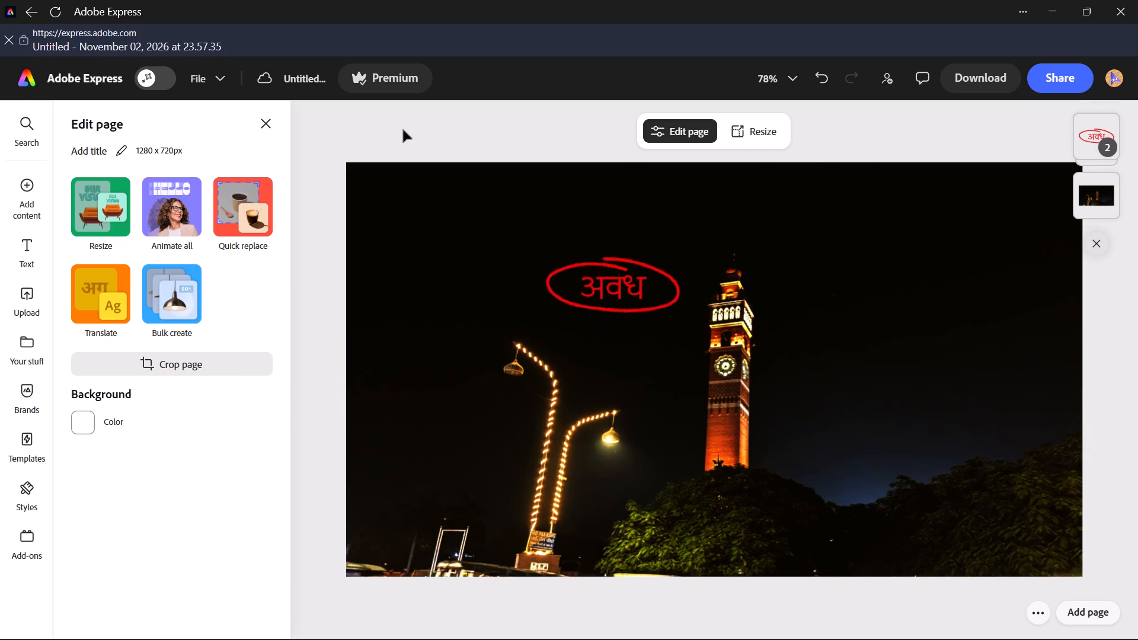
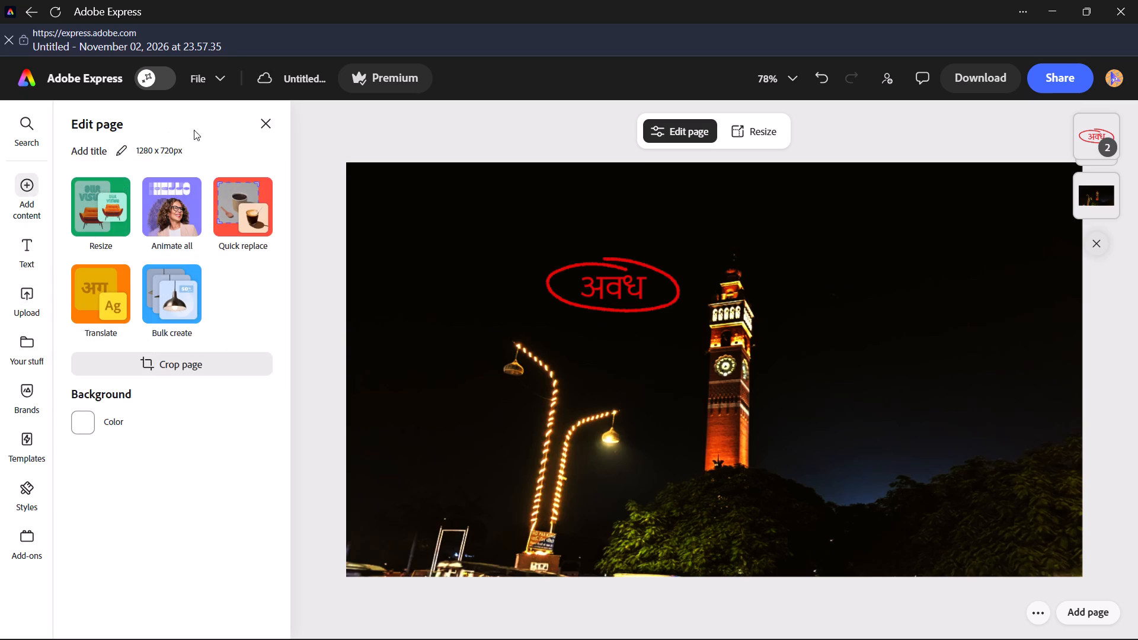
With the night photo selected, browse the stock photo categories in the media library through to Azadirachta indica.
left_click(259, 123)
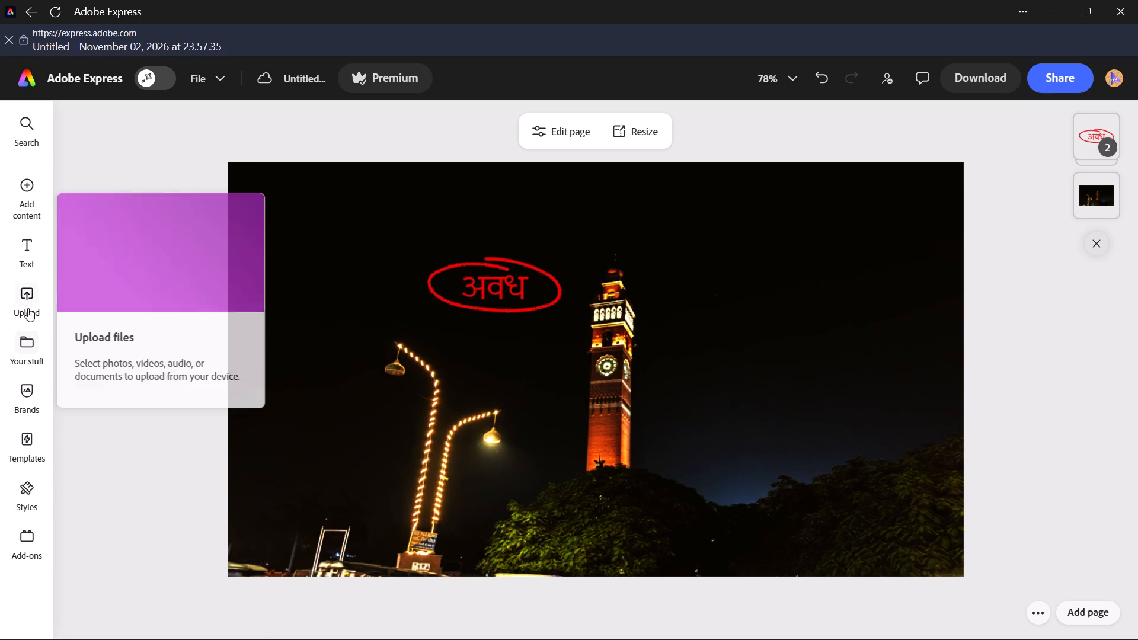
left_click(707, 383)
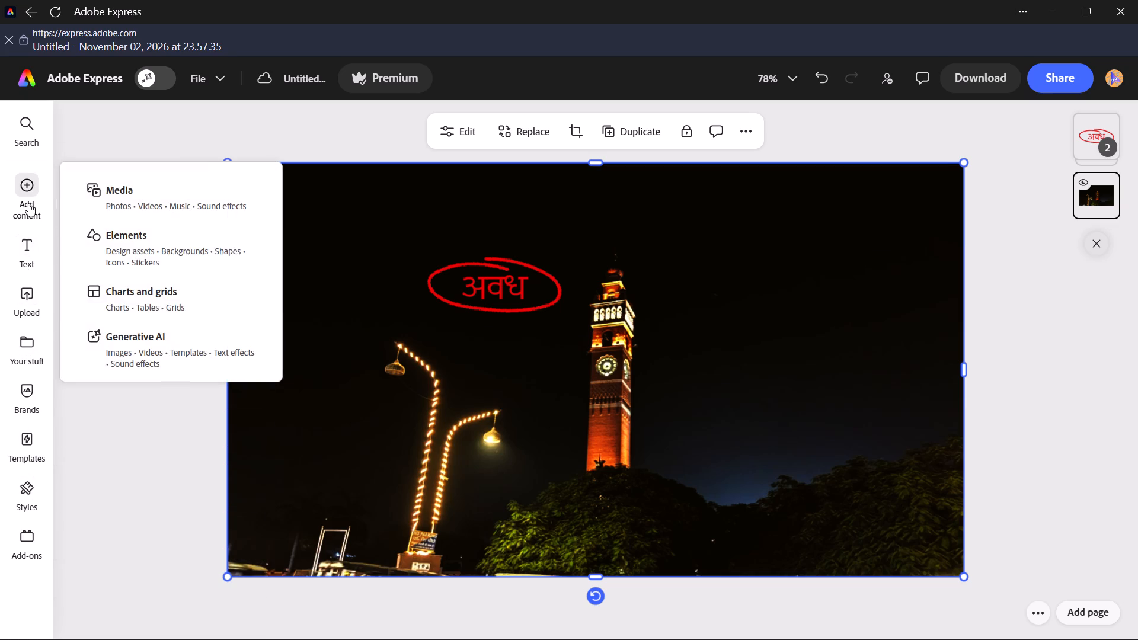
left_click(28, 202)
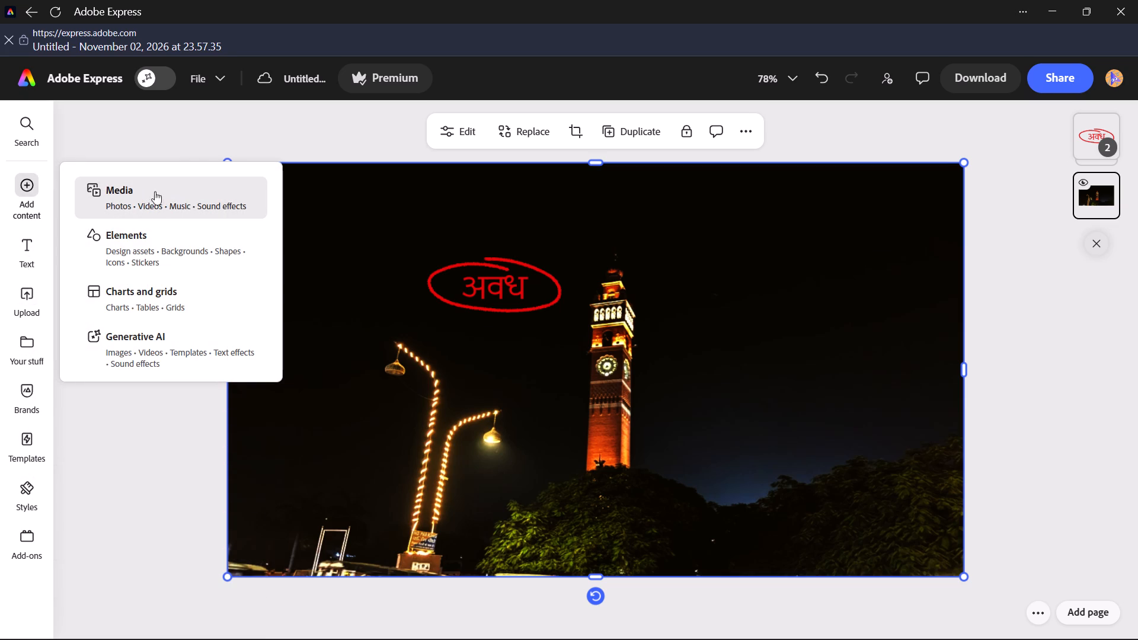
left_click(136, 191)
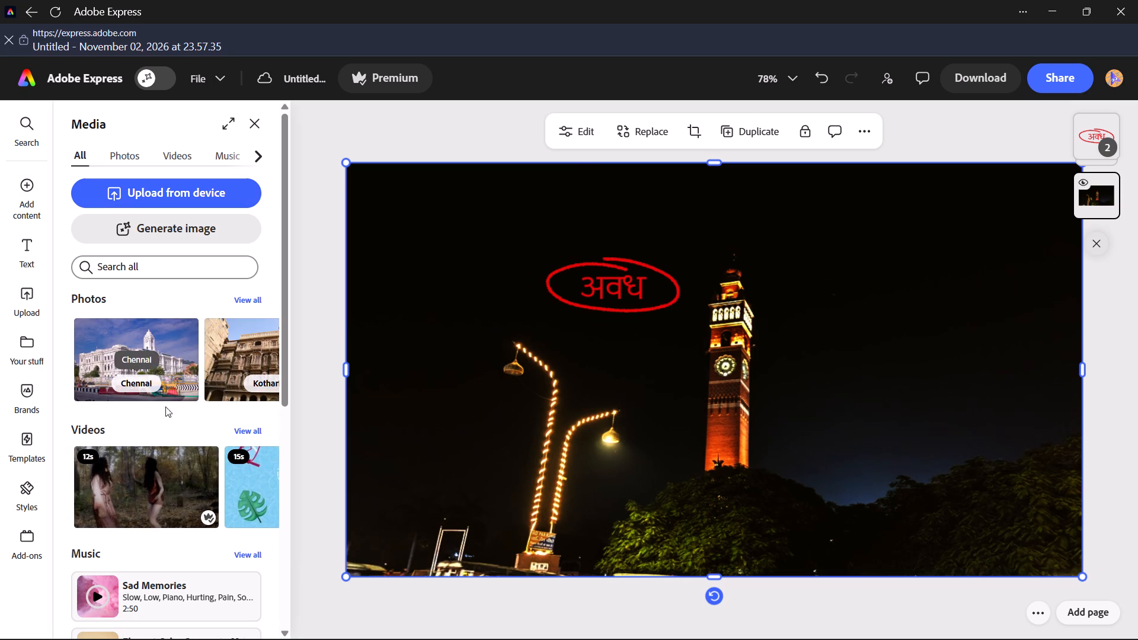
left_click(247, 356)
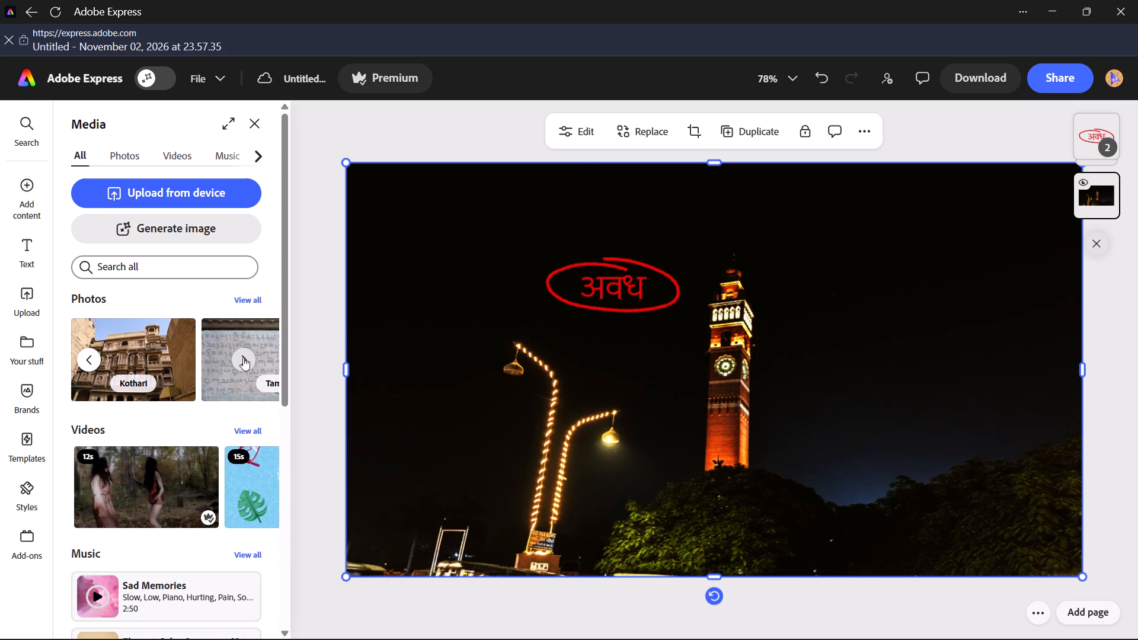
left_click(241, 357)
left_click(241, 357)
left_click(241, 357)
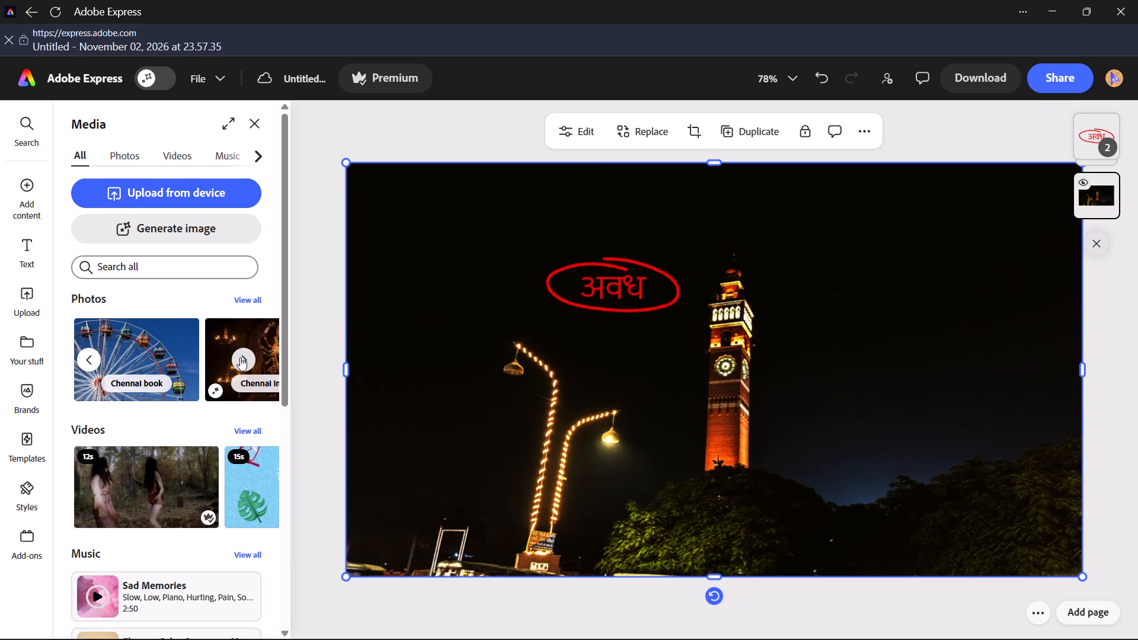
left_click(239, 358)
left_click(239, 358)
double_click(239, 358)
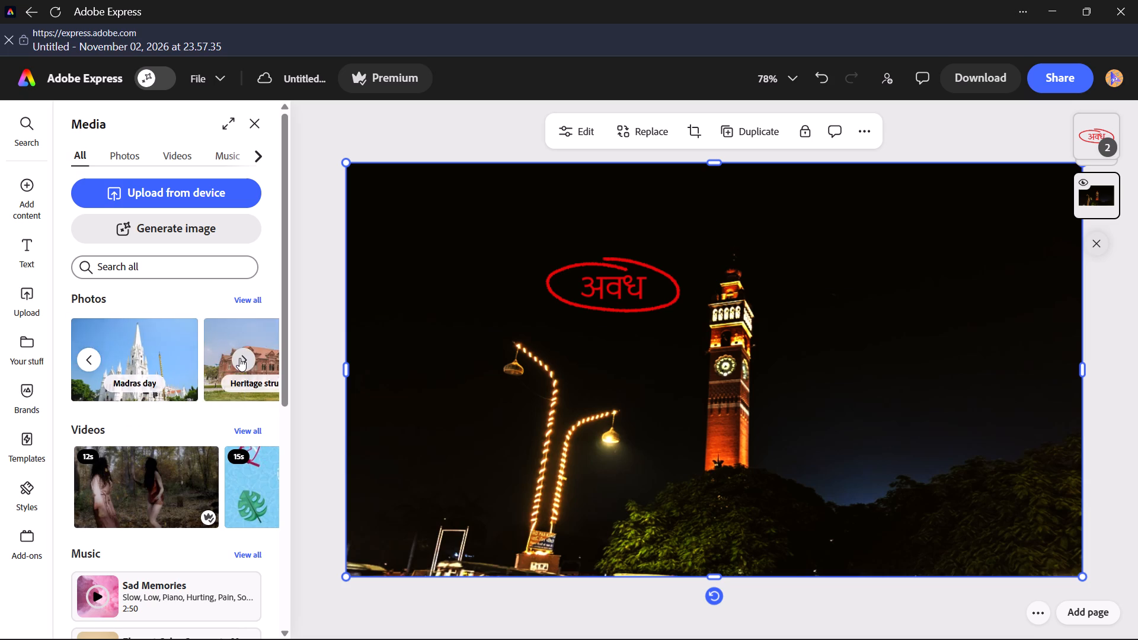
left_click(239, 358)
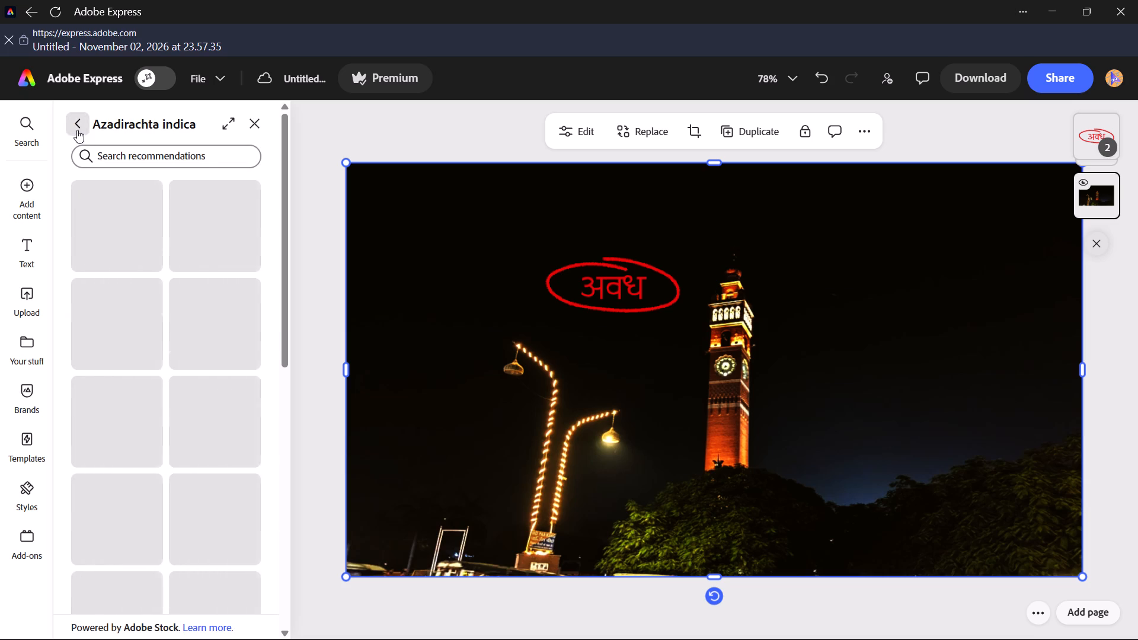
left_click(77, 130)
left_click(243, 356)
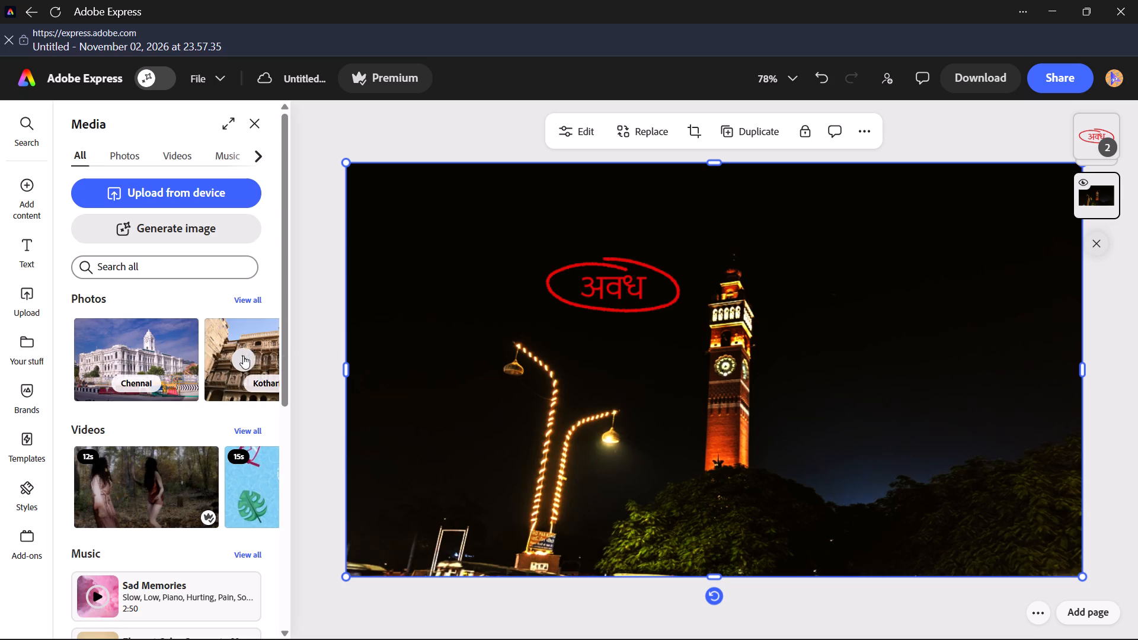
left_click(243, 356)
left_click(243, 356)
left_click(243, 354)
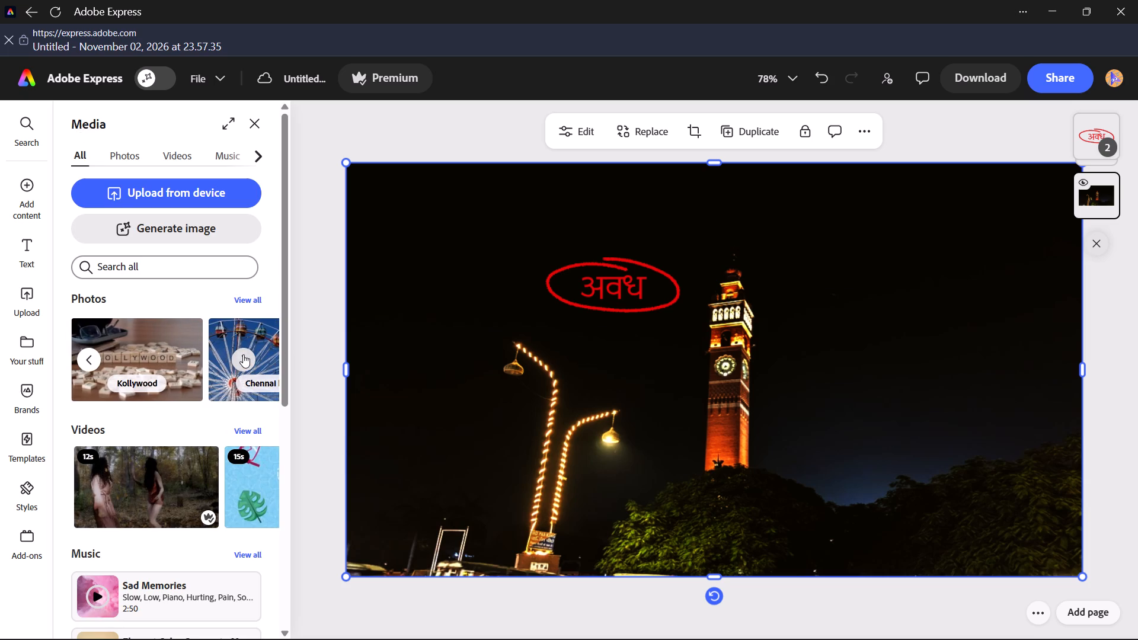
left_click(243, 354)
left_click(243, 353)
left_click(243, 353)
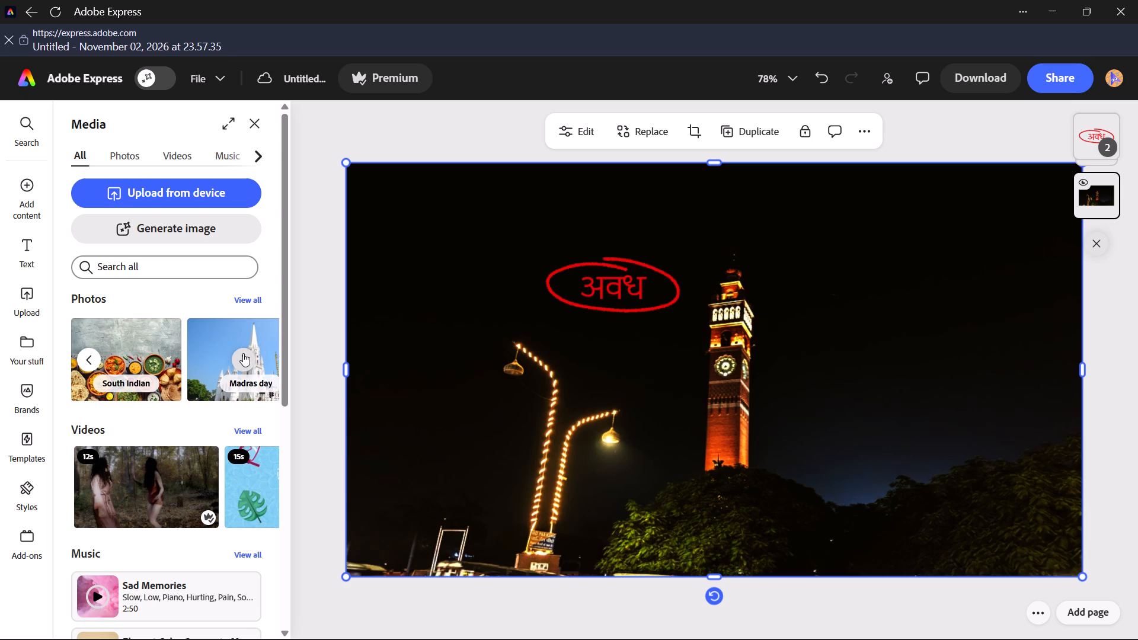
left_click(243, 353)
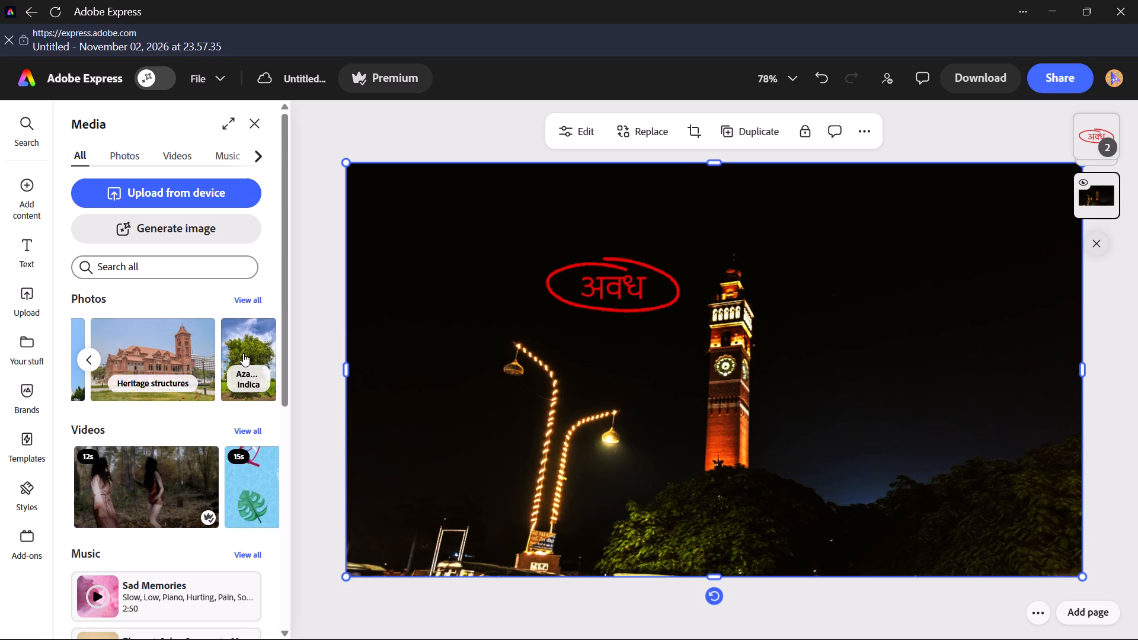
Look through the rest of the media library, including its music, sound effects and media add-ons.
scroll(203, 482, "down", 13)
scroll(194, 519, "up", 12)
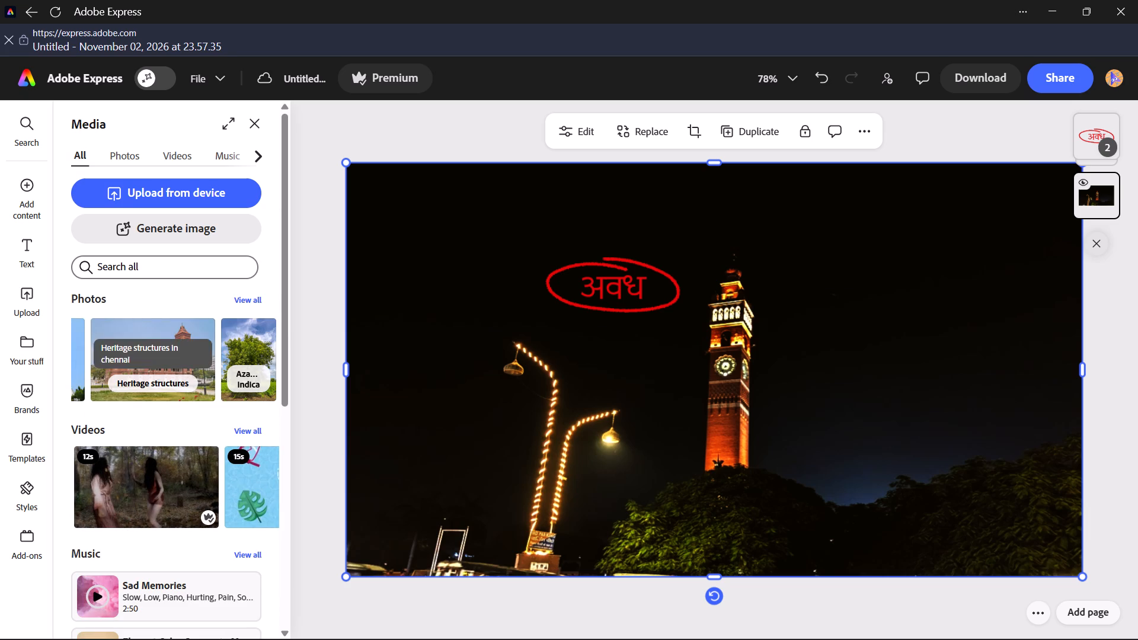
scroll(149, 453, "down", 3)
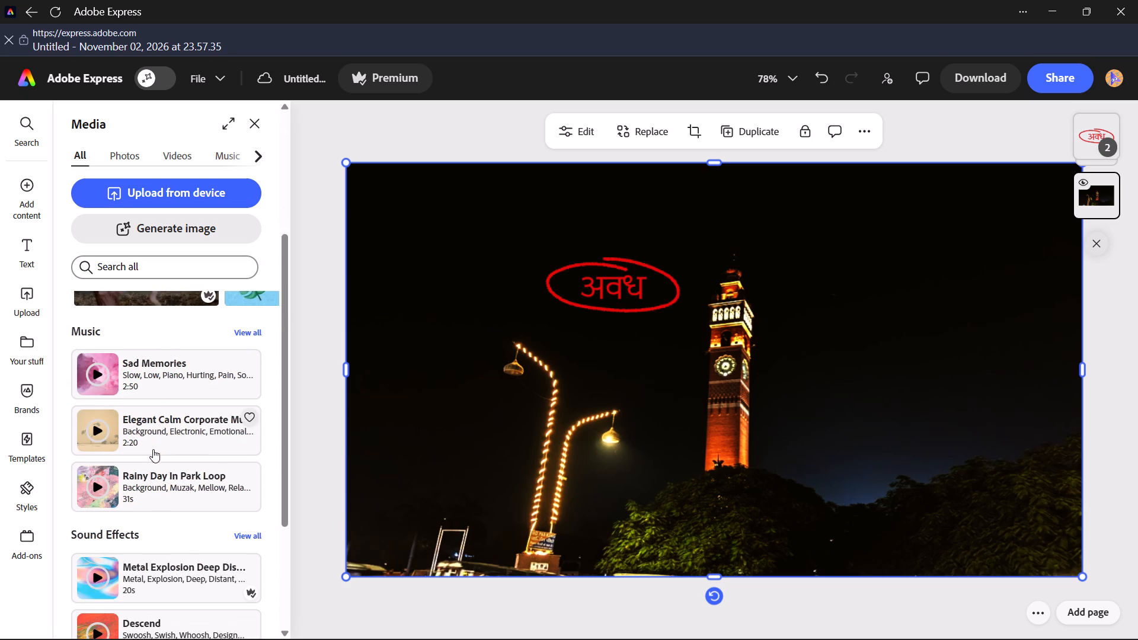
scroll(153, 449, "down", 12)
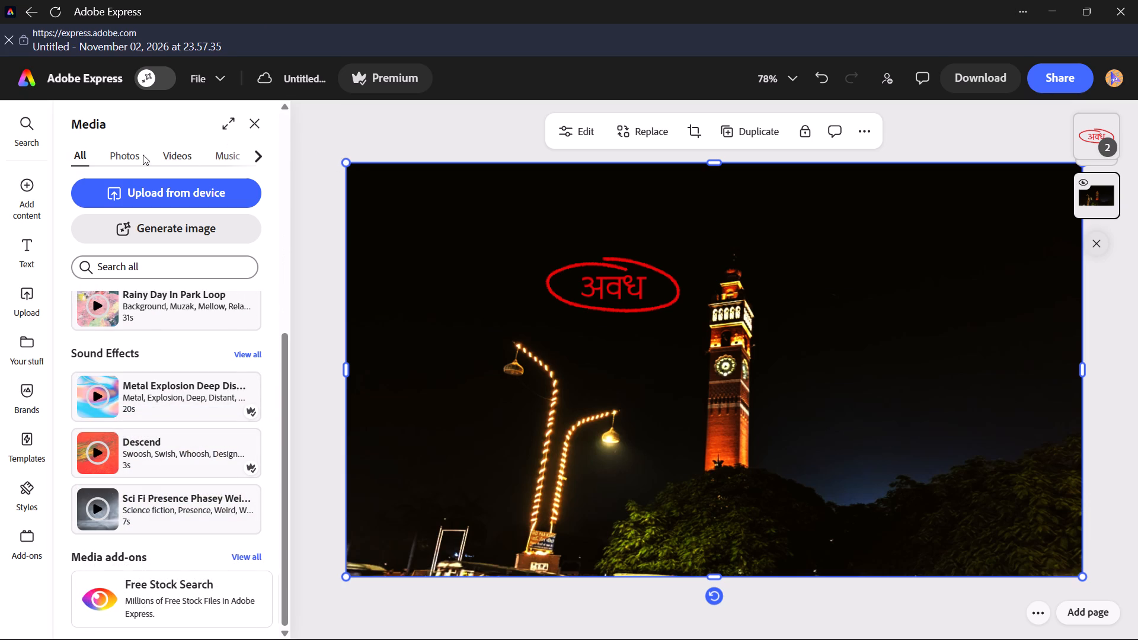
left_click(256, 156)
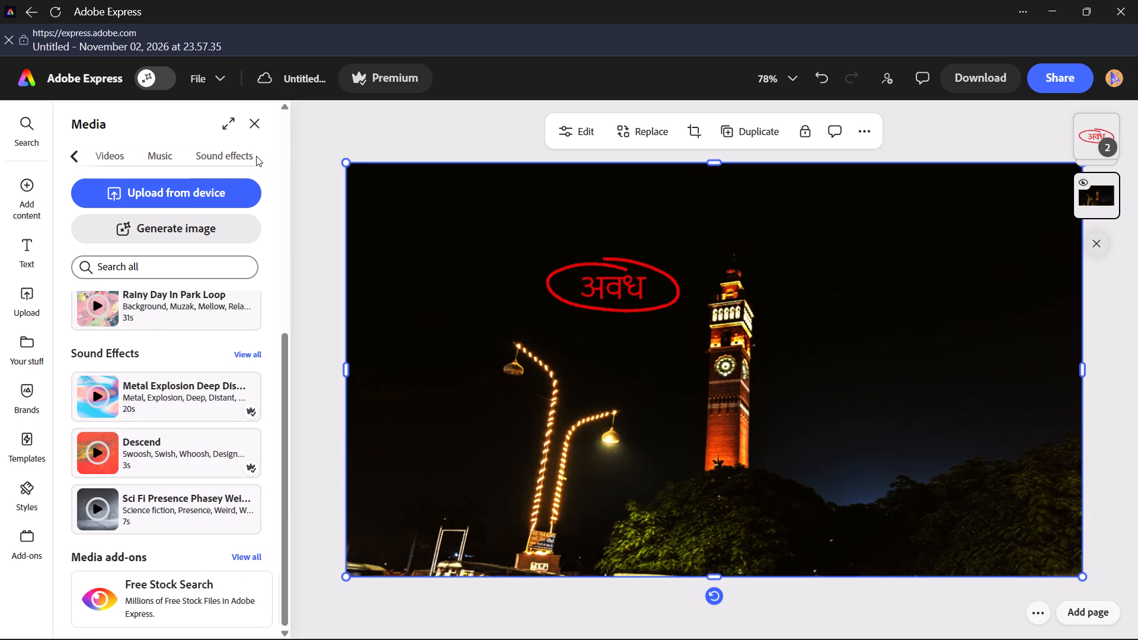
left_click(73, 153)
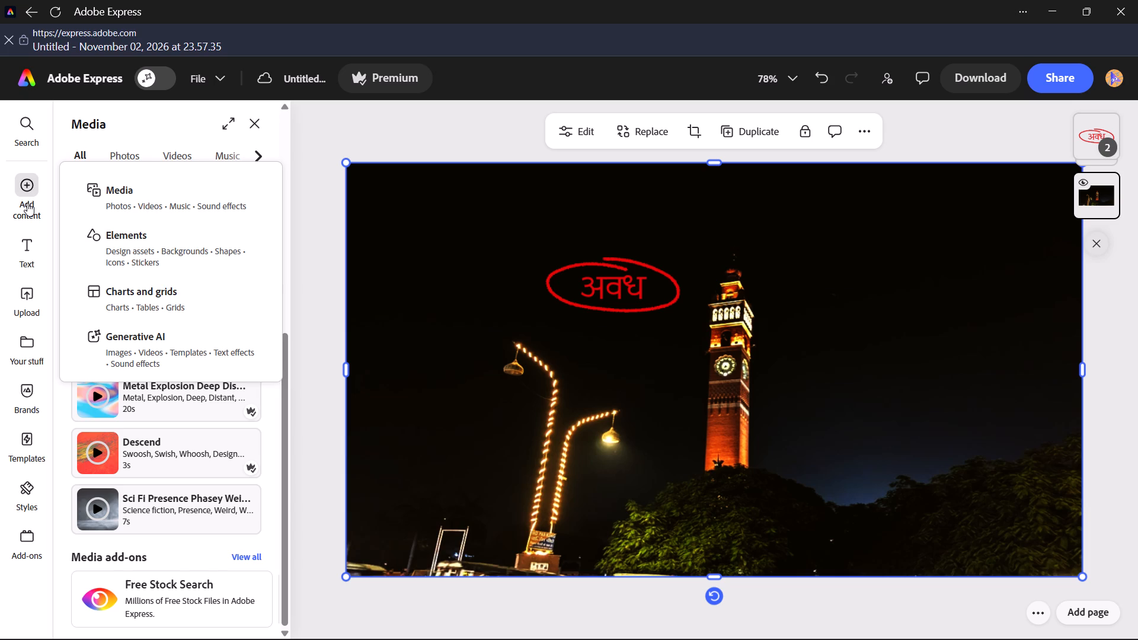
Look through the previously uploaded files to the end of the list, and return to the canvas.
left_click(27, 301)
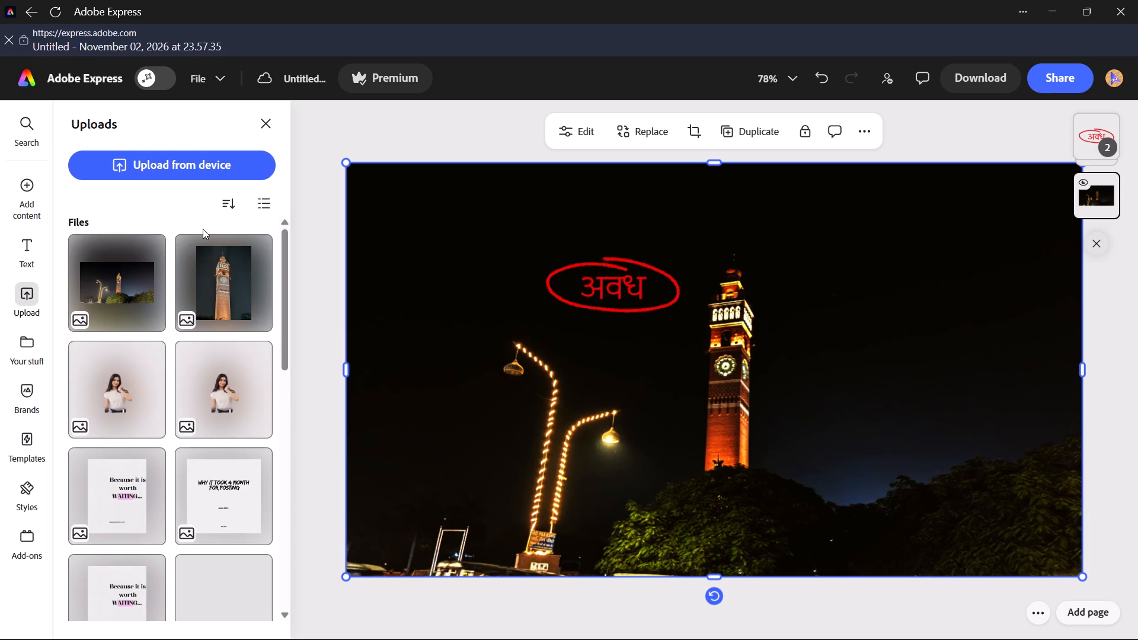
scroll(167, 438, "down", 11)
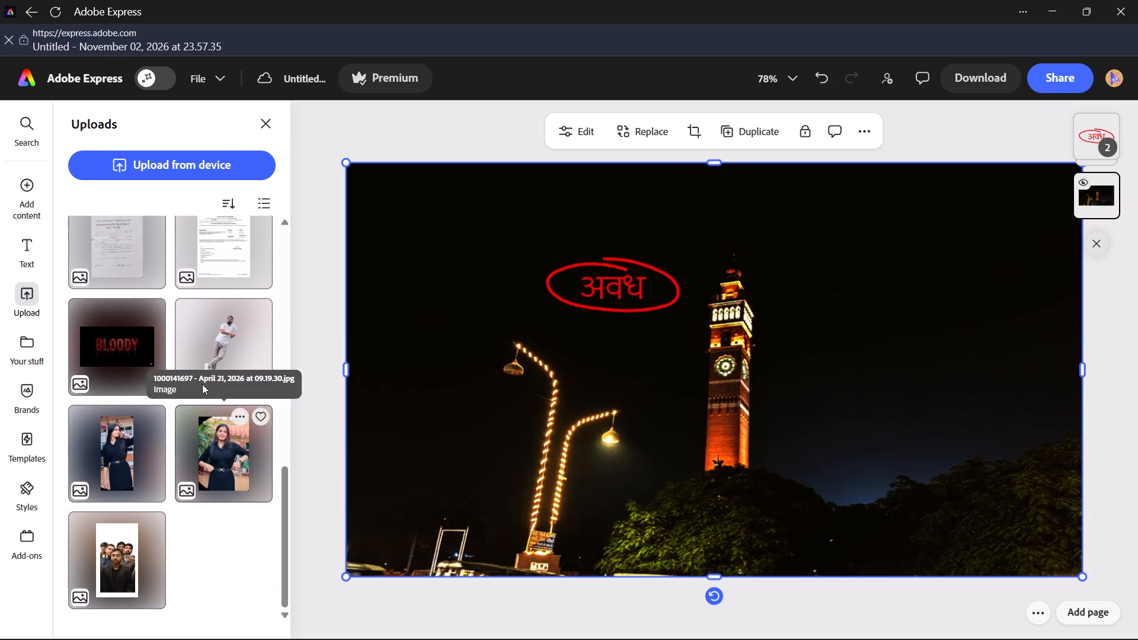
left_click(267, 121)
left_click(349, 229)
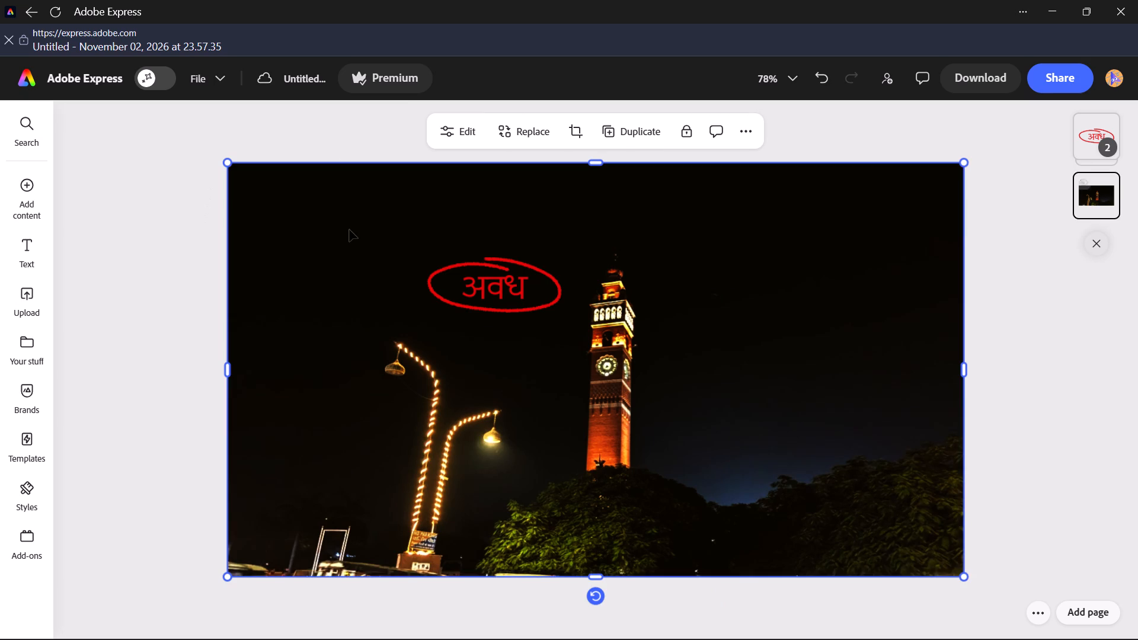
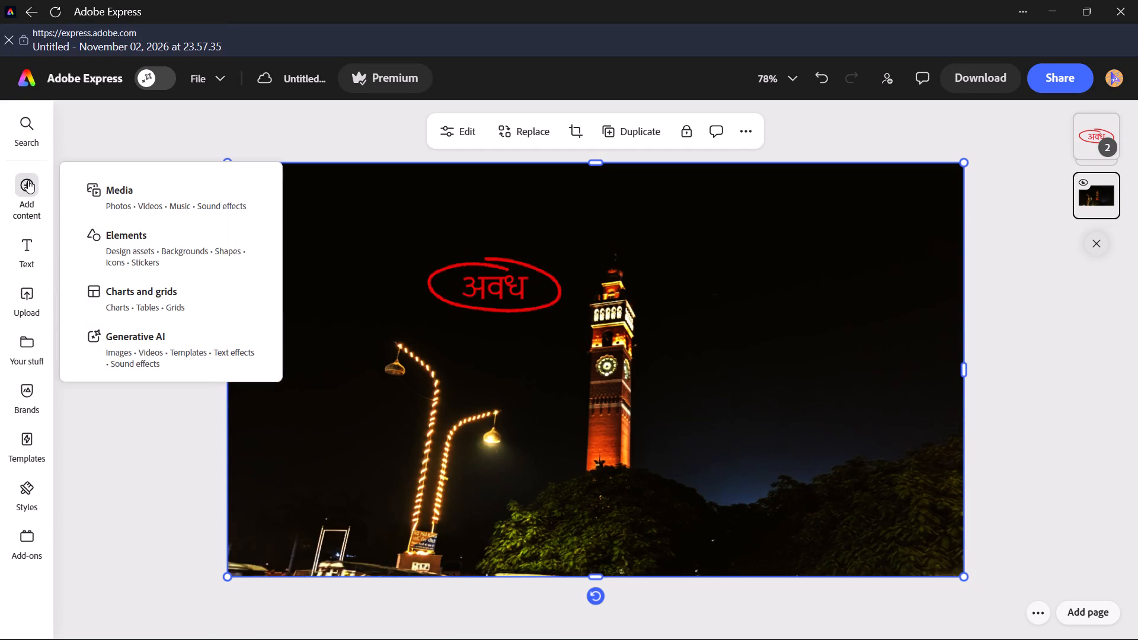
Look through the general content suggestions, and browse all design asset categories from Brushes down to Graphic groups.
left_click(28, 139)
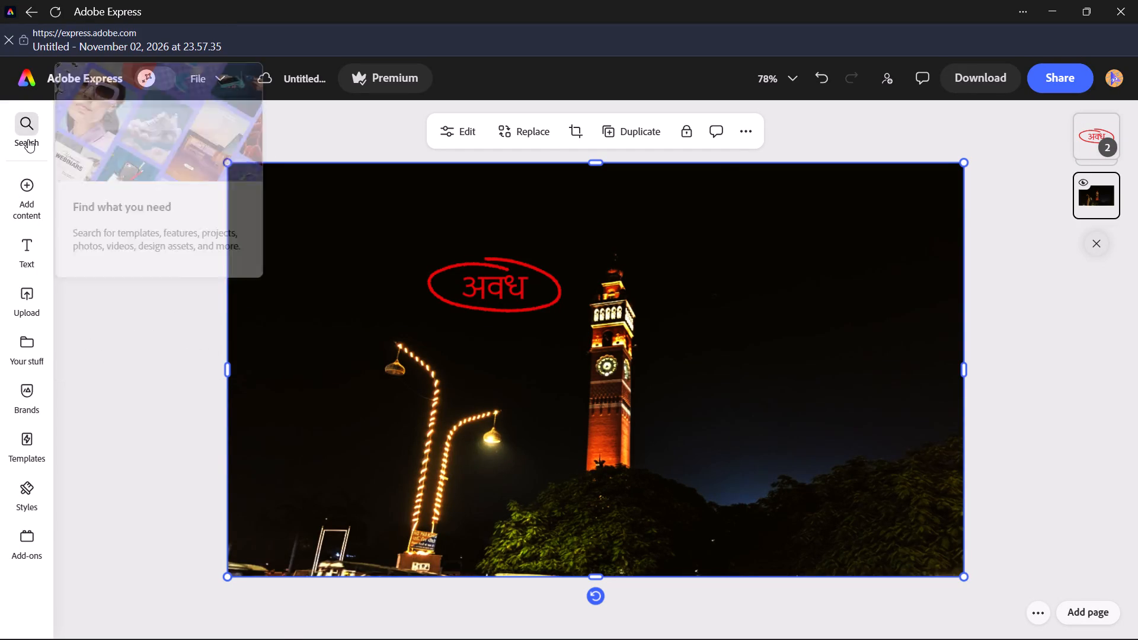
scroll(116, 445, "down", 6)
scroll(120, 441, "up", 2)
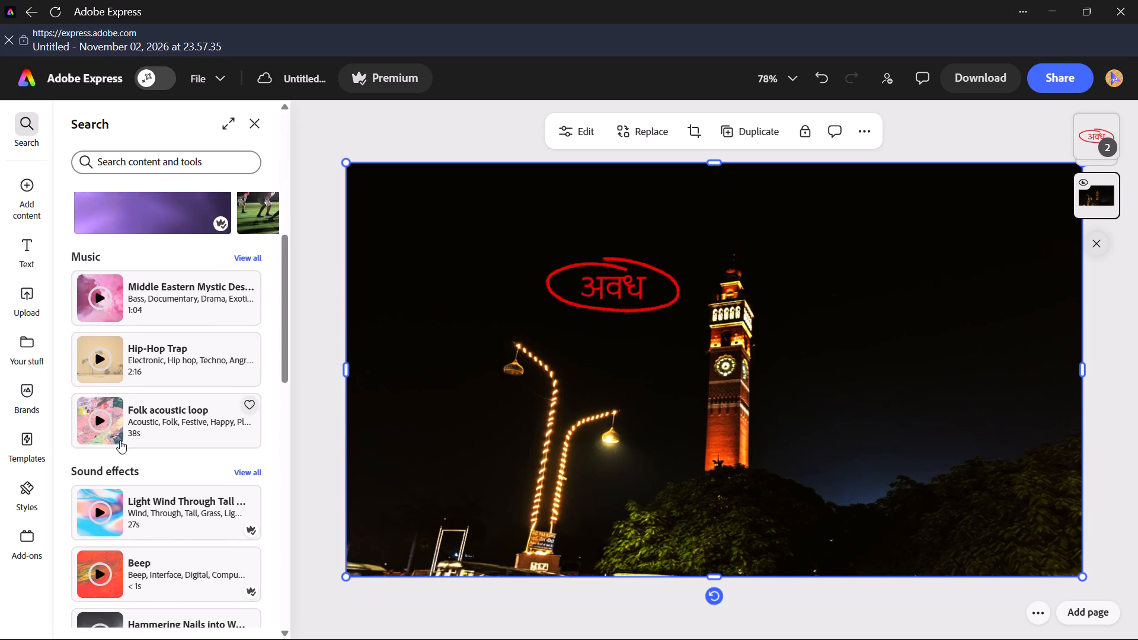
scroll(120, 440, "up", 2)
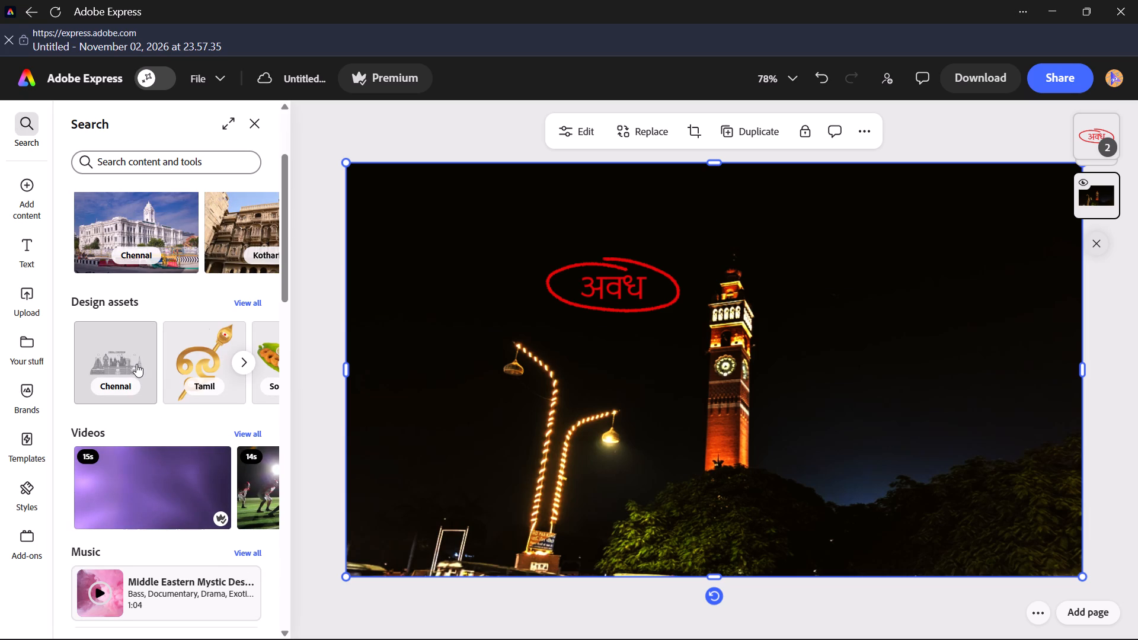
left_click(245, 304)
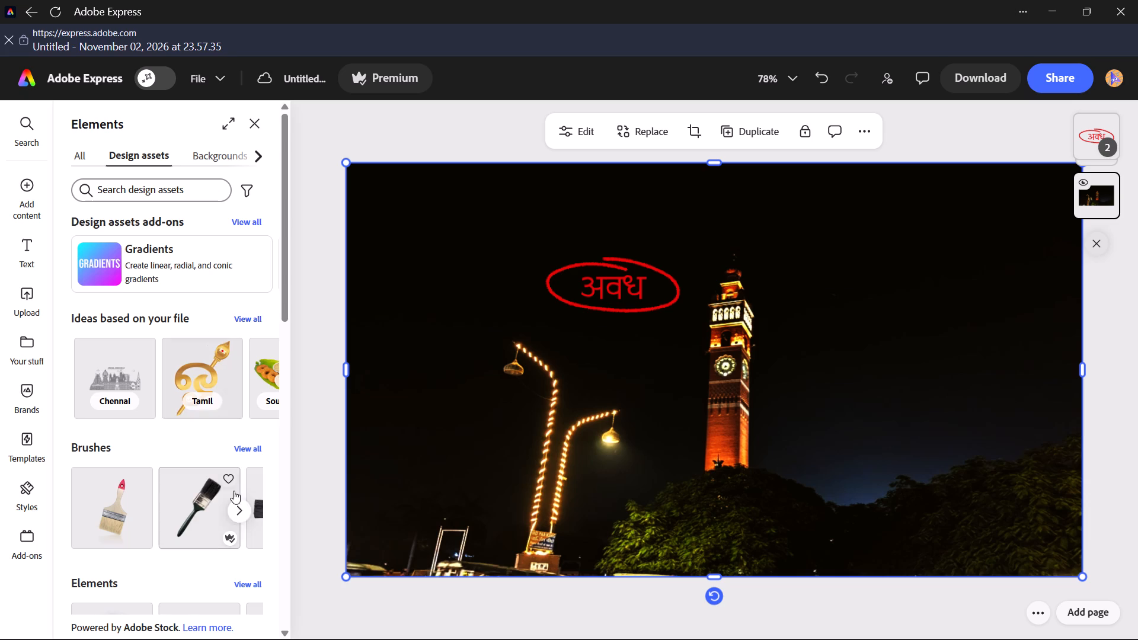
scroll(231, 495, "down", 4)
scroll(162, 421, "down", 3)
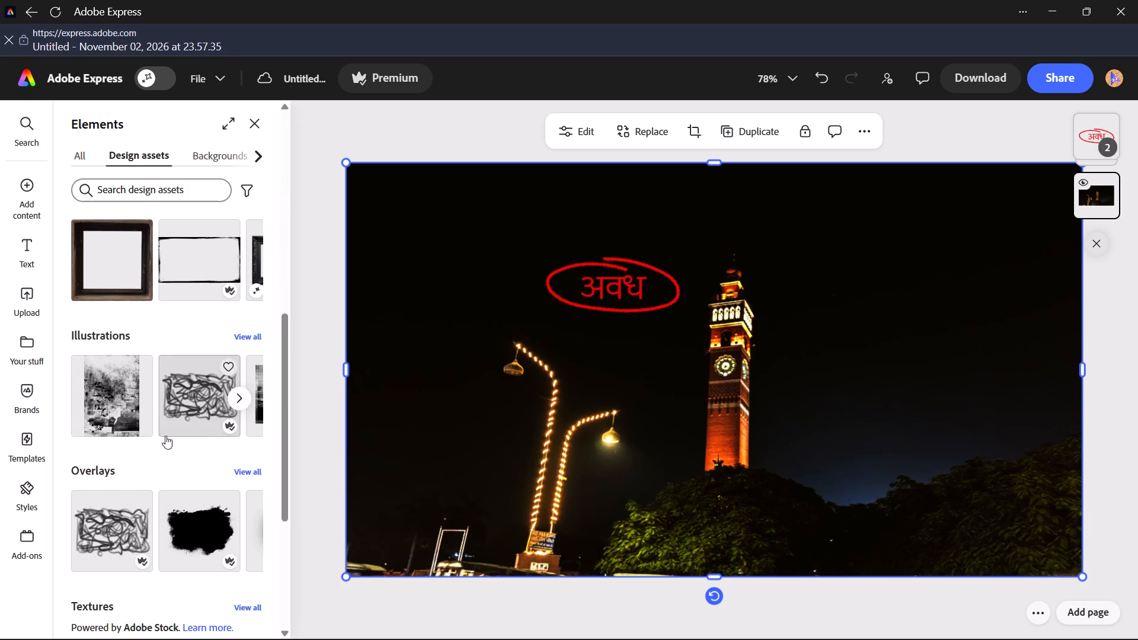
scroll(166, 437, "down", 8)
scroll(171, 471, "up", 3)
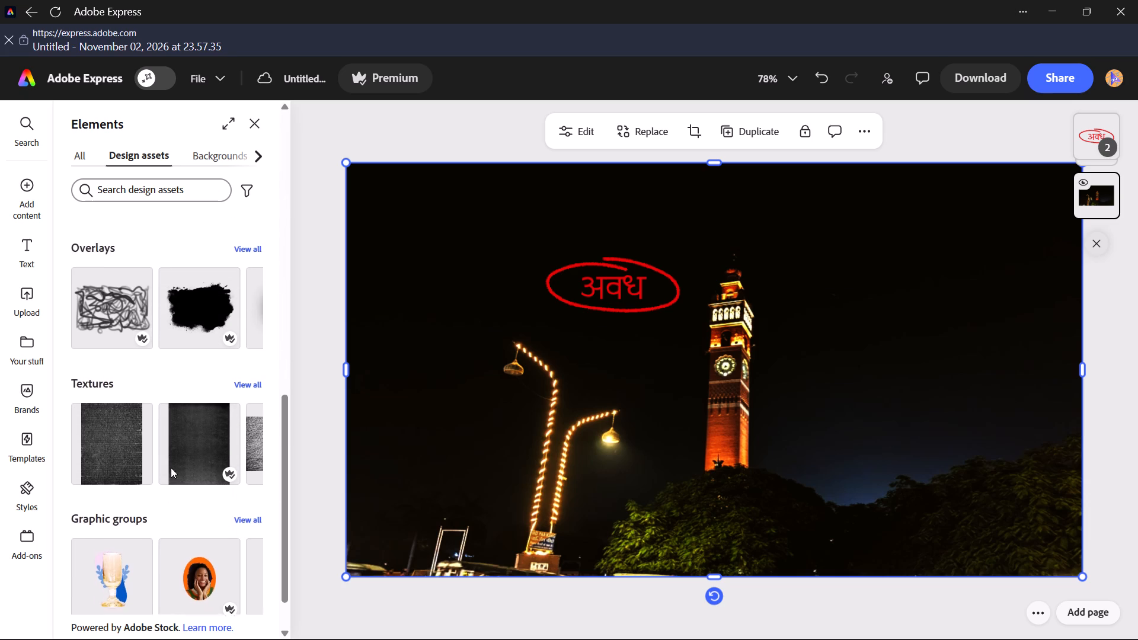
scroll(171, 468, "up", 15)
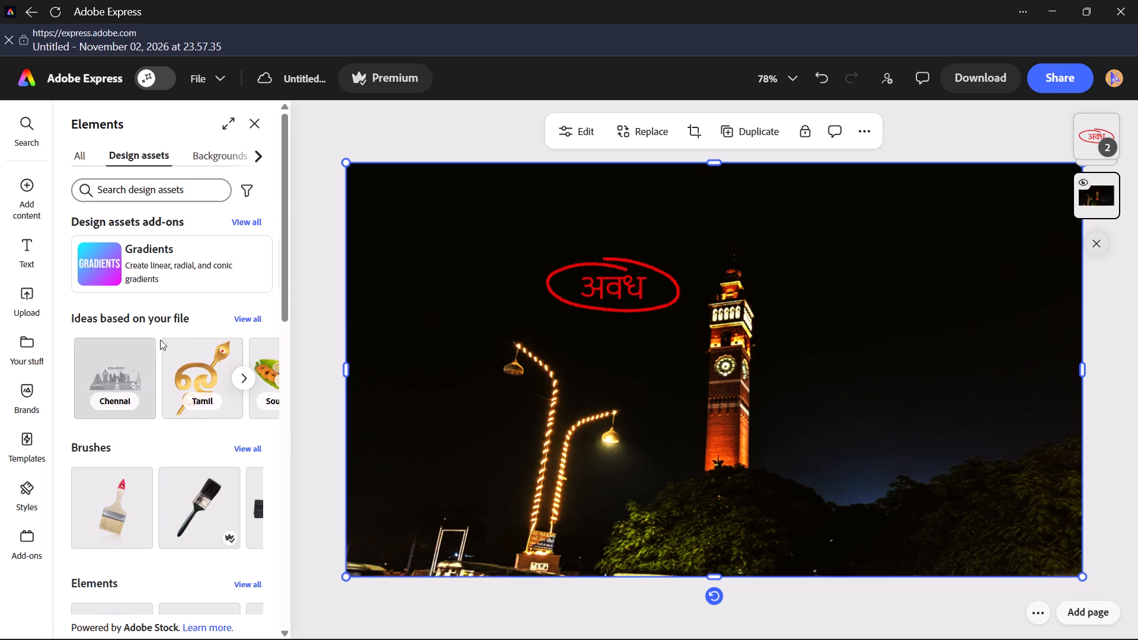
Examine the design asset ideas based on the file, from Chennai and Tamil through to Azadirachta indica.
left_click(244, 318)
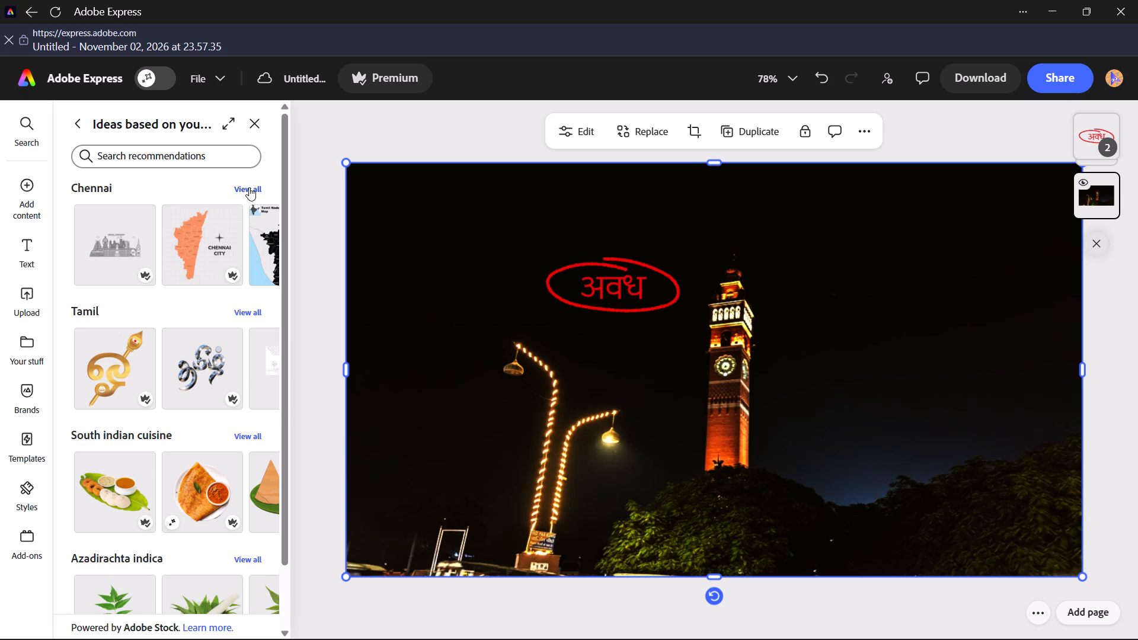
scroll(193, 401, "down", 8)
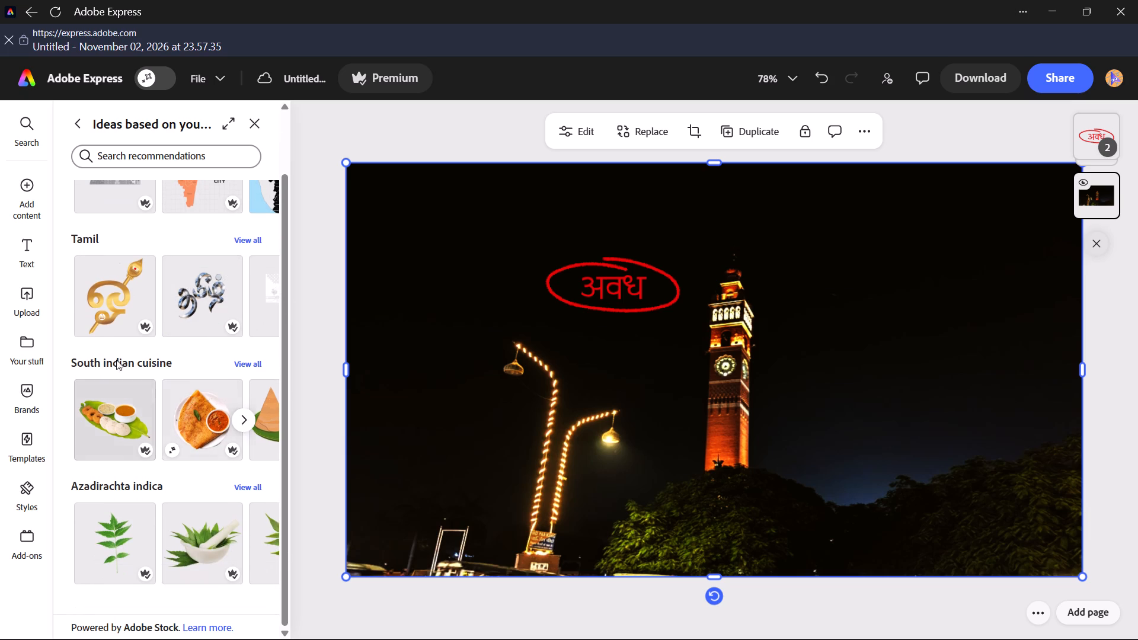
scroll(116, 344, "up", 9)
left_click(81, 120)
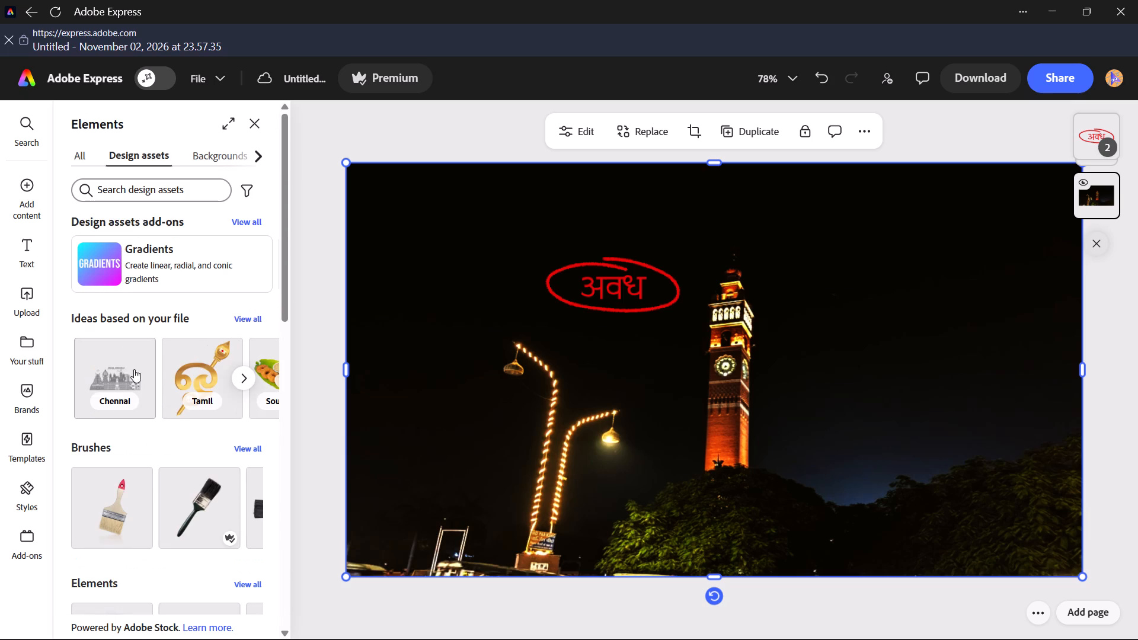
scroll(155, 412, "down", 2)
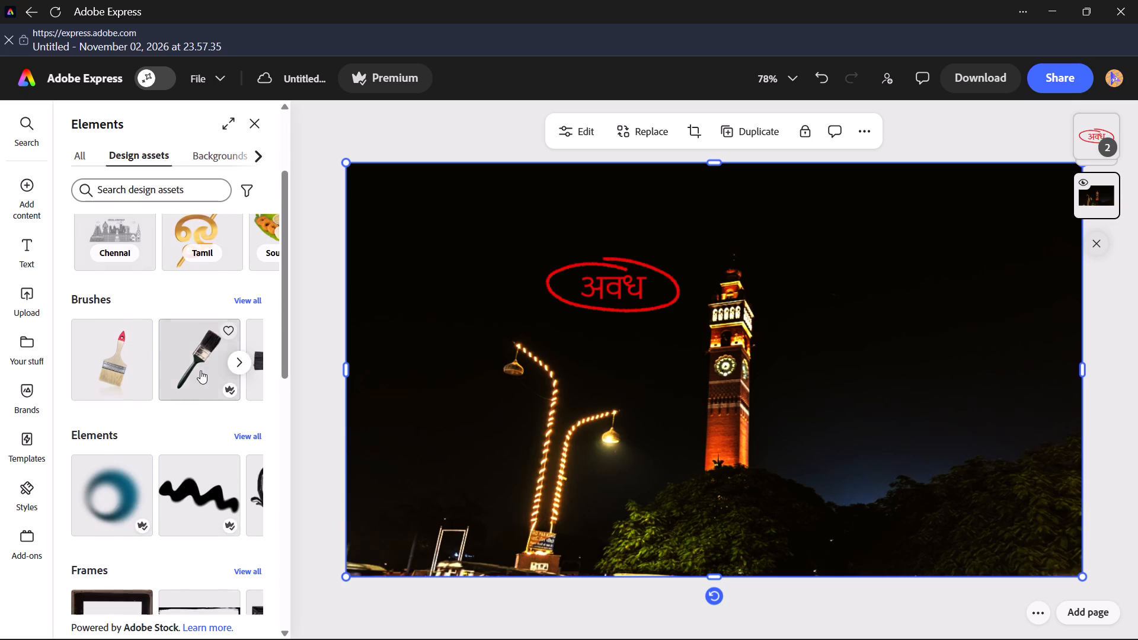
scroll(200, 369, "up", 4)
left_click(239, 375)
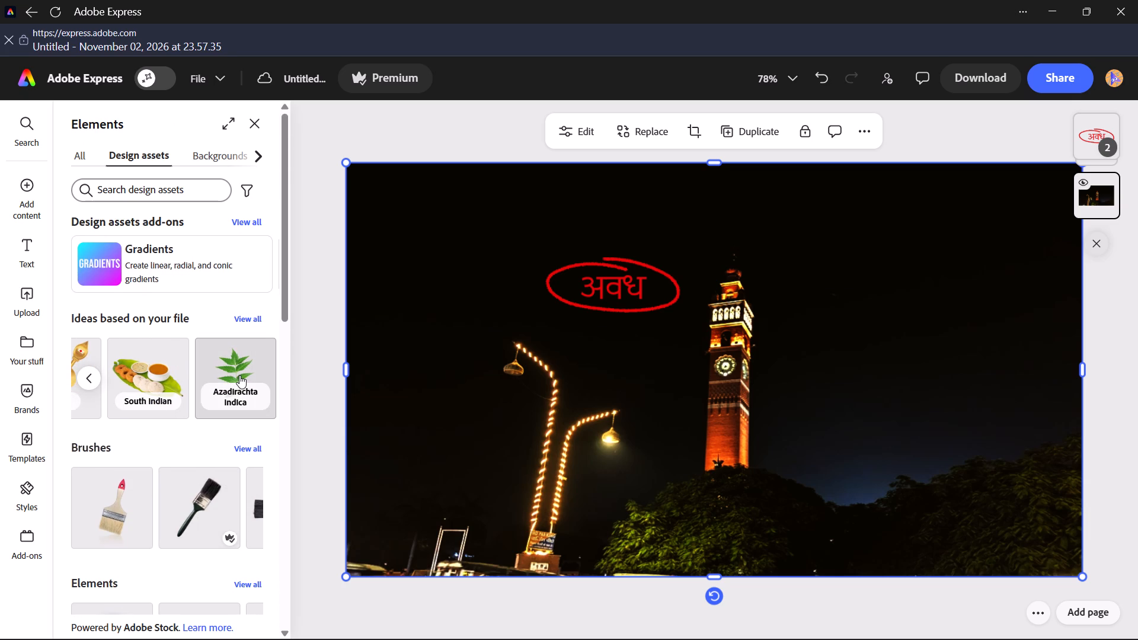
Browse through the brush design assets, and look over the remaining design asset categories.
scroll(194, 489, "down", 2)
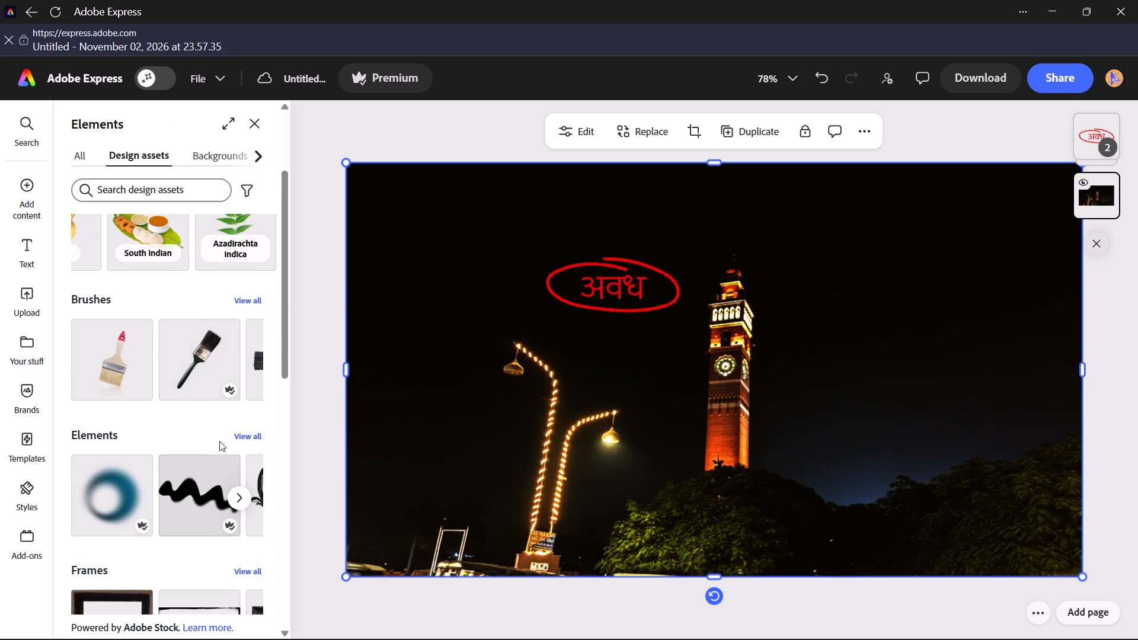
left_click(239, 361)
left_click(239, 361)
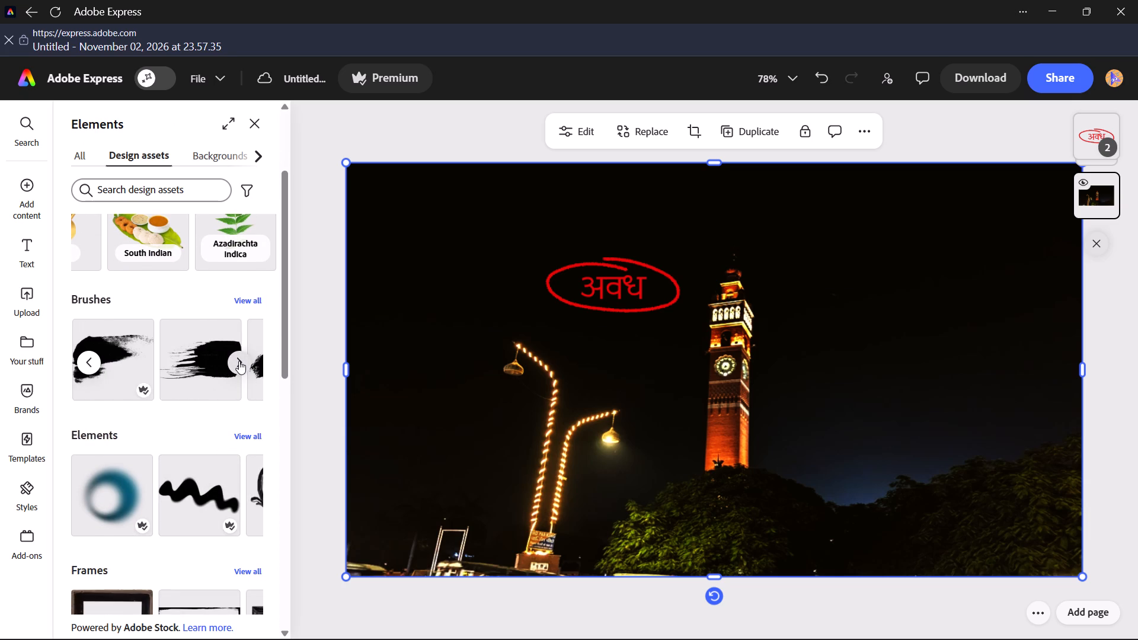
left_click(239, 361)
left_click(239, 361)
left_click(239, 361)
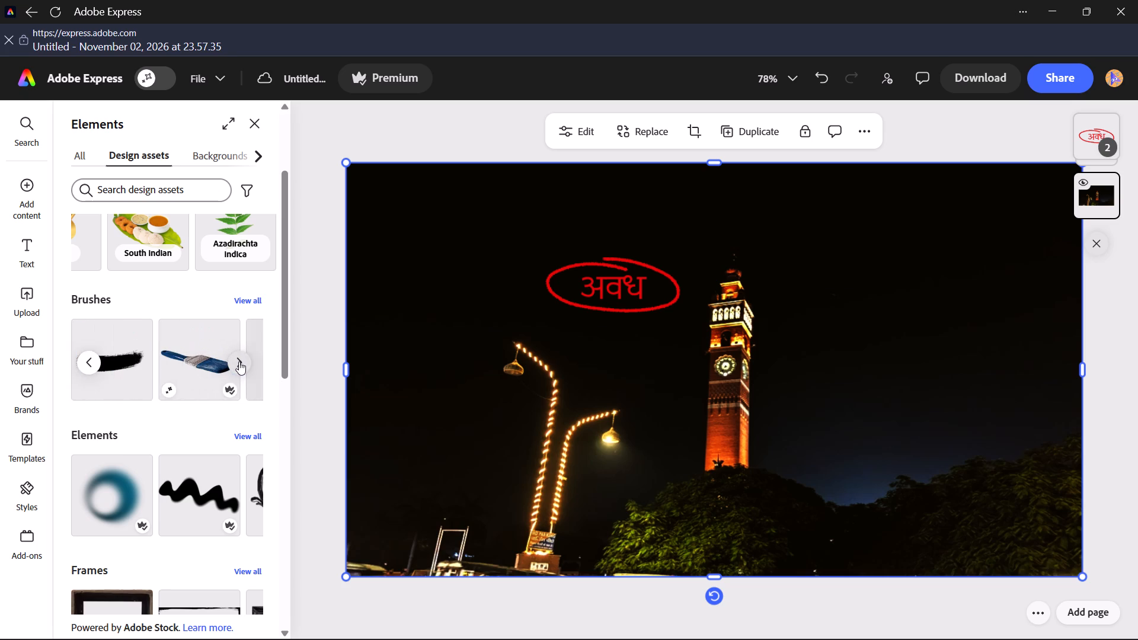
scroll(181, 485, "down", 8)
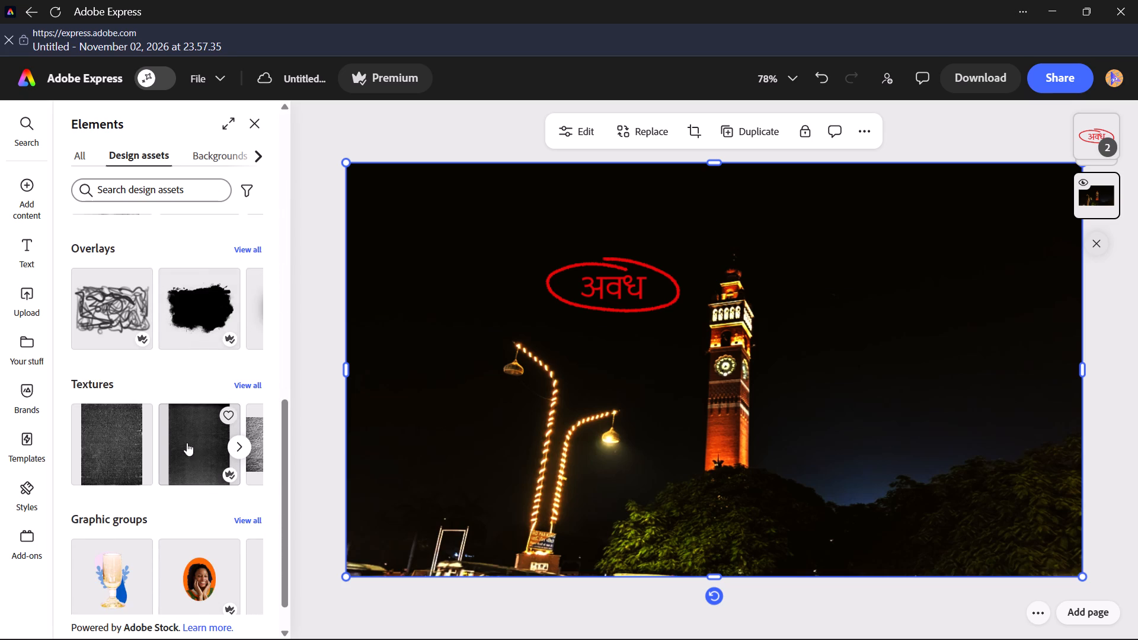
scroll(186, 443, "down", 5)
scroll(176, 447, "up", 18)
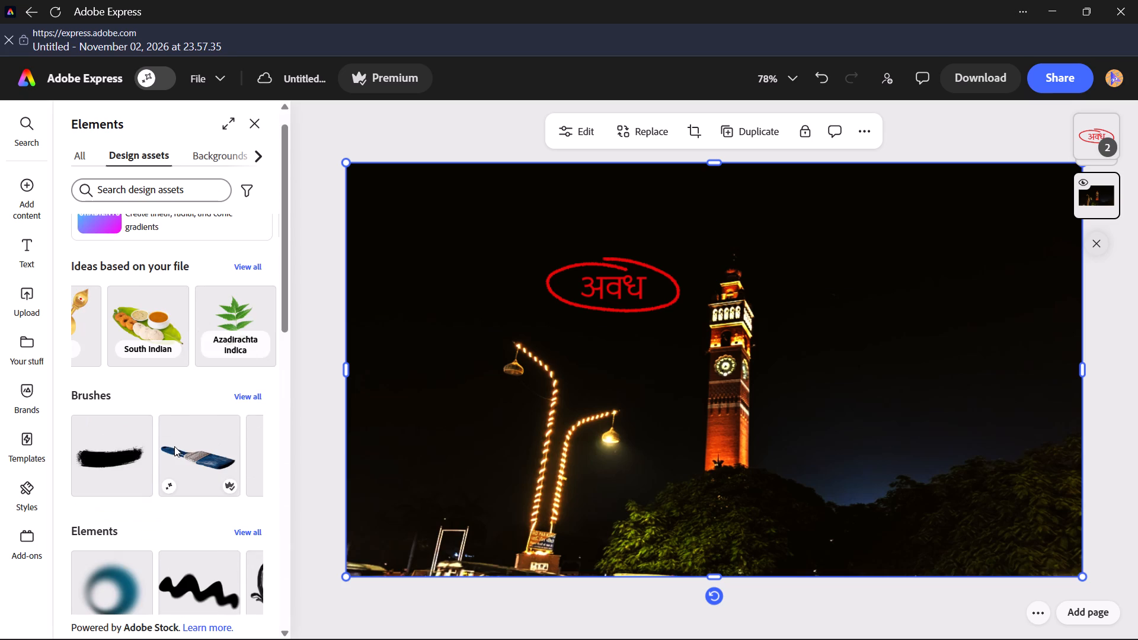
Look through the sticker categories down to Food and drink, and check the icons collection.
left_click(256, 155)
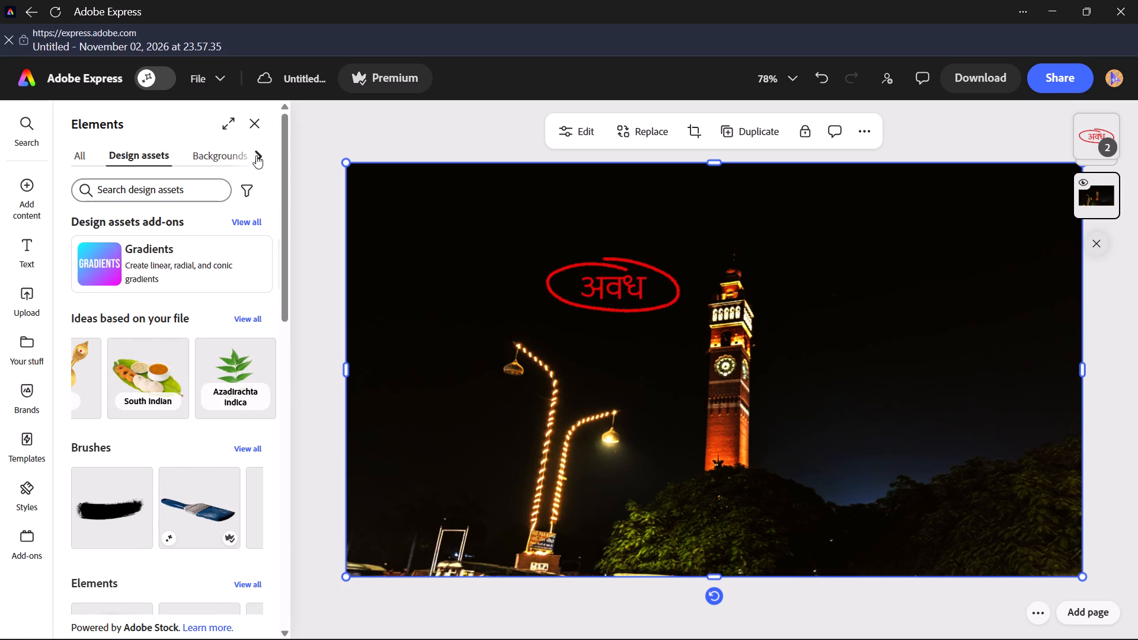
left_click(228, 156)
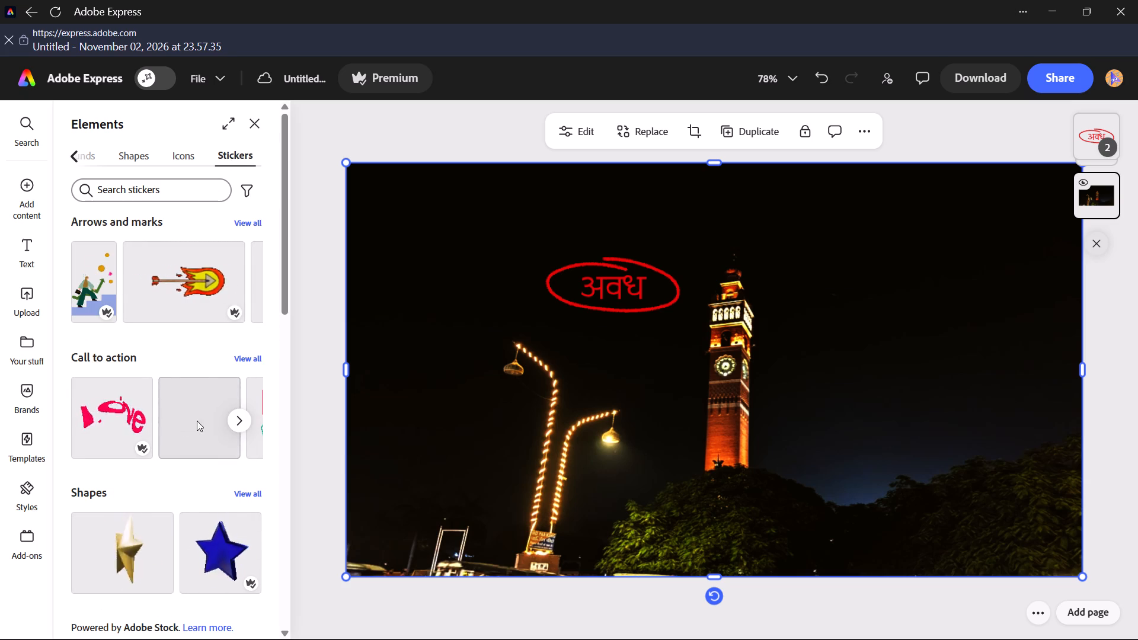
scroll(199, 452, "down", 7)
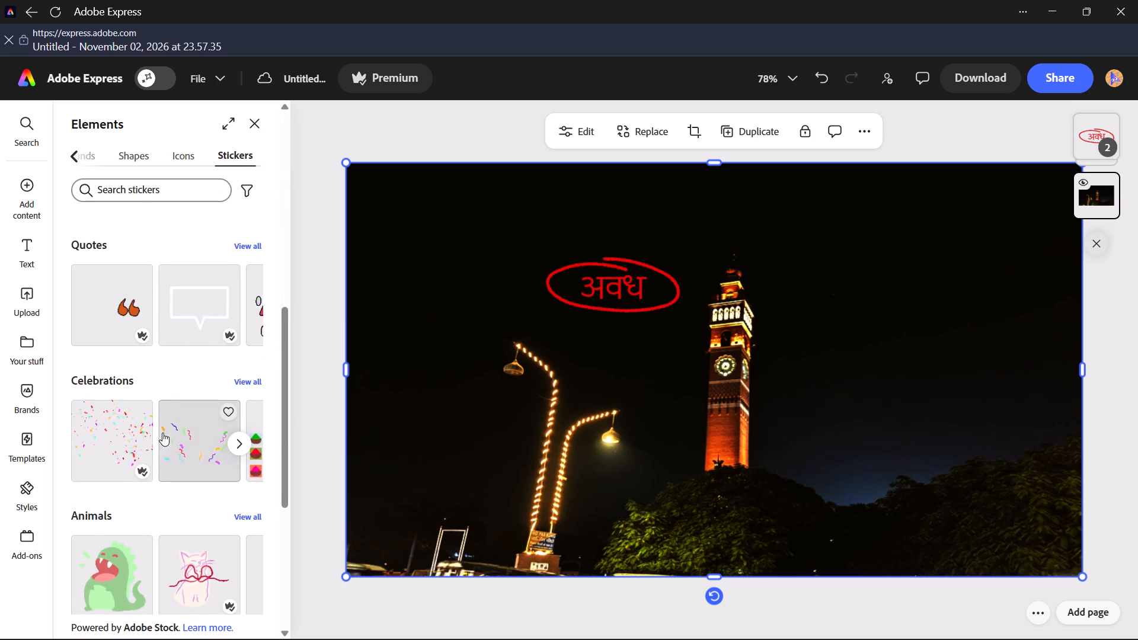
scroll(162, 433, "down", 8)
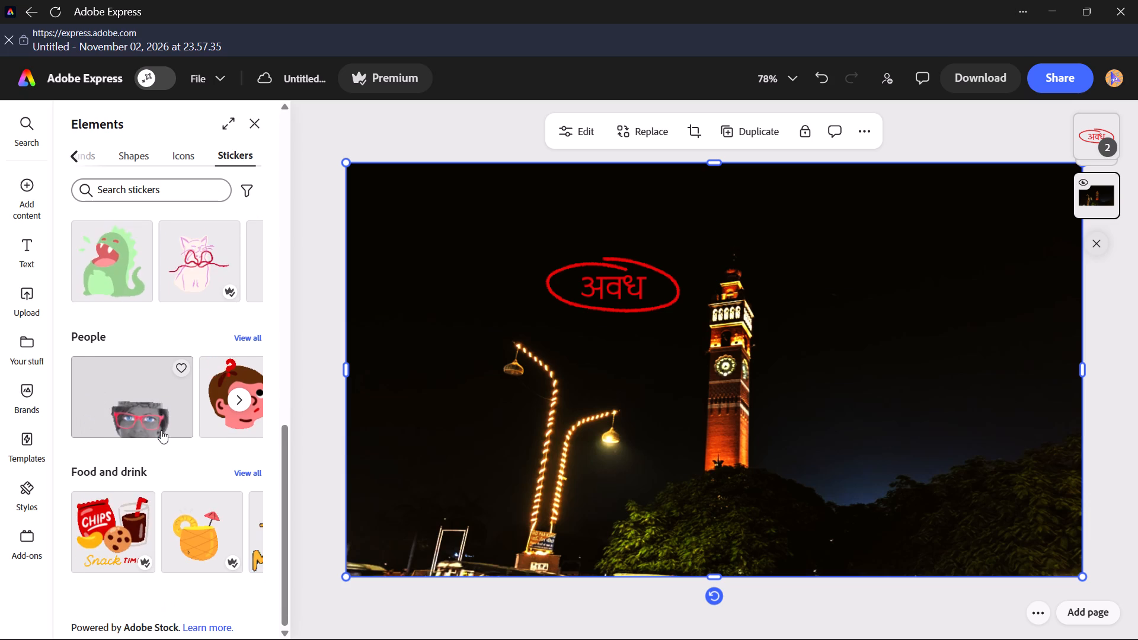
scroll(161, 429, "up", 13)
scroll(161, 421, "down", 1)
scroll(161, 421, "up", 9)
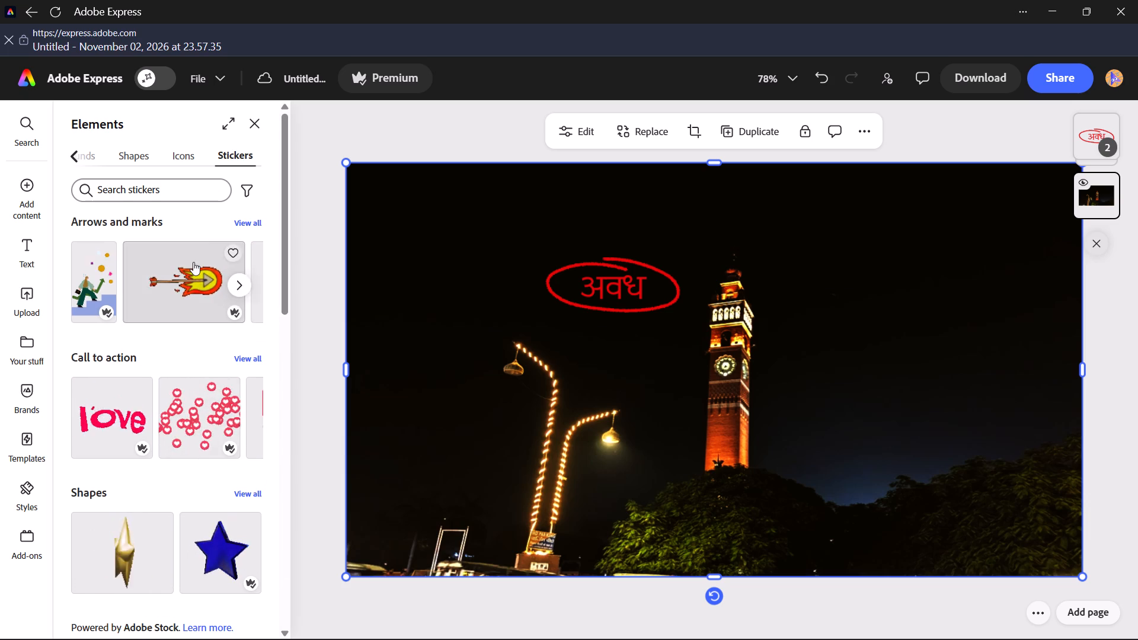
left_click(183, 159)
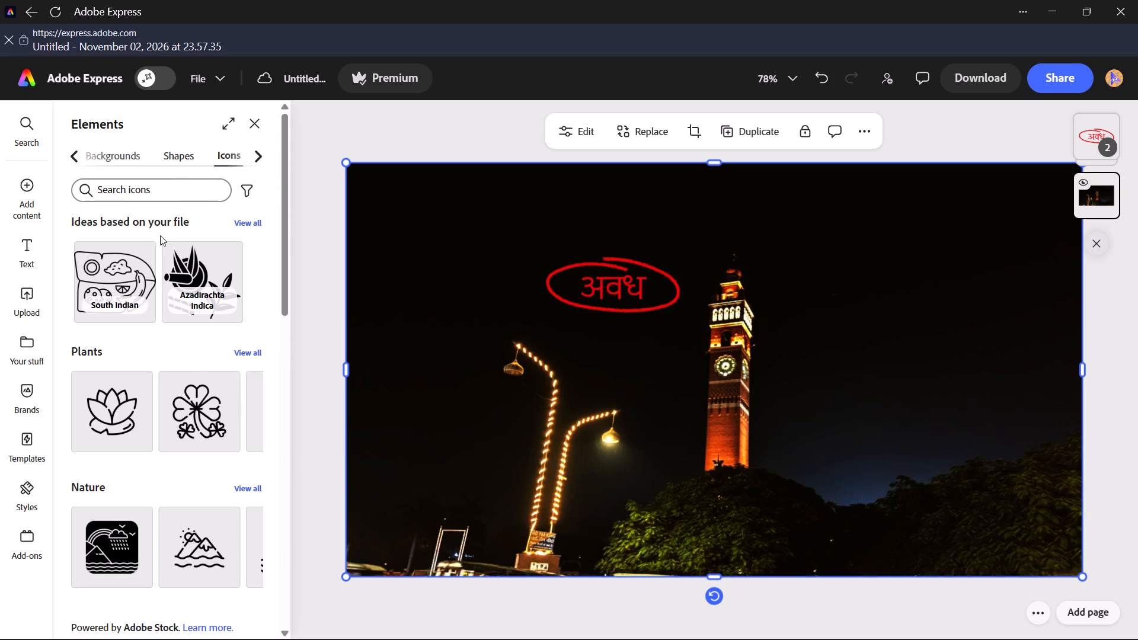
scroll(174, 365, "up", 4)
Look through the background categories, including Hospitality, Healthcare, Nature and People, down to Milestones.
left_click(124, 158)
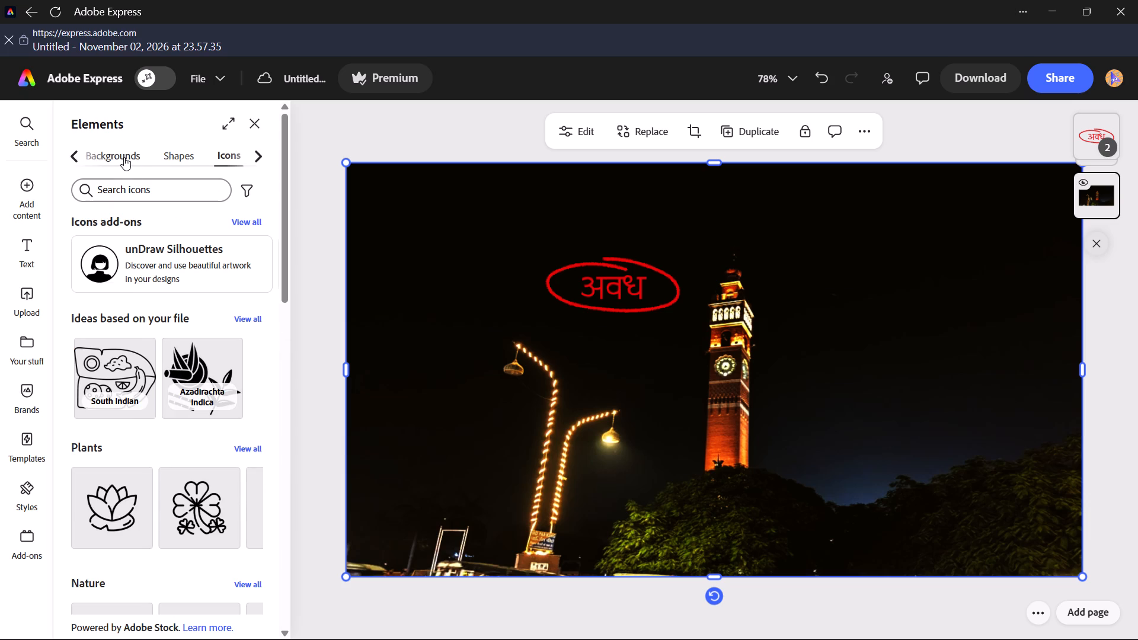
scroll(154, 473, "down", 7)
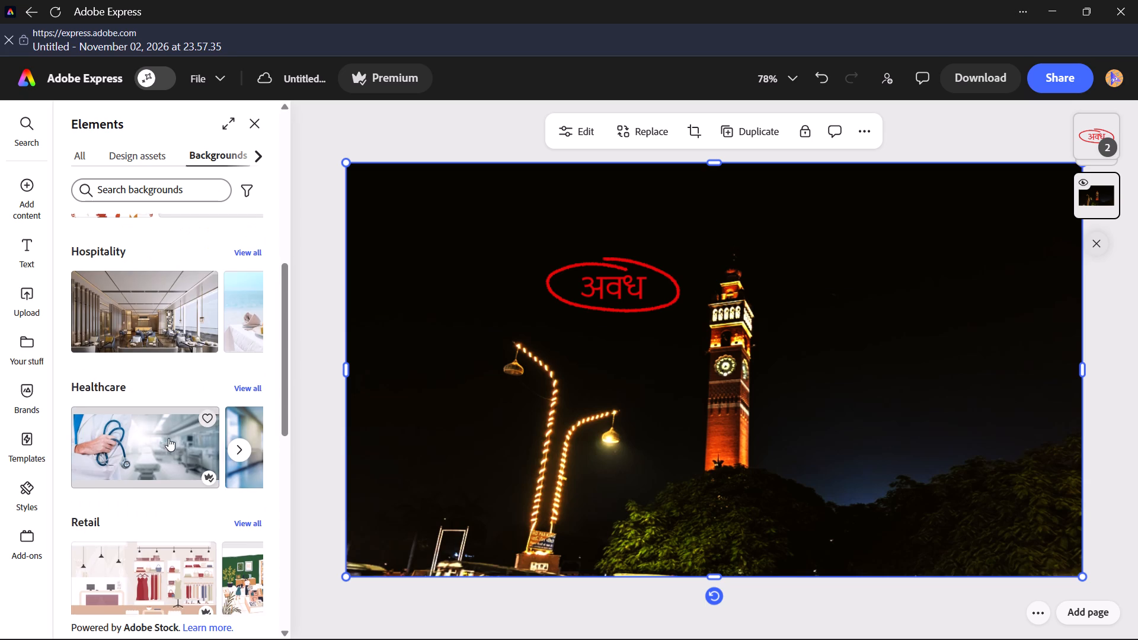
scroll(168, 438, "down", 12)
scroll(167, 437, "up", 4)
scroll(167, 434, "down", 1)
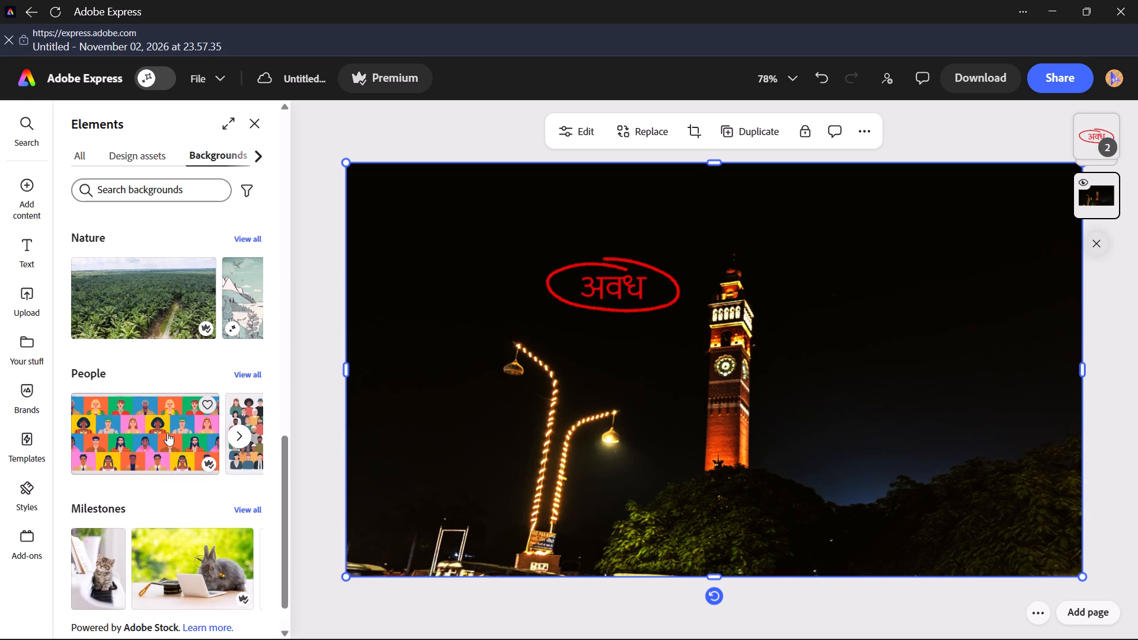
scroll(167, 433, "up", 15)
scroll(171, 422, "up", 6)
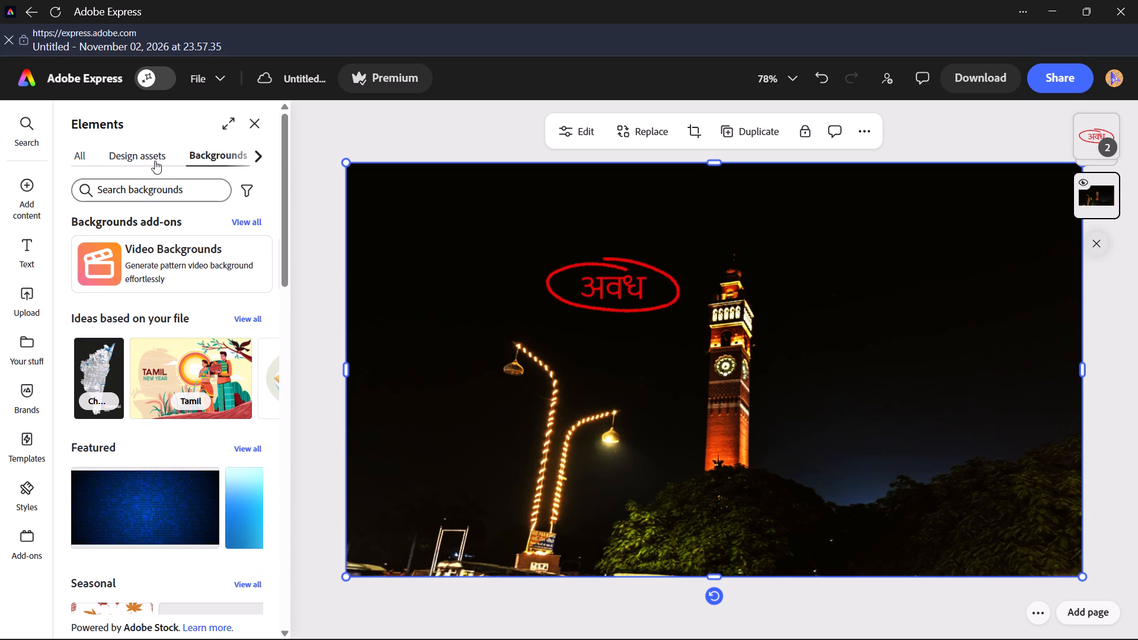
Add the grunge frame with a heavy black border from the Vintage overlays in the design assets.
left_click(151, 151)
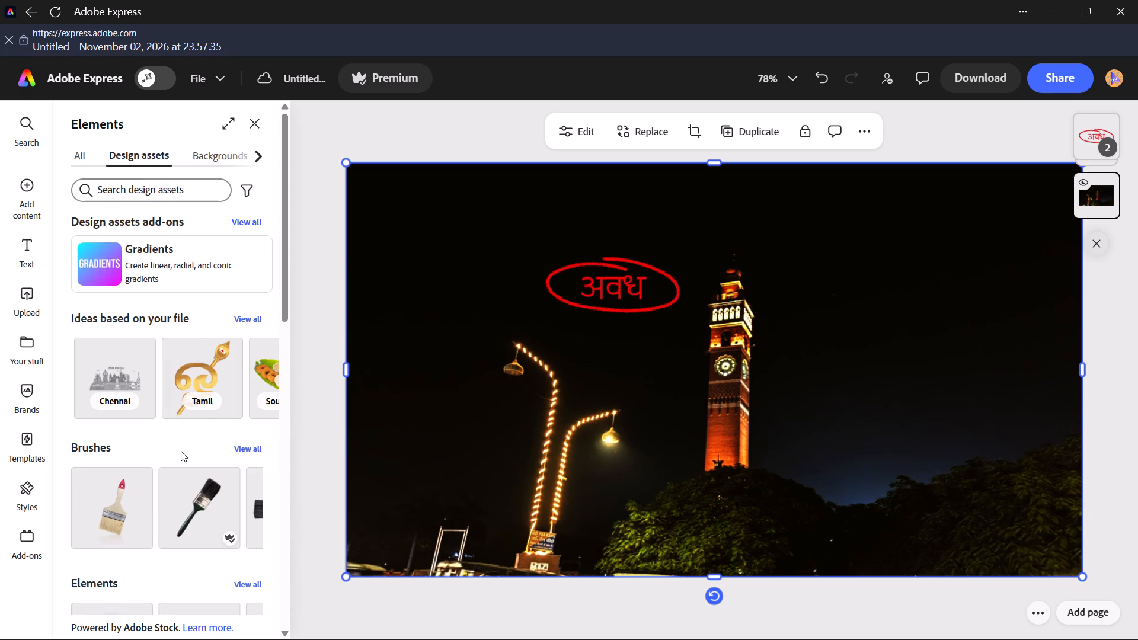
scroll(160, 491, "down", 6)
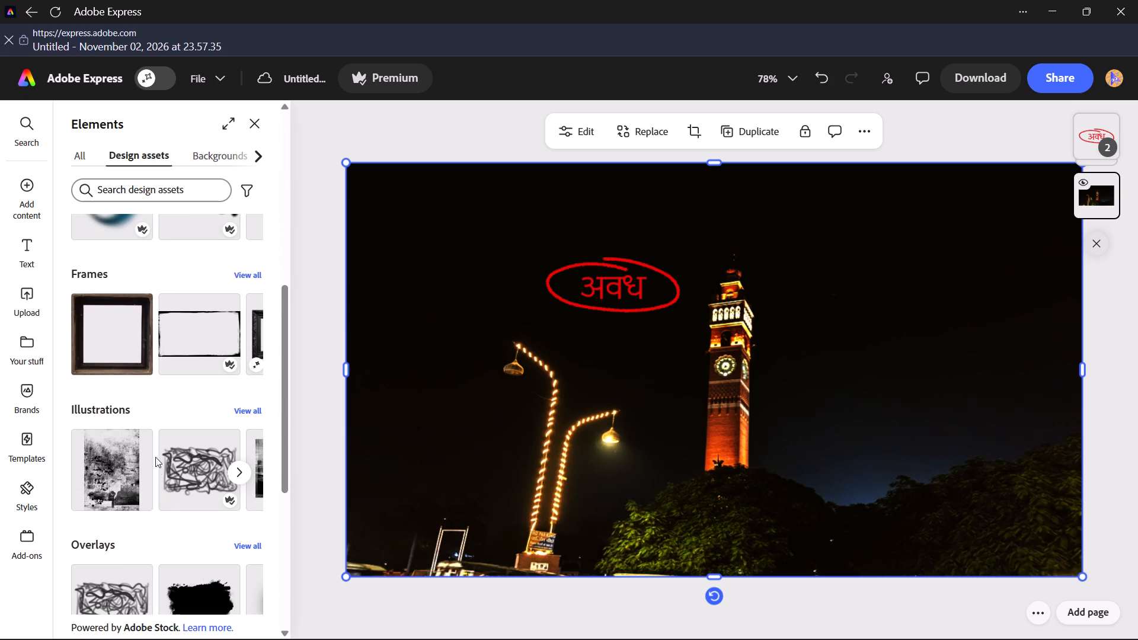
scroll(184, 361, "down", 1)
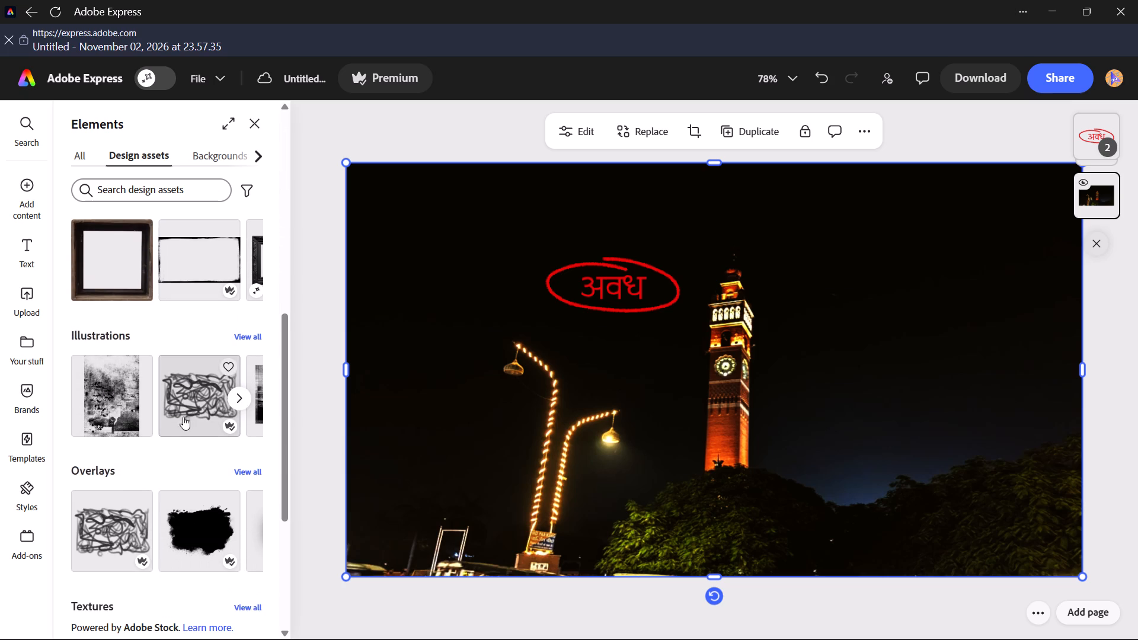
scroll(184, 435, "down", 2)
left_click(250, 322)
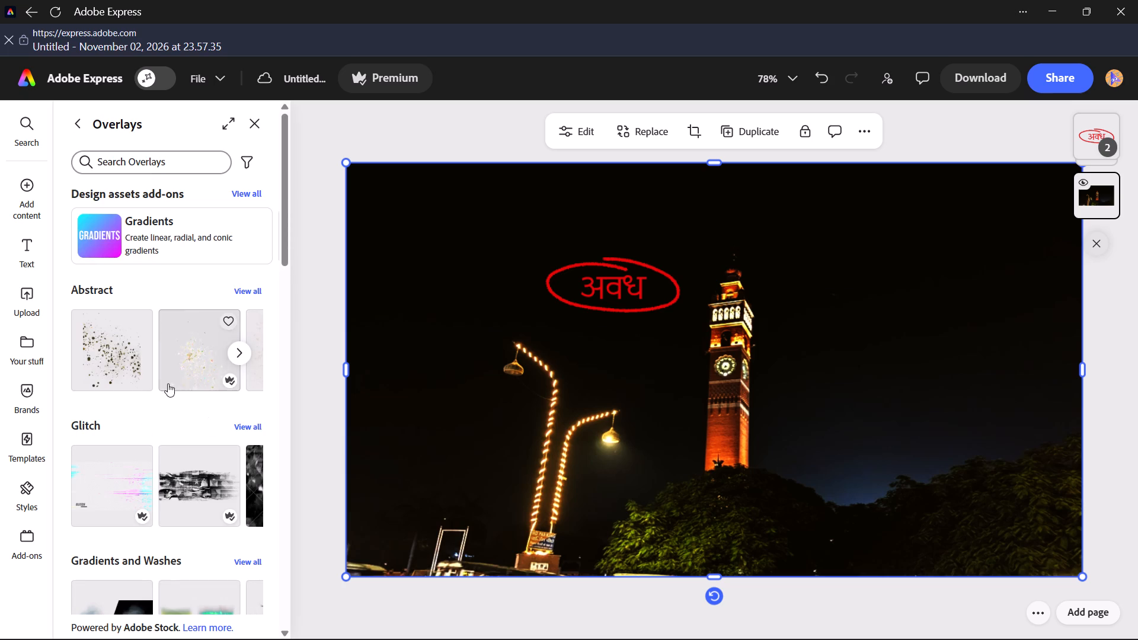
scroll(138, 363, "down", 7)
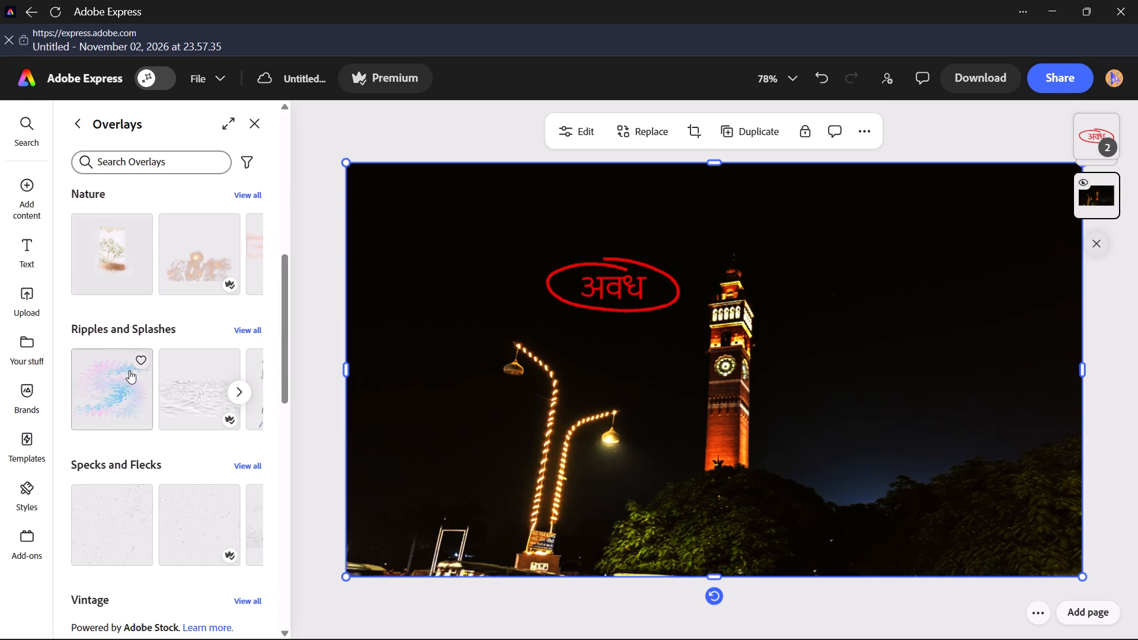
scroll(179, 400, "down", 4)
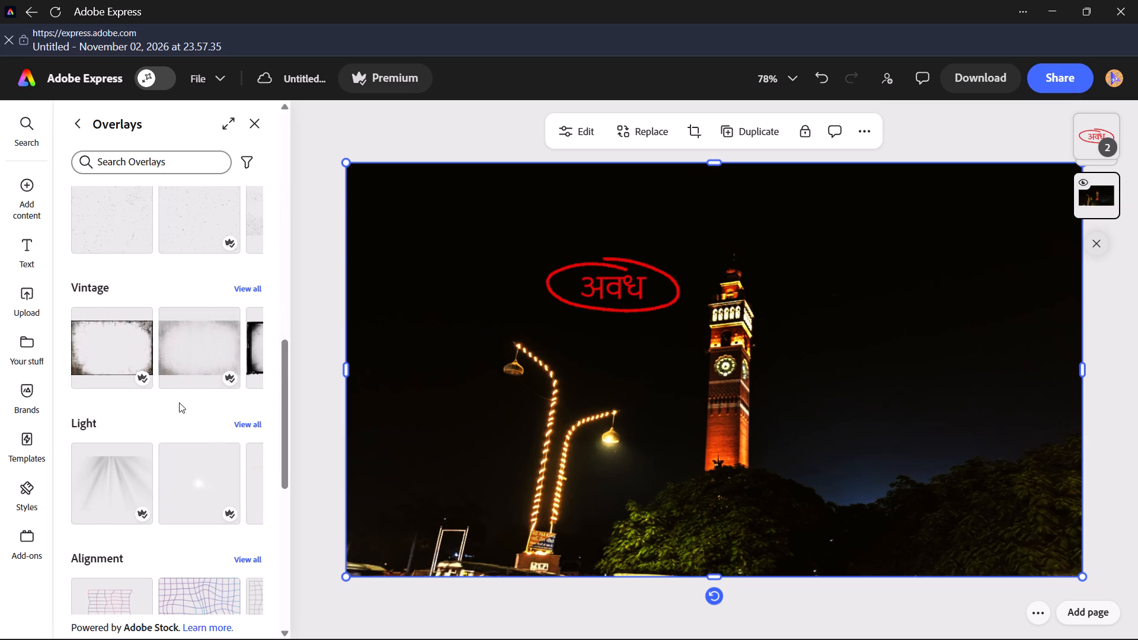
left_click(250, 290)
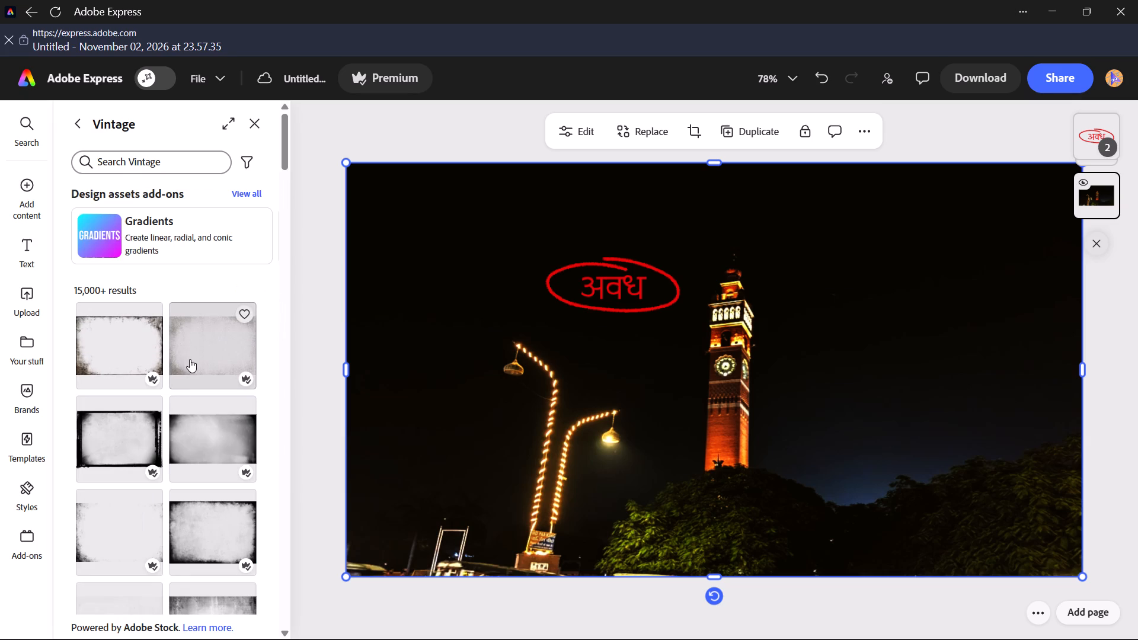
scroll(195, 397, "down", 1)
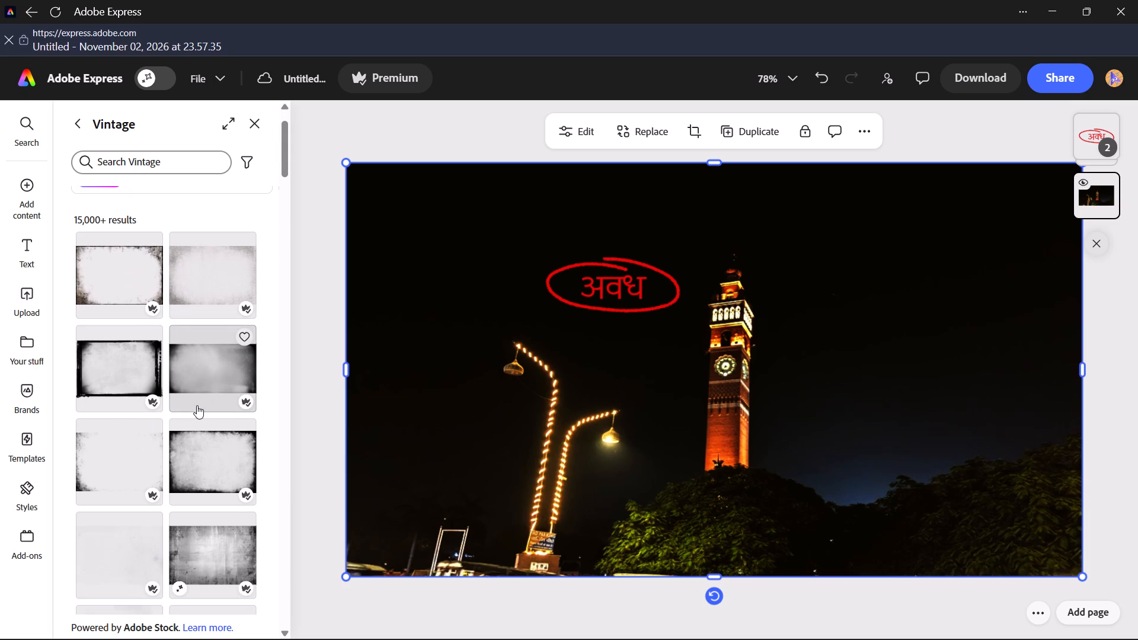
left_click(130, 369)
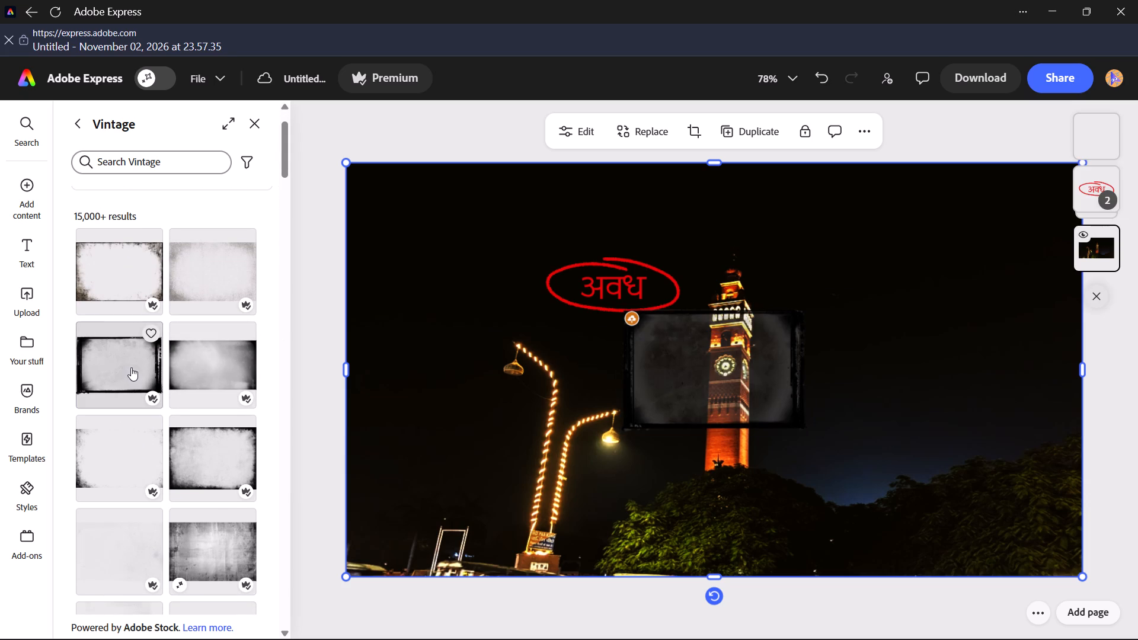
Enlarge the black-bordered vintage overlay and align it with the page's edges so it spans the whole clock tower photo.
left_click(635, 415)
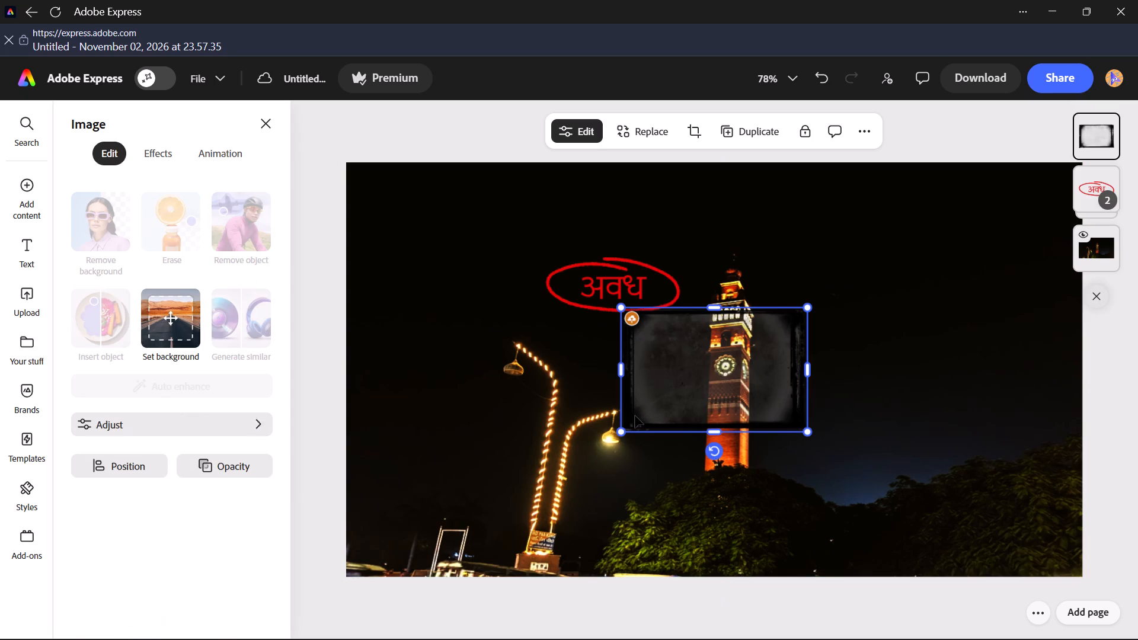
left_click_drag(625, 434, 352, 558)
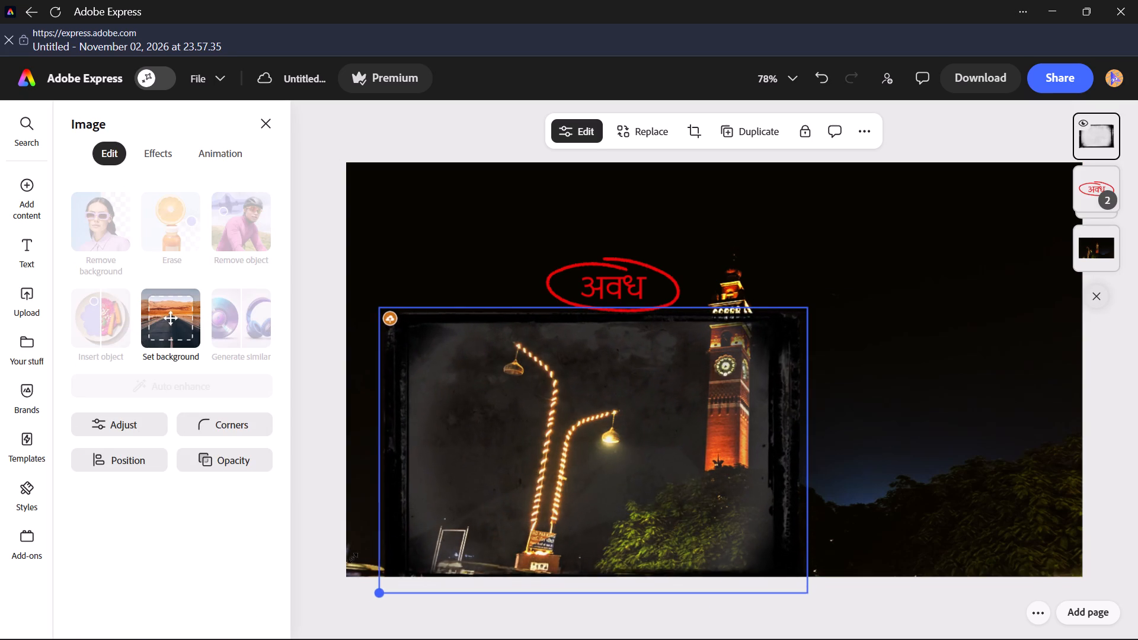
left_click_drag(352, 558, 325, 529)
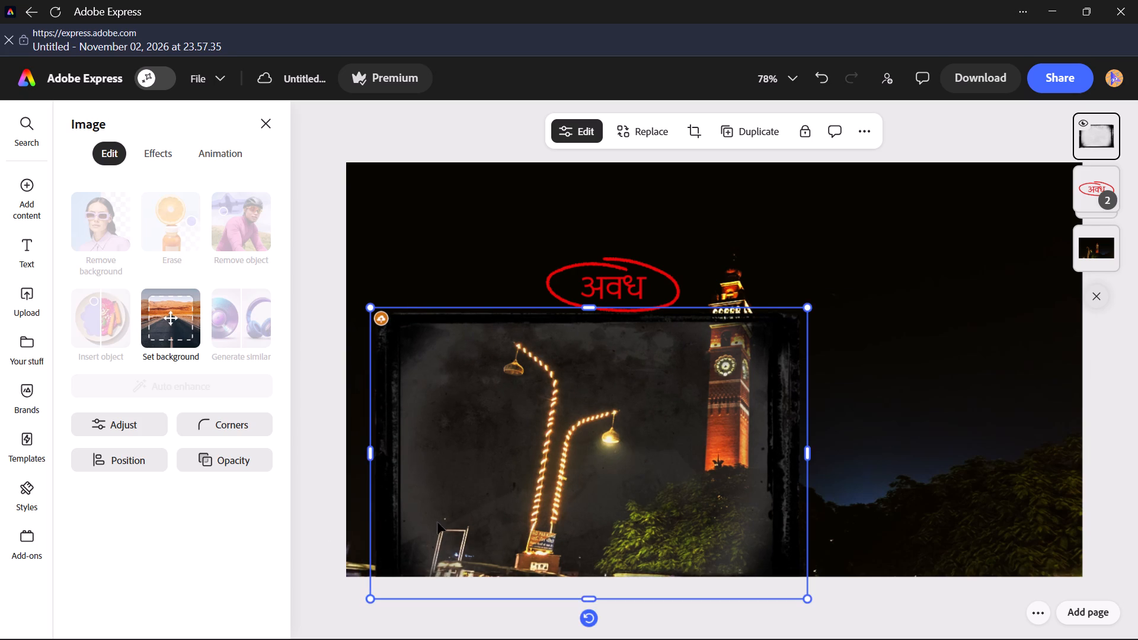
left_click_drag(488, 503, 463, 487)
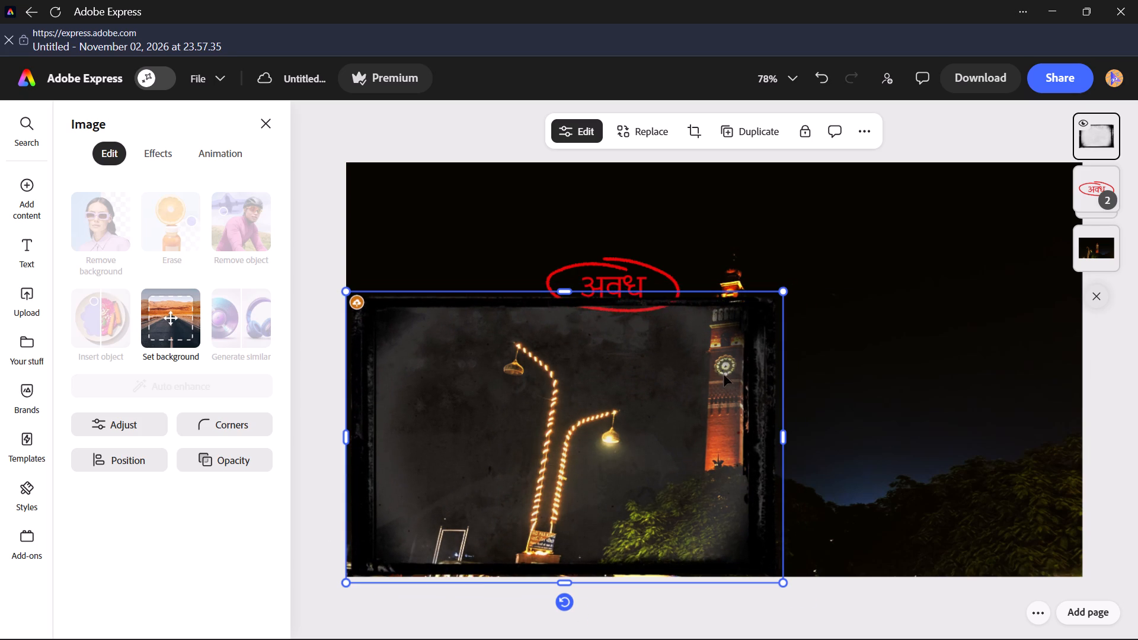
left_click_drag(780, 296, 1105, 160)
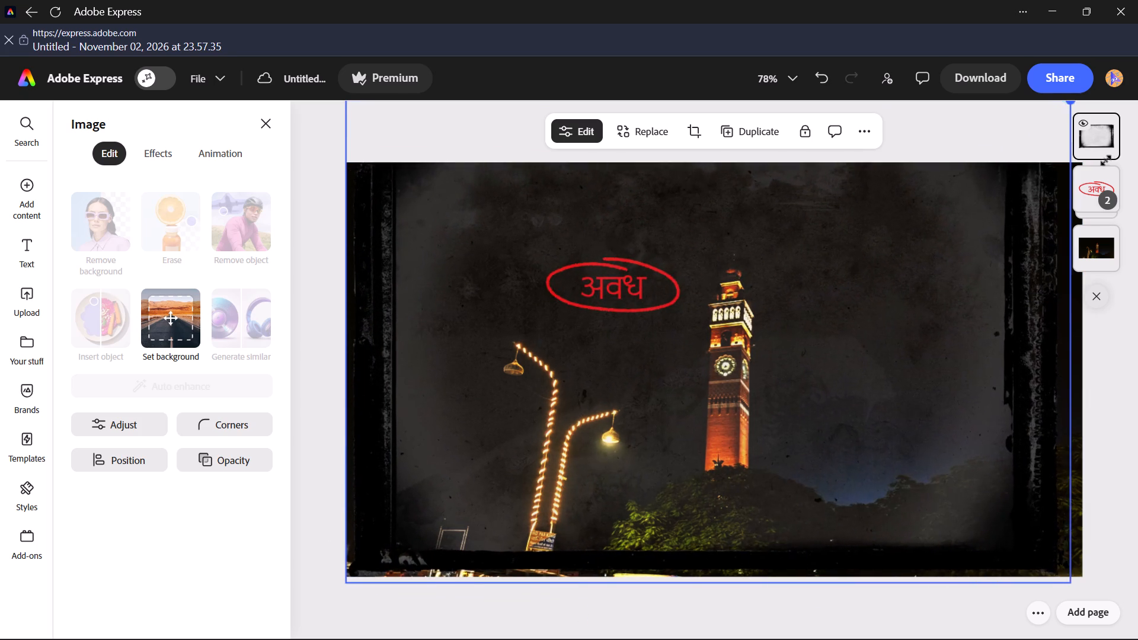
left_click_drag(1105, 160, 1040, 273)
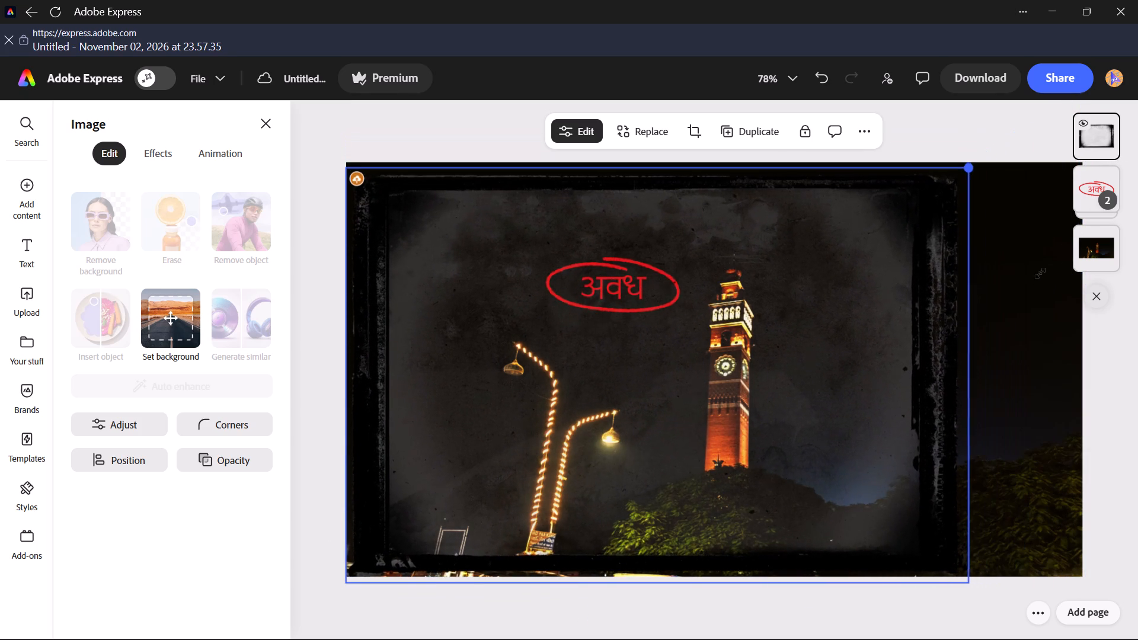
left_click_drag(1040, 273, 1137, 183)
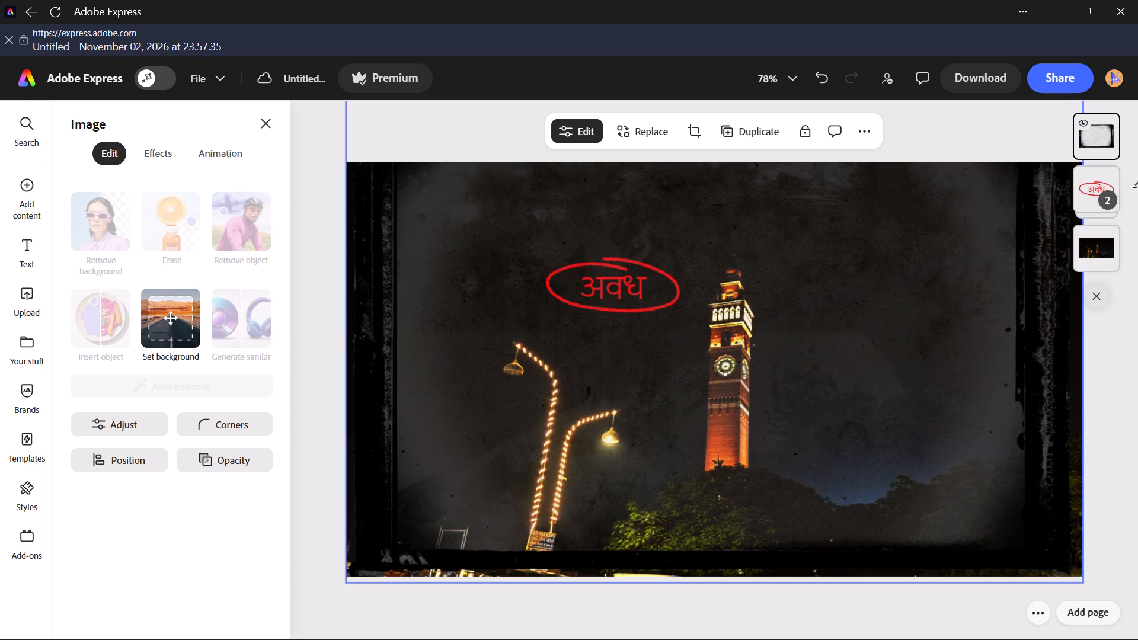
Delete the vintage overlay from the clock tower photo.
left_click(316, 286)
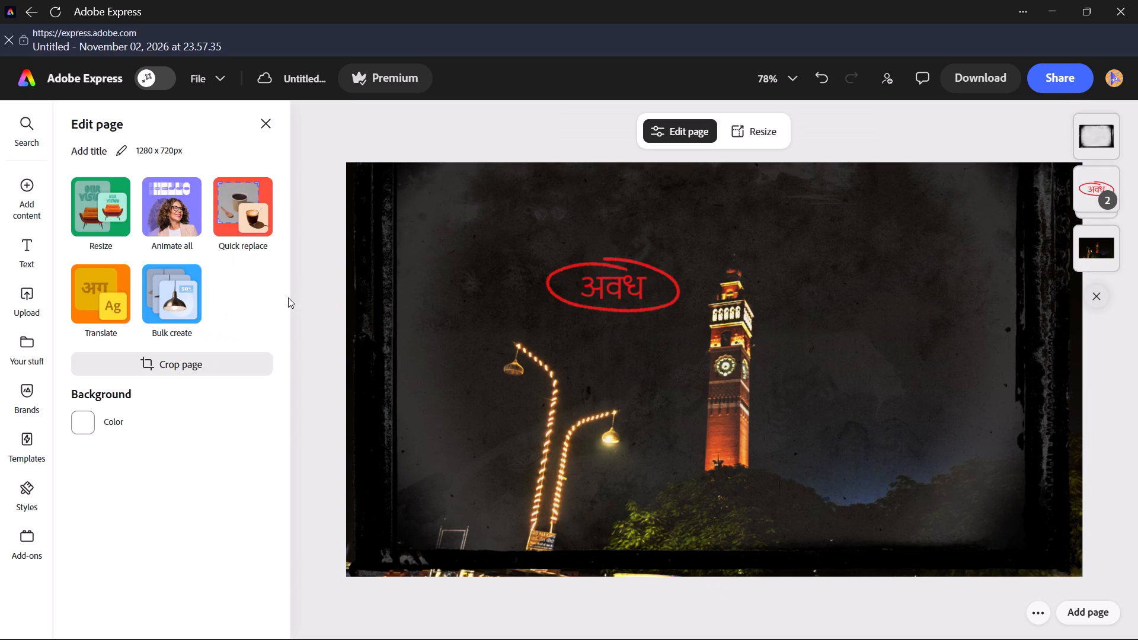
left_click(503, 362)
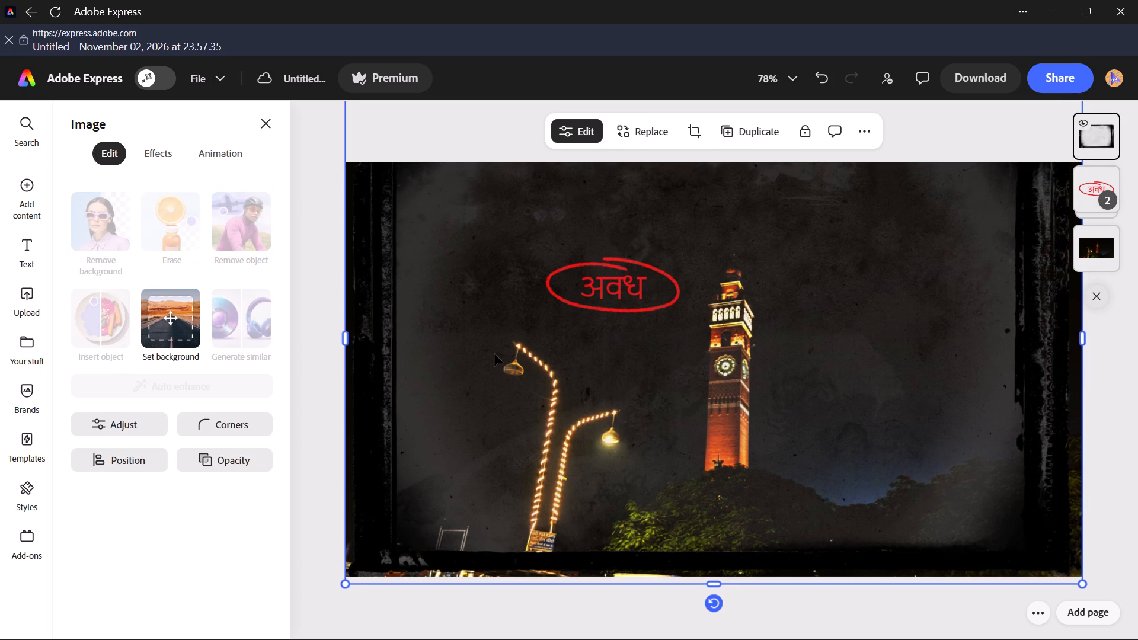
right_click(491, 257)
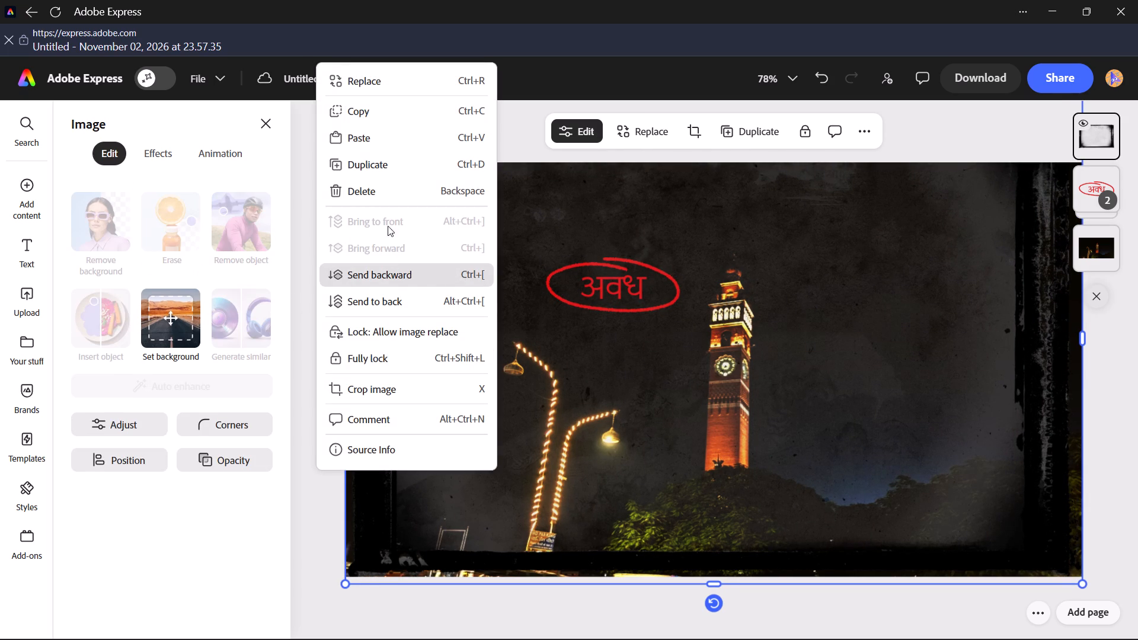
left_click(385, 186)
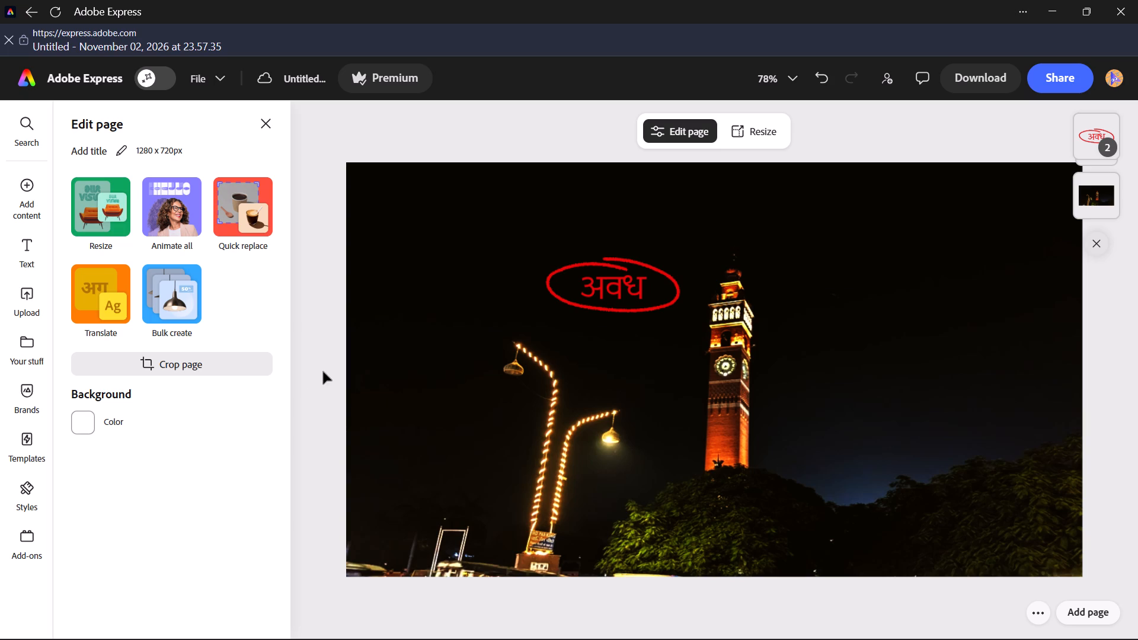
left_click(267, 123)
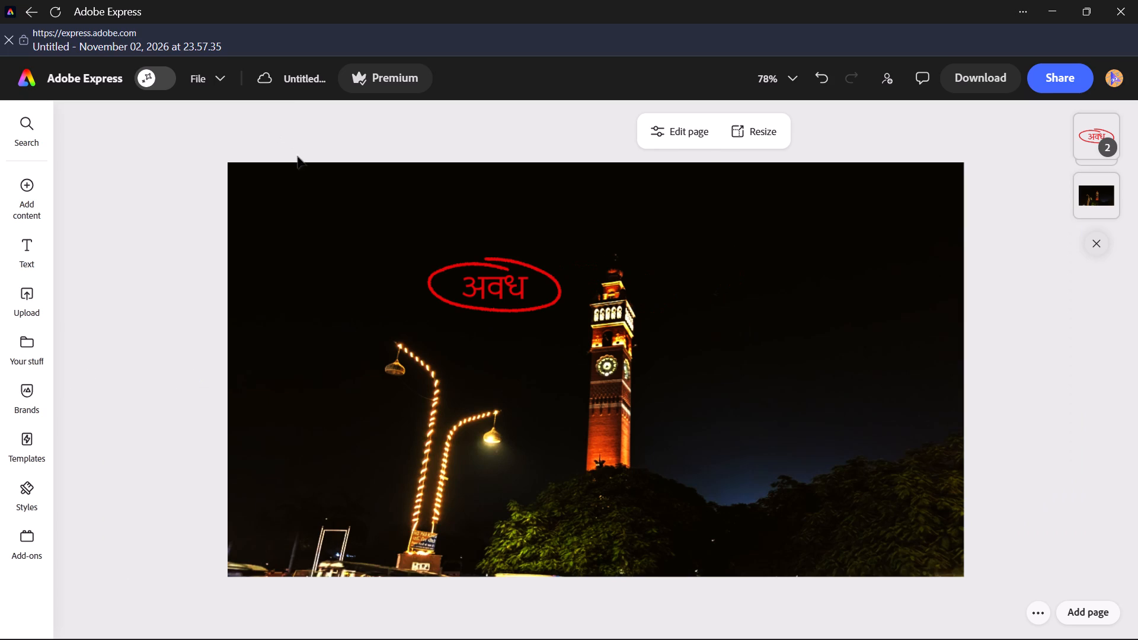
Look over the clock tower photo's image editing options and its effects, including Photoshop Filters, Tones and Shadow.
left_click(286, 264)
left_click(463, 130)
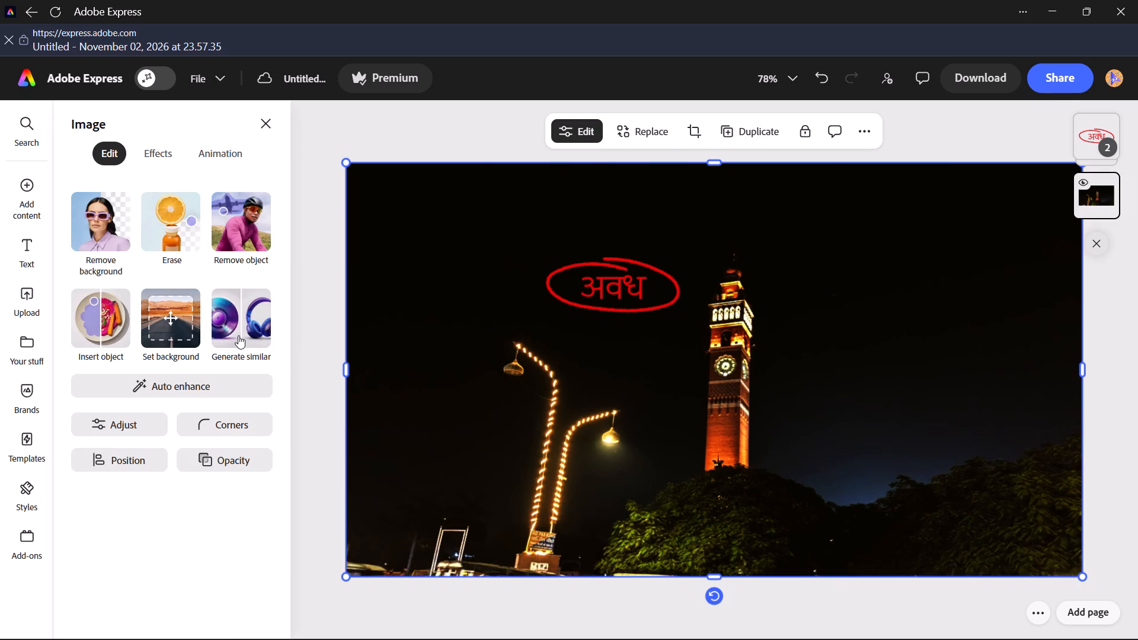
scroll(238, 335, "down", 6)
scroll(207, 338, "up", 4)
left_click(172, 152)
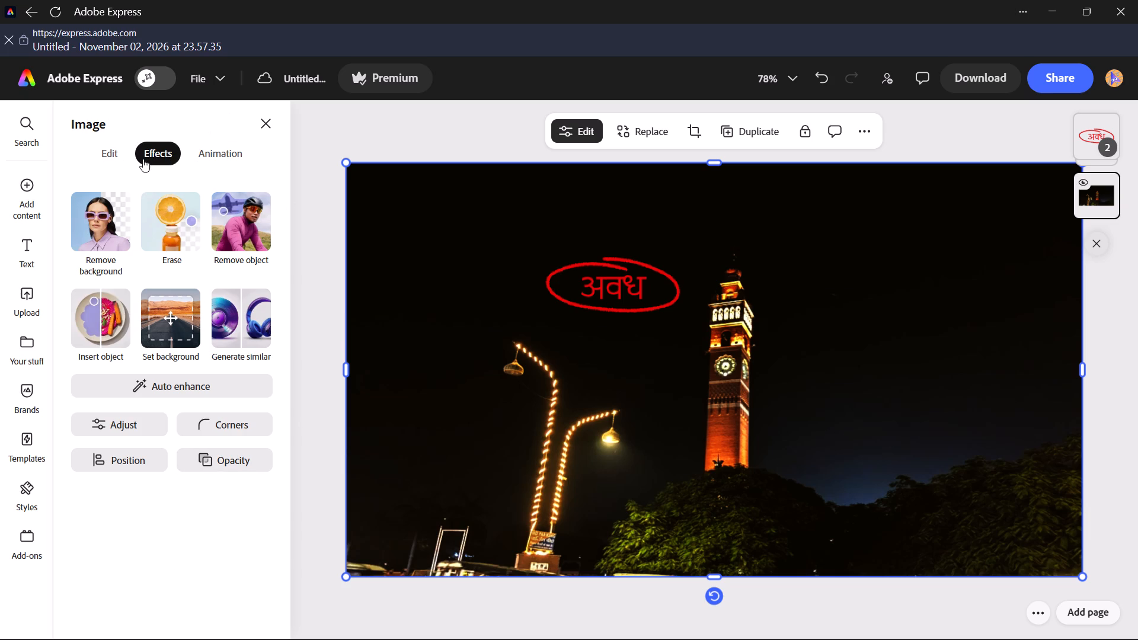
scroll(132, 468, "down", 2)
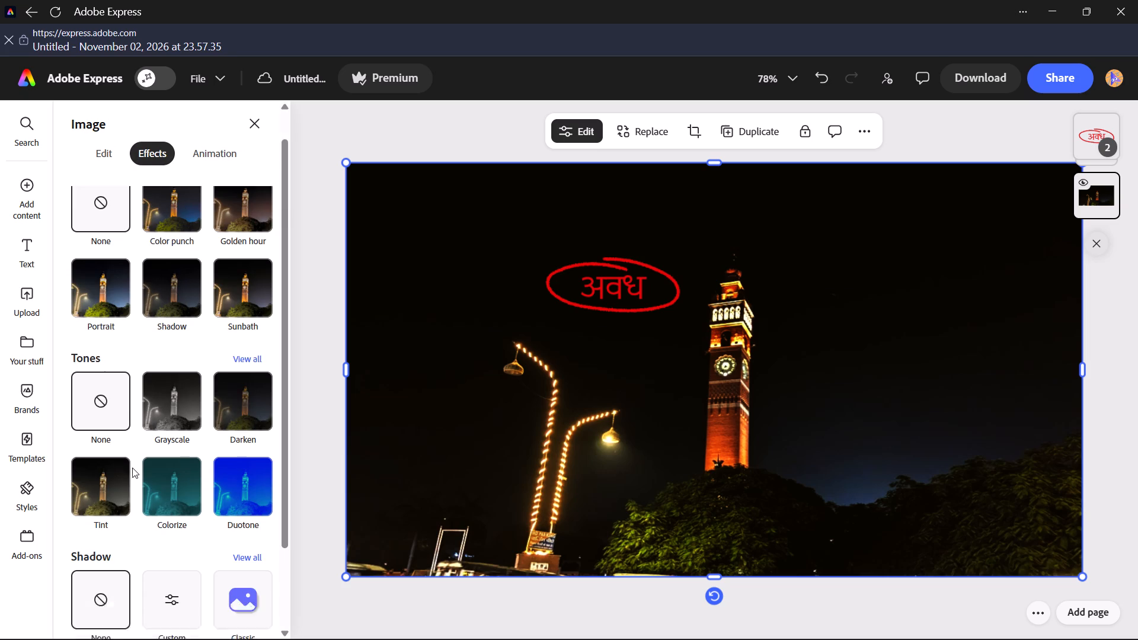
scroll(132, 468, "down", 7)
scroll(200, 403, "up", 11)
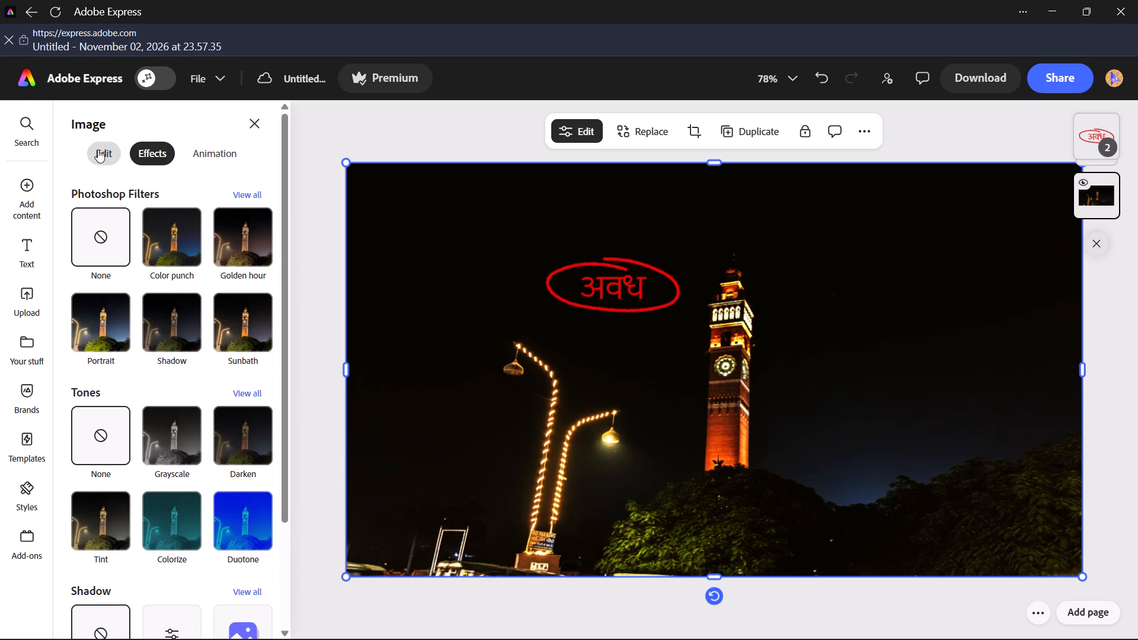
left_click(101, 151)
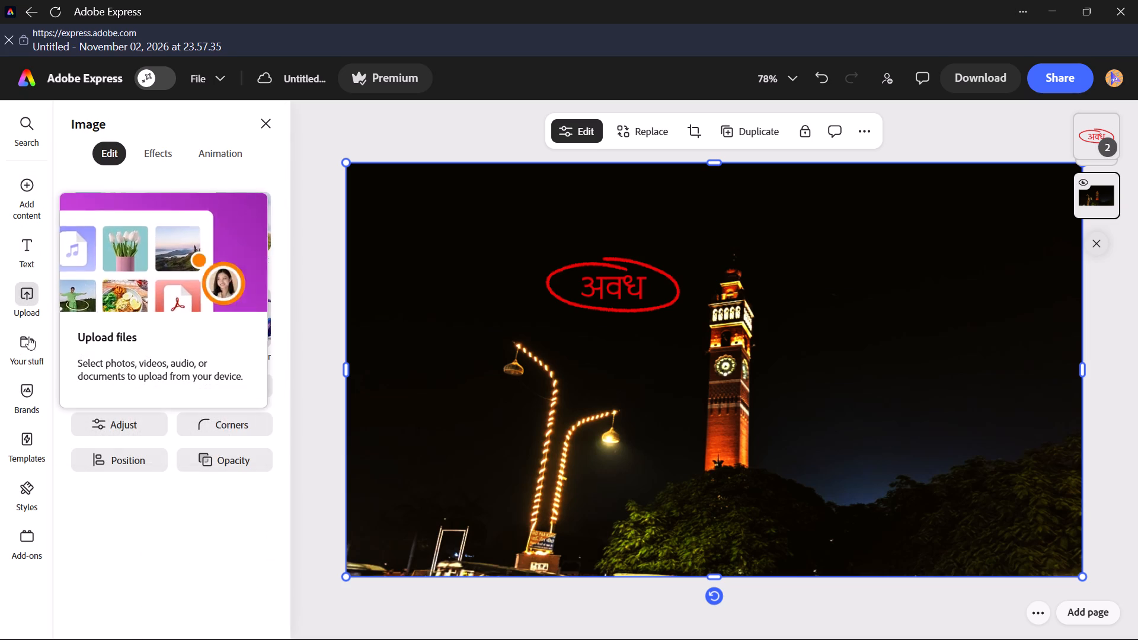
Look through the templates, styles, add-ons, own files and brand collections, including the brand's colors.
left_click(25, 447)
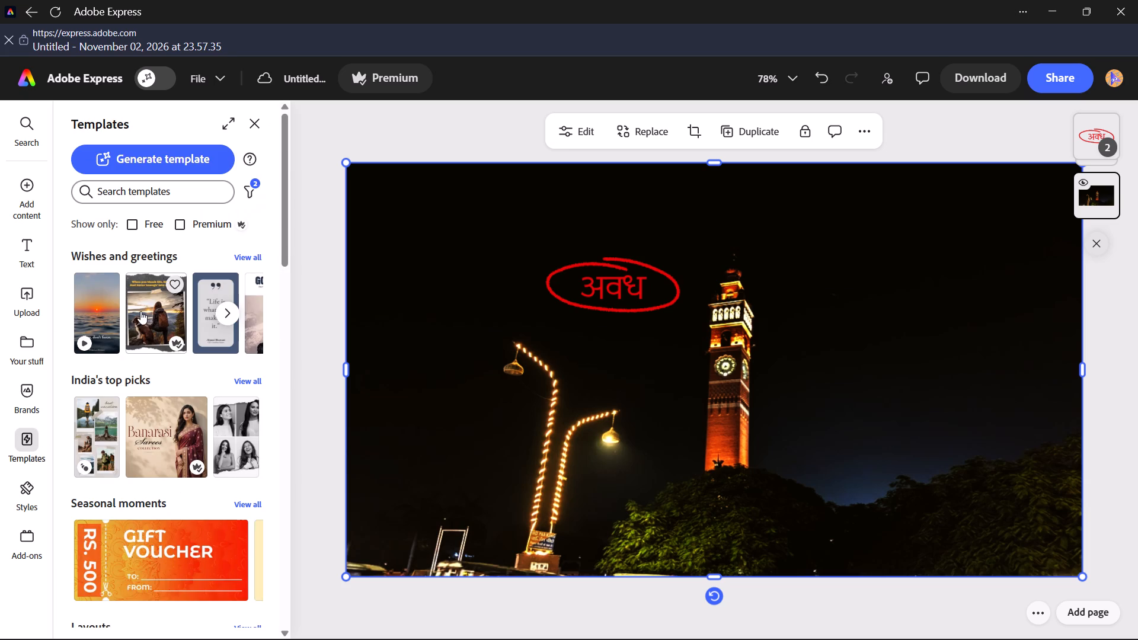
left_click(29, 495)
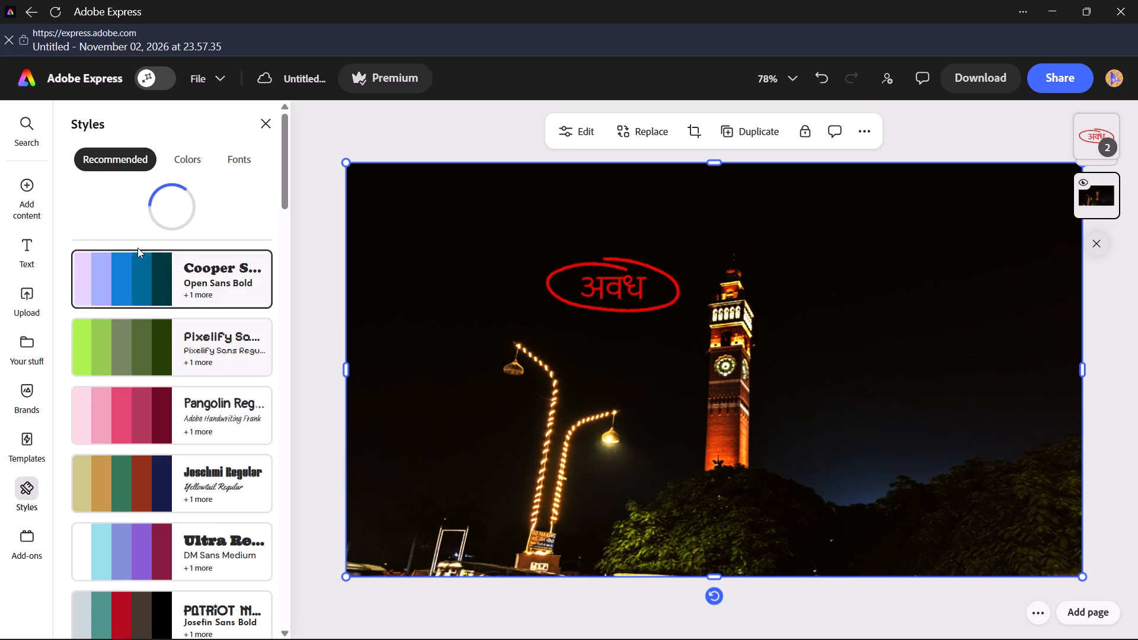
left_click(27, 535)
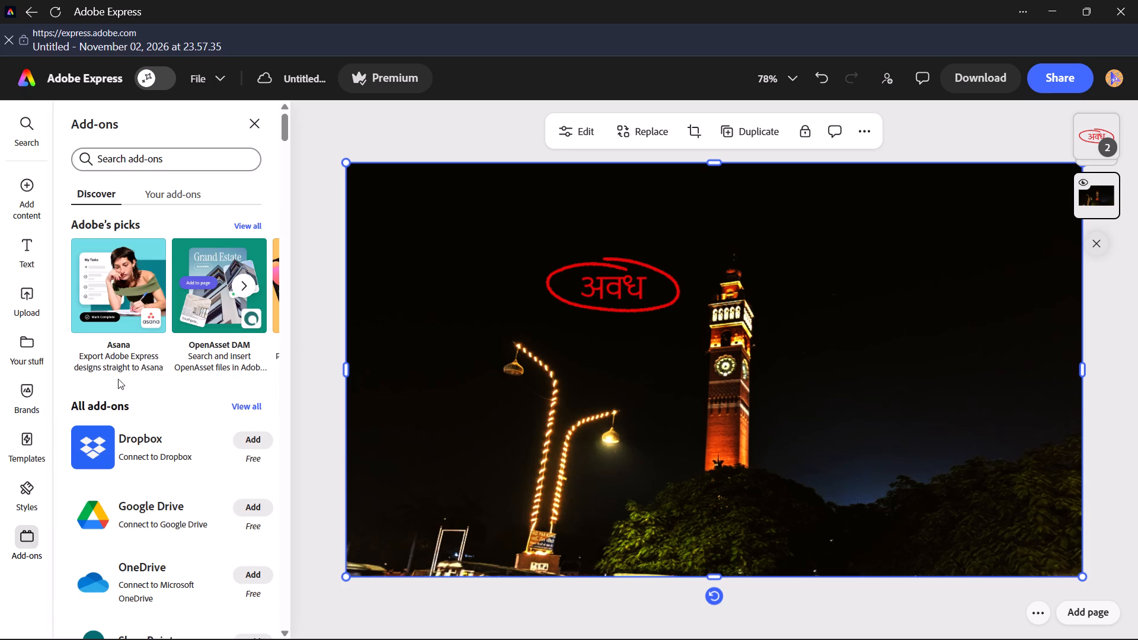
left_click(177, 193)
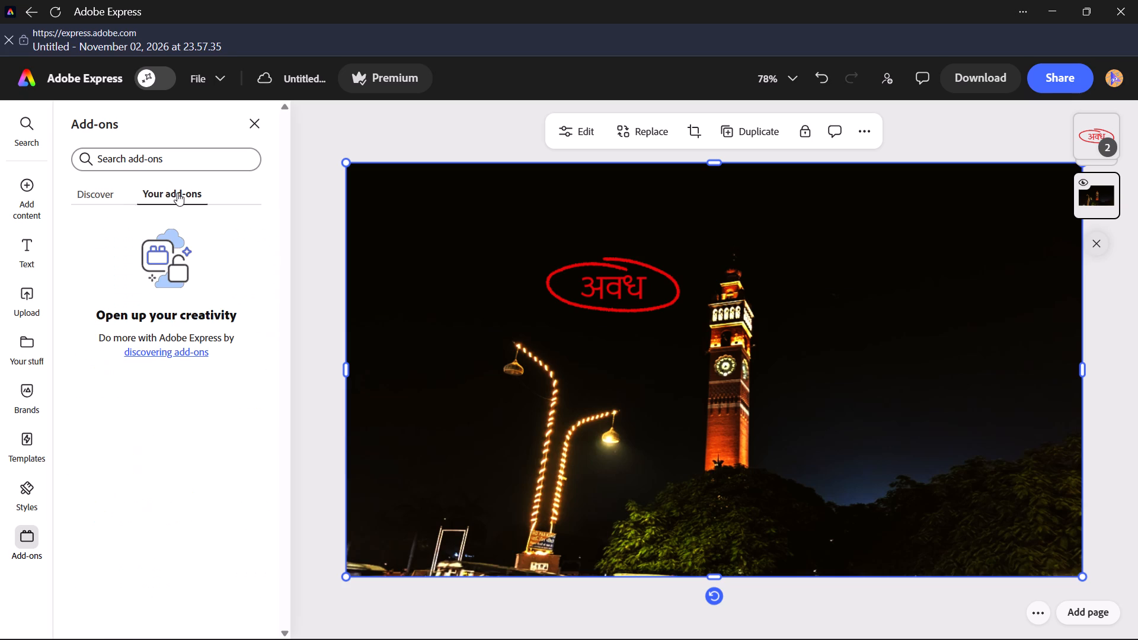
left_click(107, 191)
left_click(24, 360)
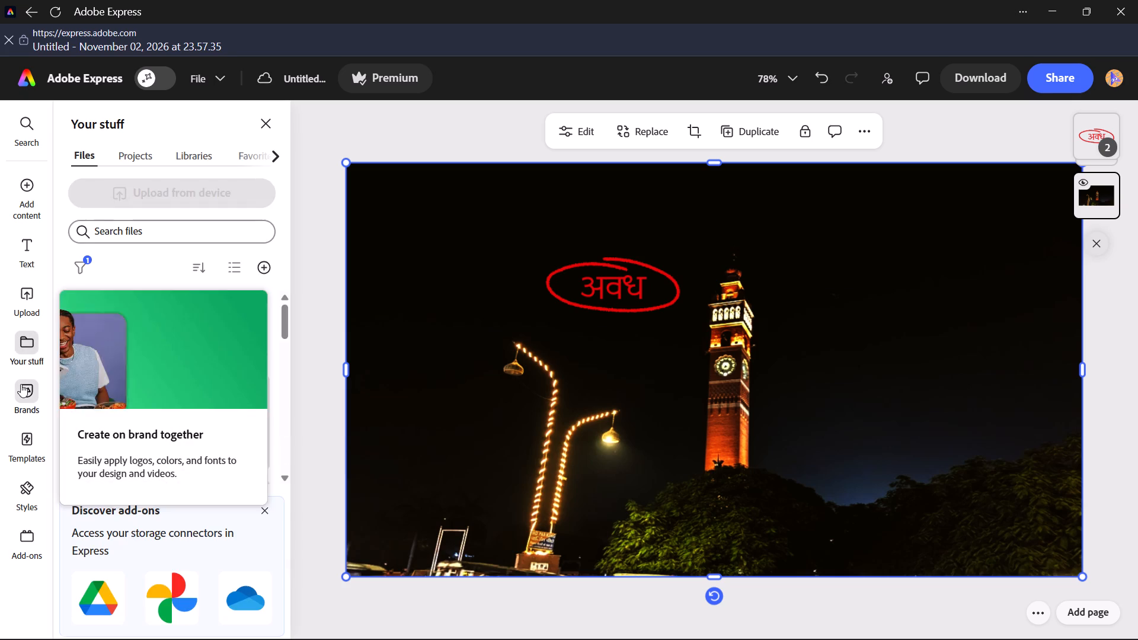
left_click(21, 383)
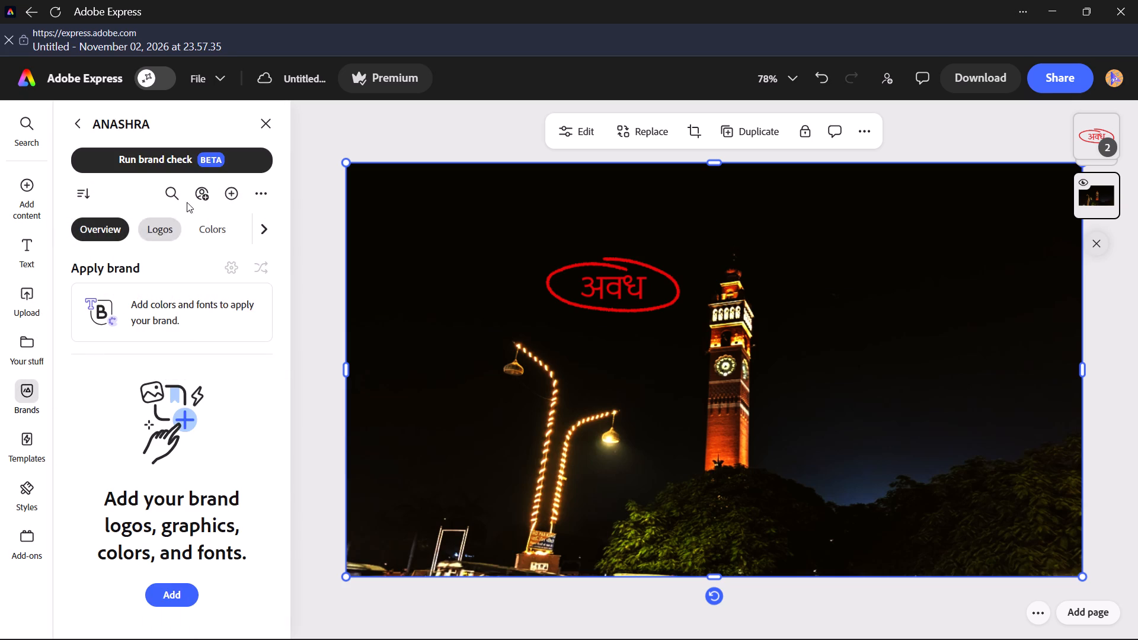
left_click(206, 230)
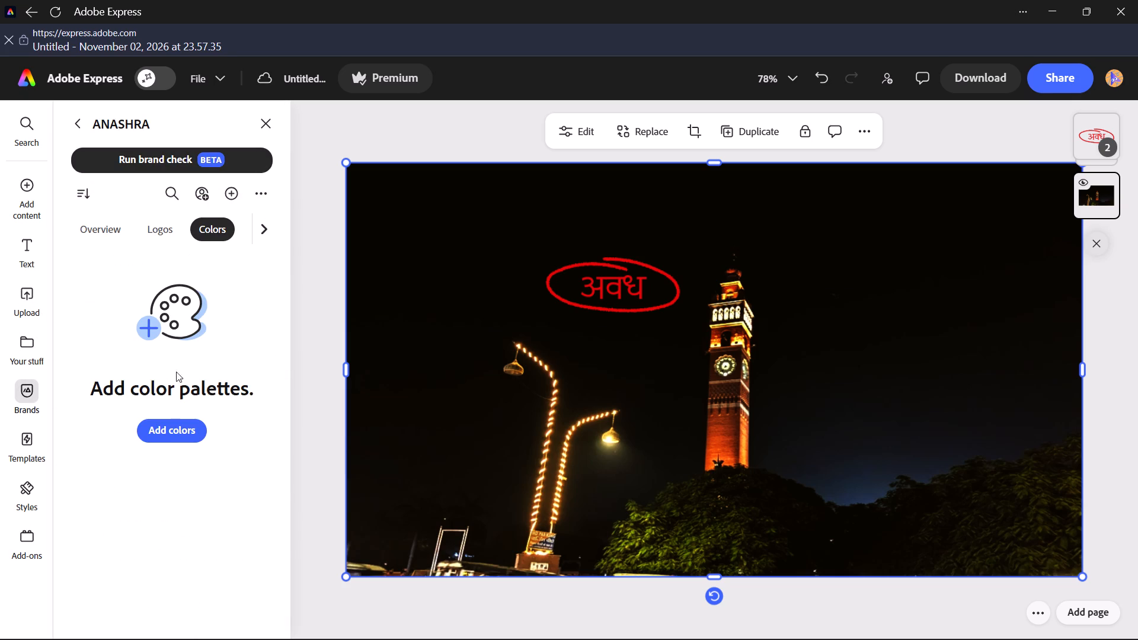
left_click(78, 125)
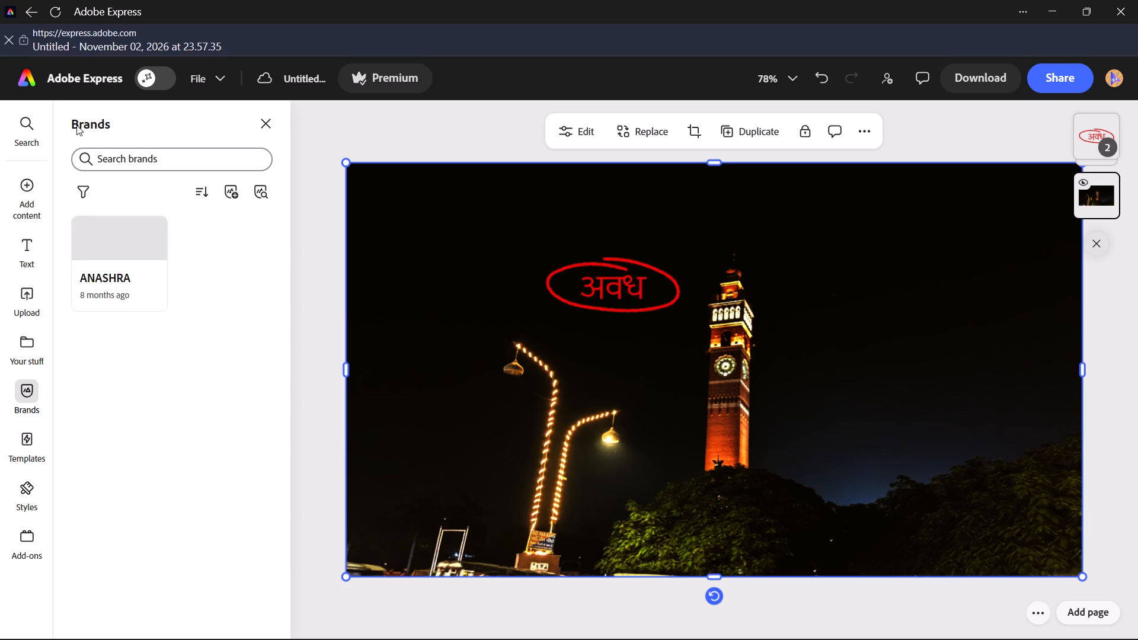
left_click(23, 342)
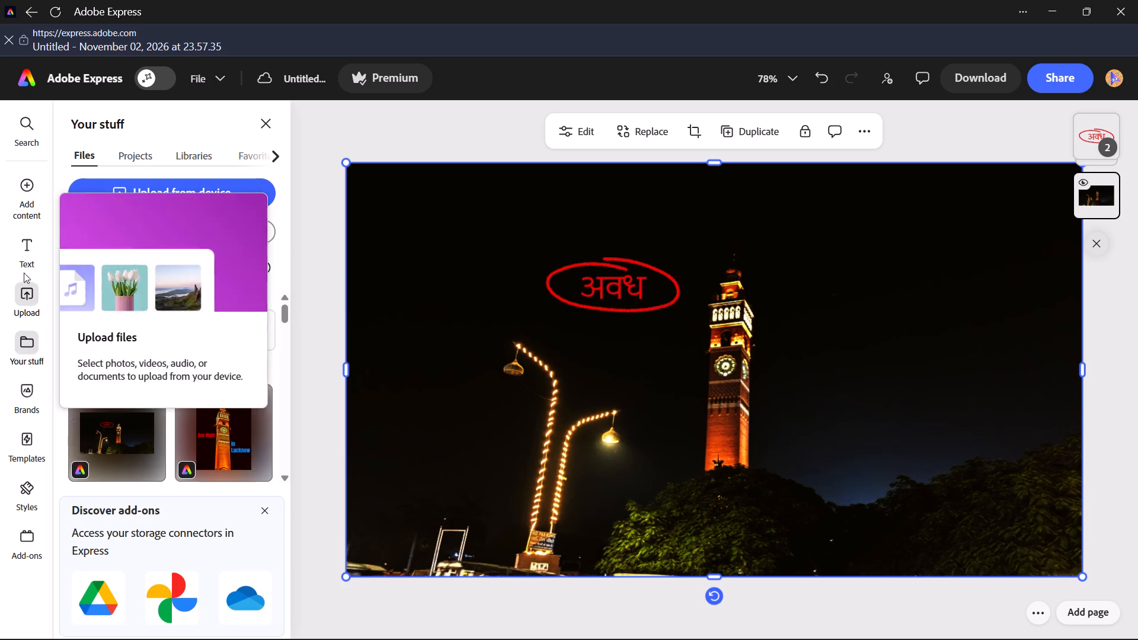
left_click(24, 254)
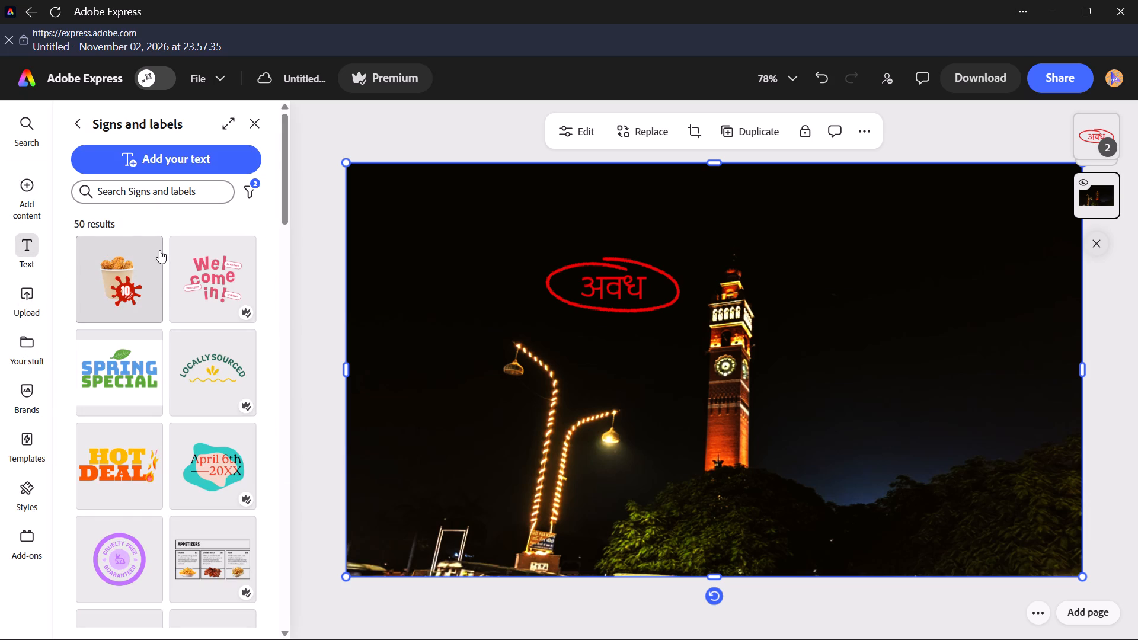
Search the media library for "cloud" and show all of the matching photos.
left_click(18, 184)
left_click(138, 191)
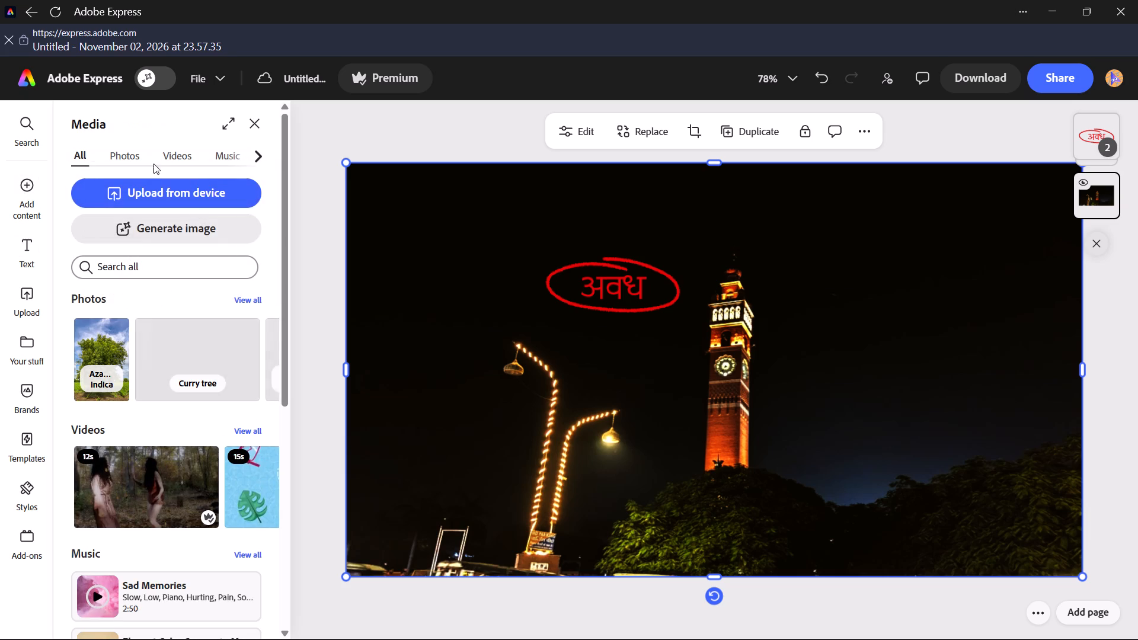
left_click(136, 269)
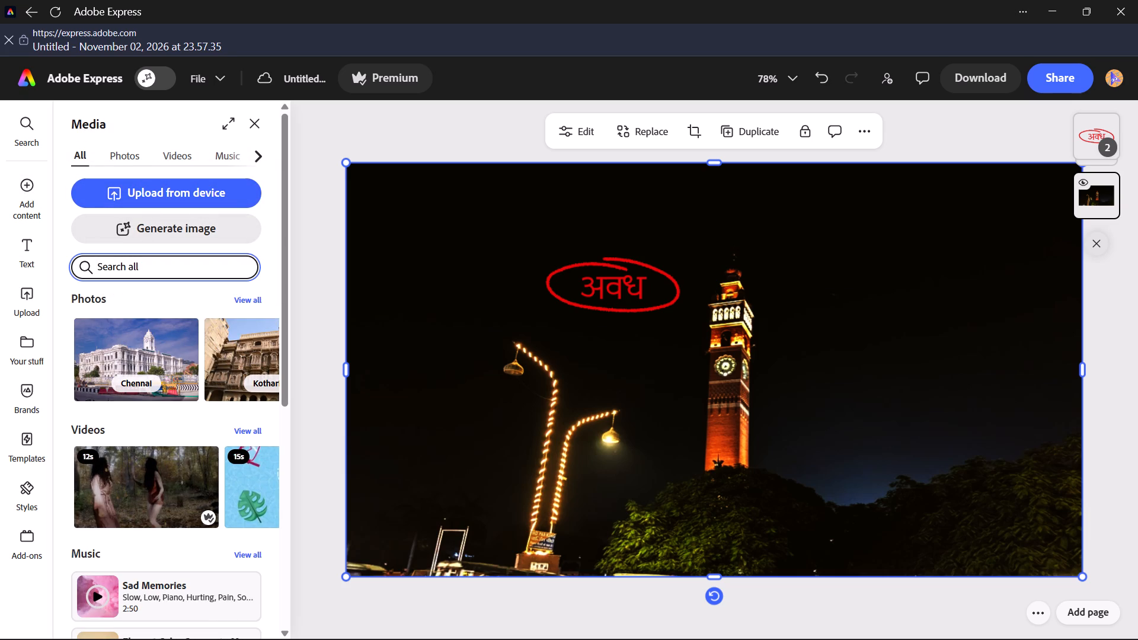
key("c")
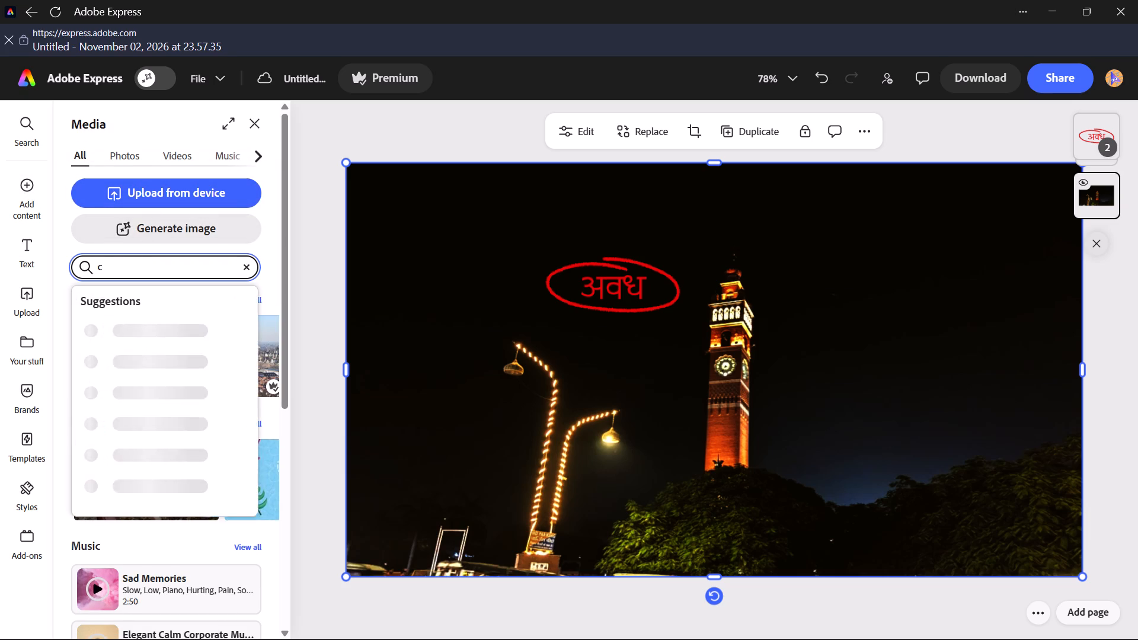
type("loud")
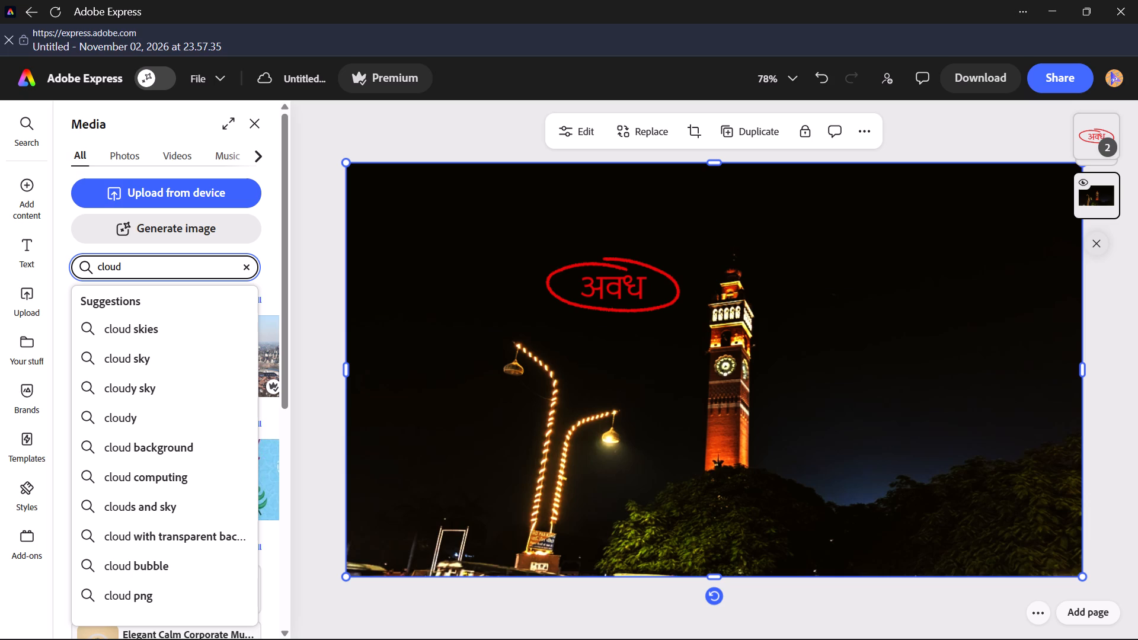
key("Return")
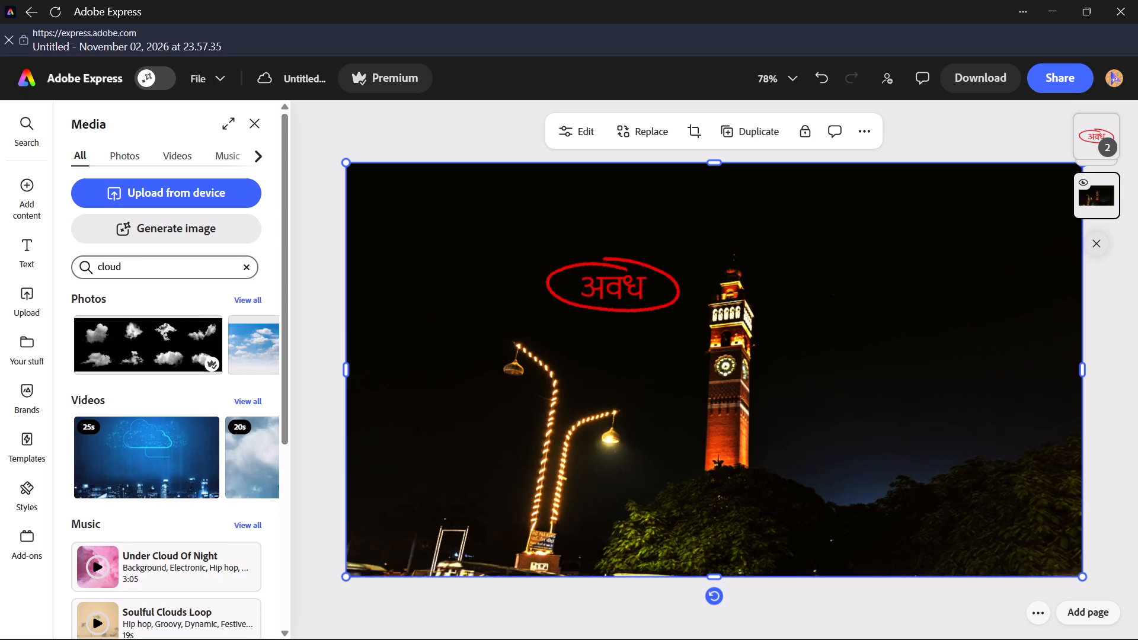
left_click(257, 297)
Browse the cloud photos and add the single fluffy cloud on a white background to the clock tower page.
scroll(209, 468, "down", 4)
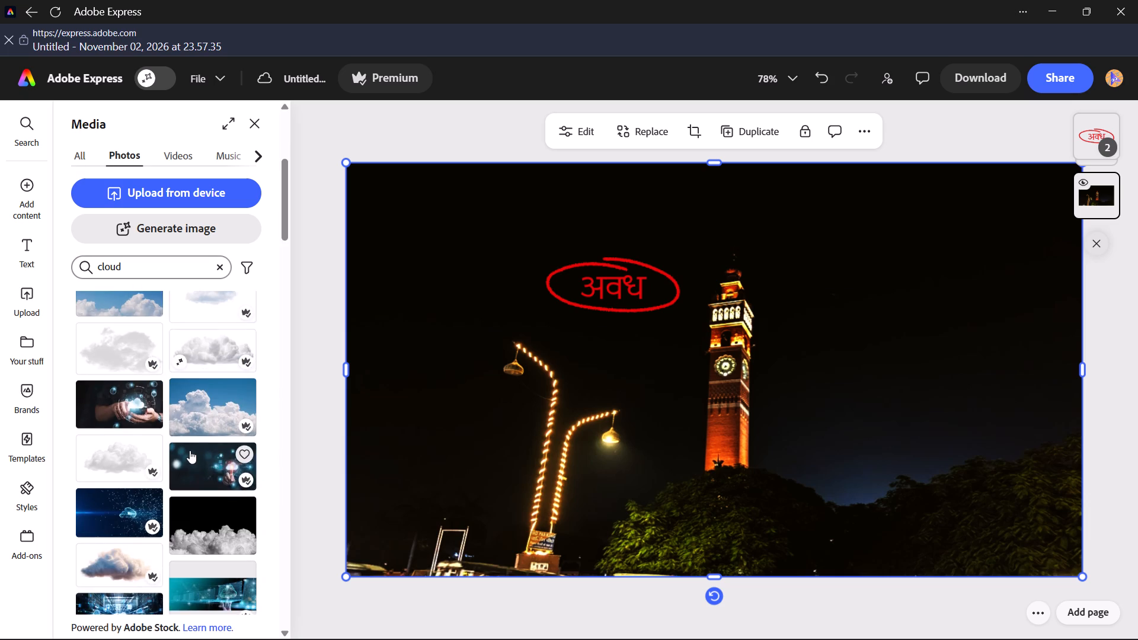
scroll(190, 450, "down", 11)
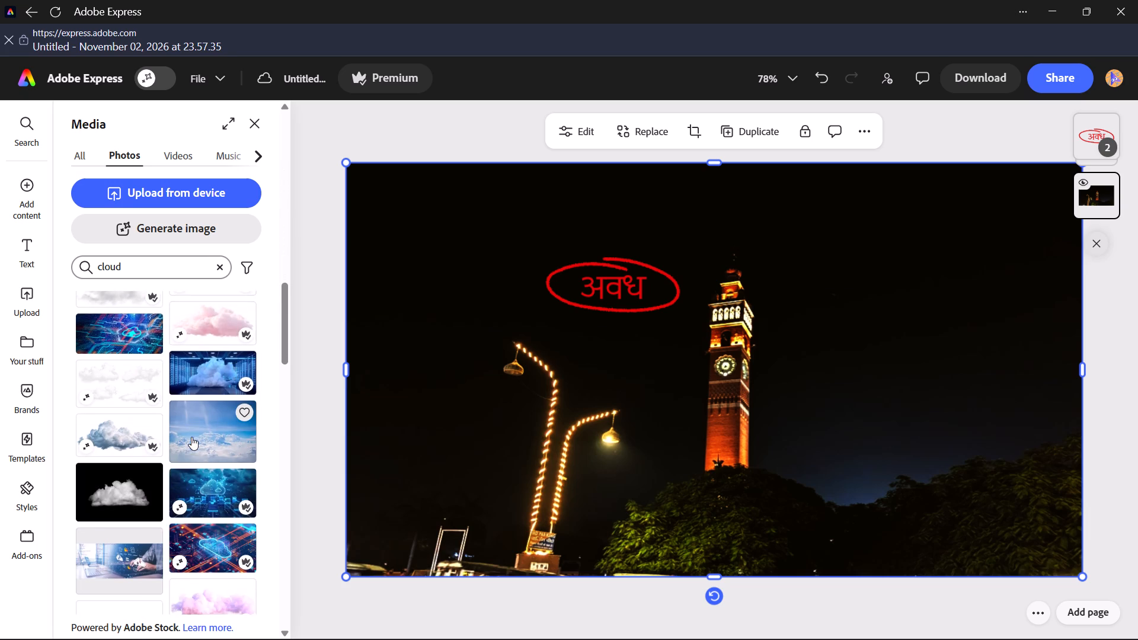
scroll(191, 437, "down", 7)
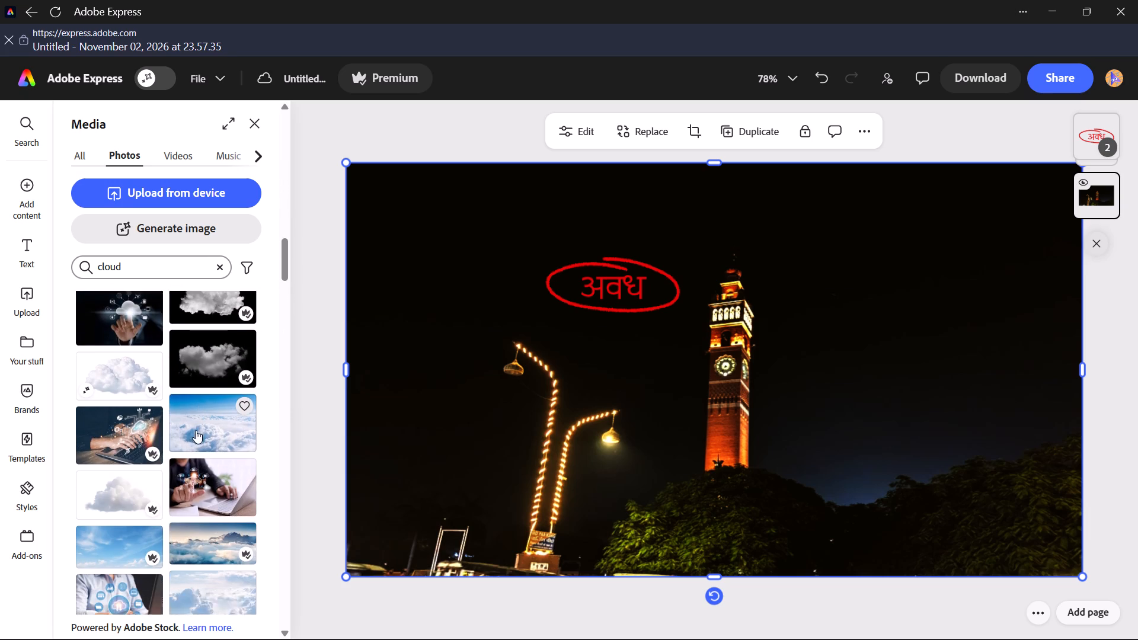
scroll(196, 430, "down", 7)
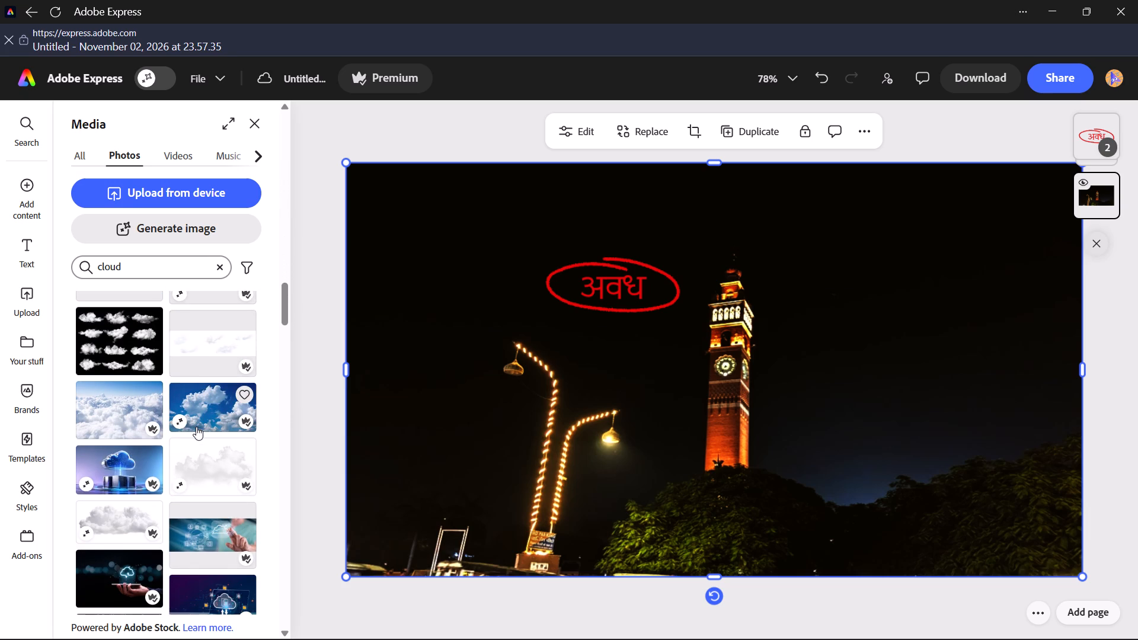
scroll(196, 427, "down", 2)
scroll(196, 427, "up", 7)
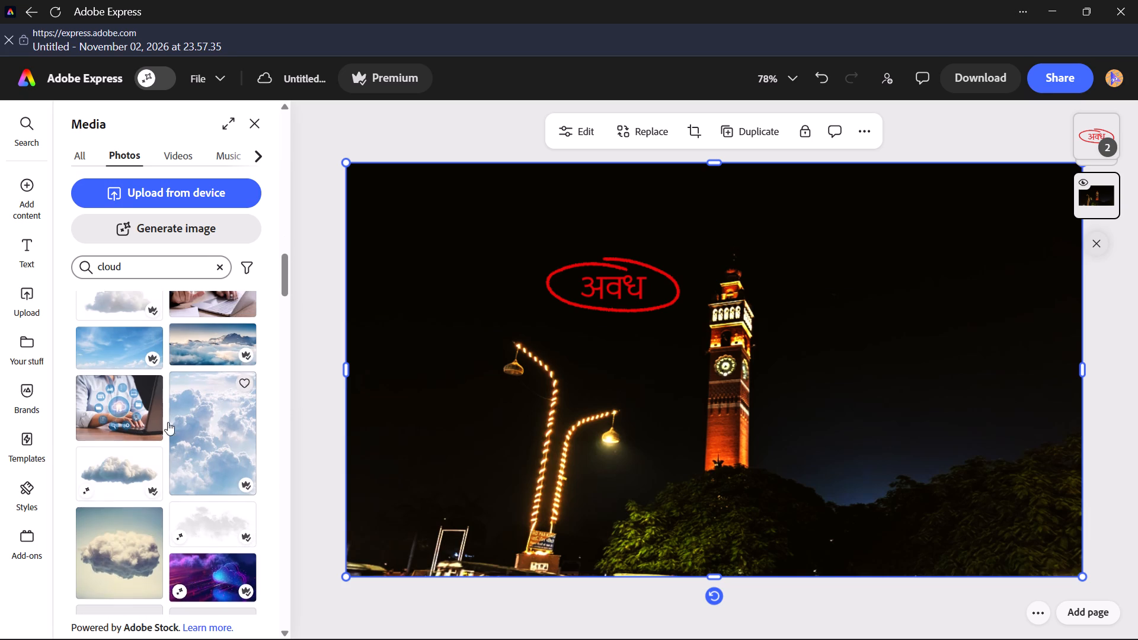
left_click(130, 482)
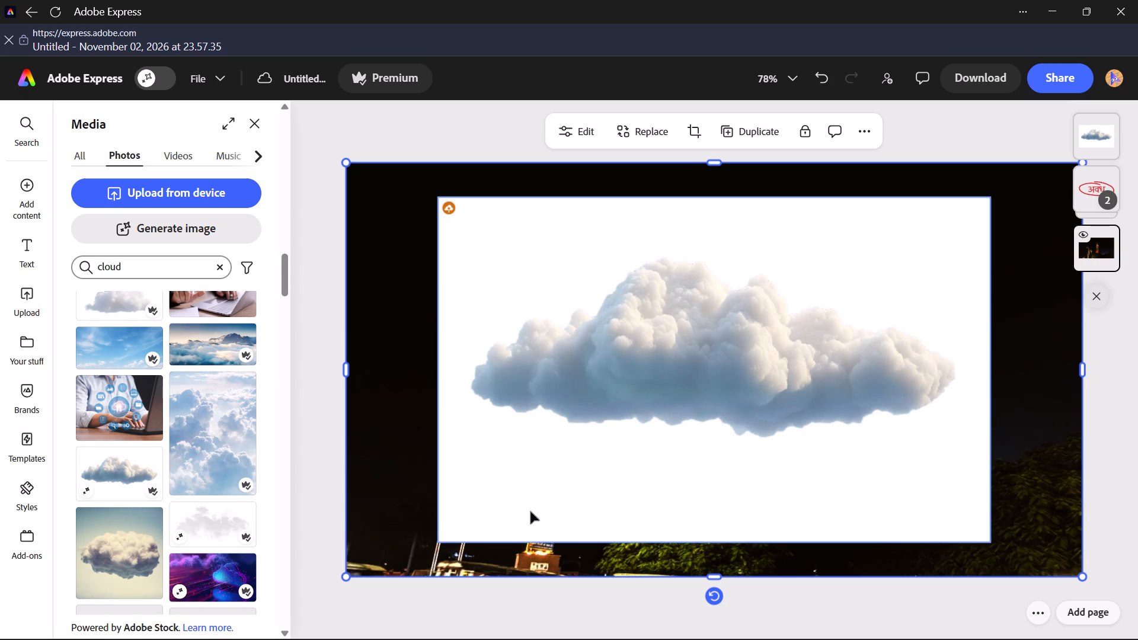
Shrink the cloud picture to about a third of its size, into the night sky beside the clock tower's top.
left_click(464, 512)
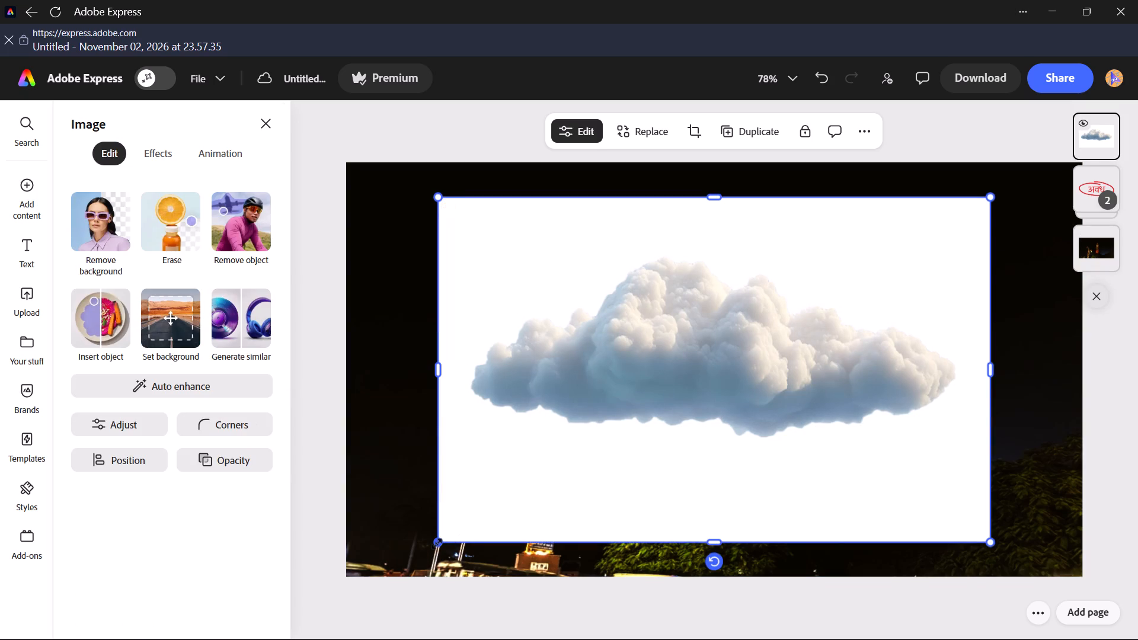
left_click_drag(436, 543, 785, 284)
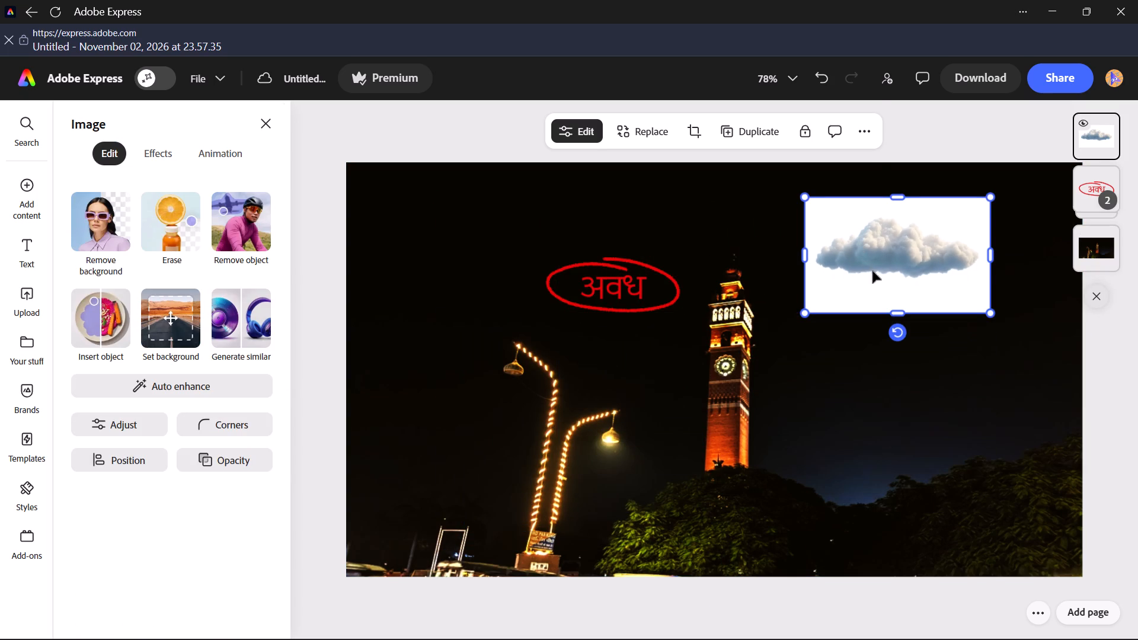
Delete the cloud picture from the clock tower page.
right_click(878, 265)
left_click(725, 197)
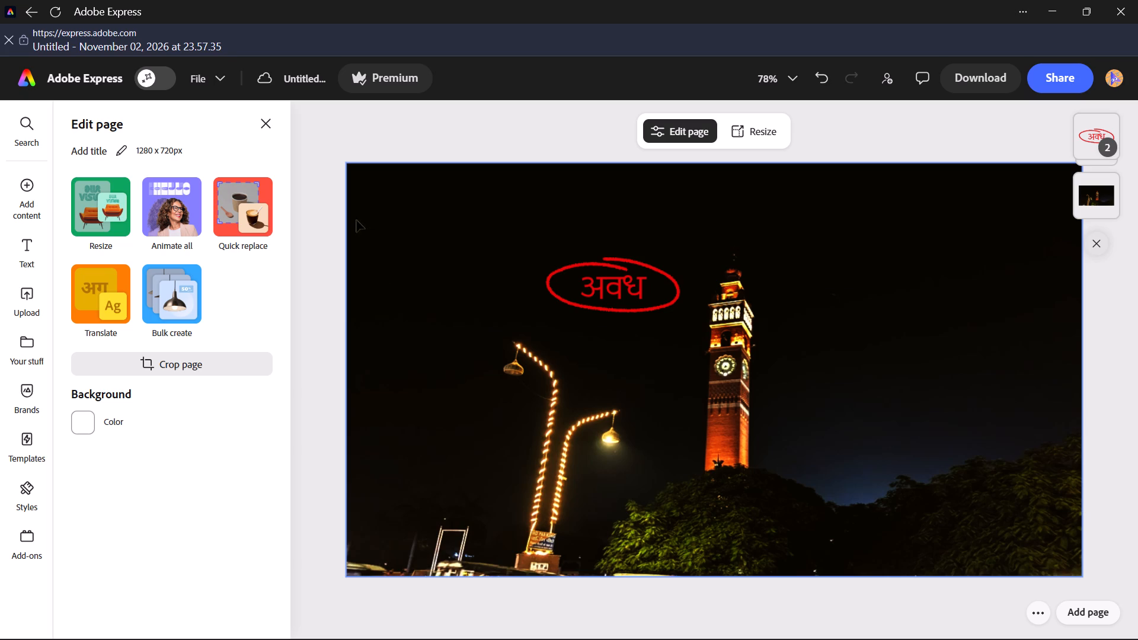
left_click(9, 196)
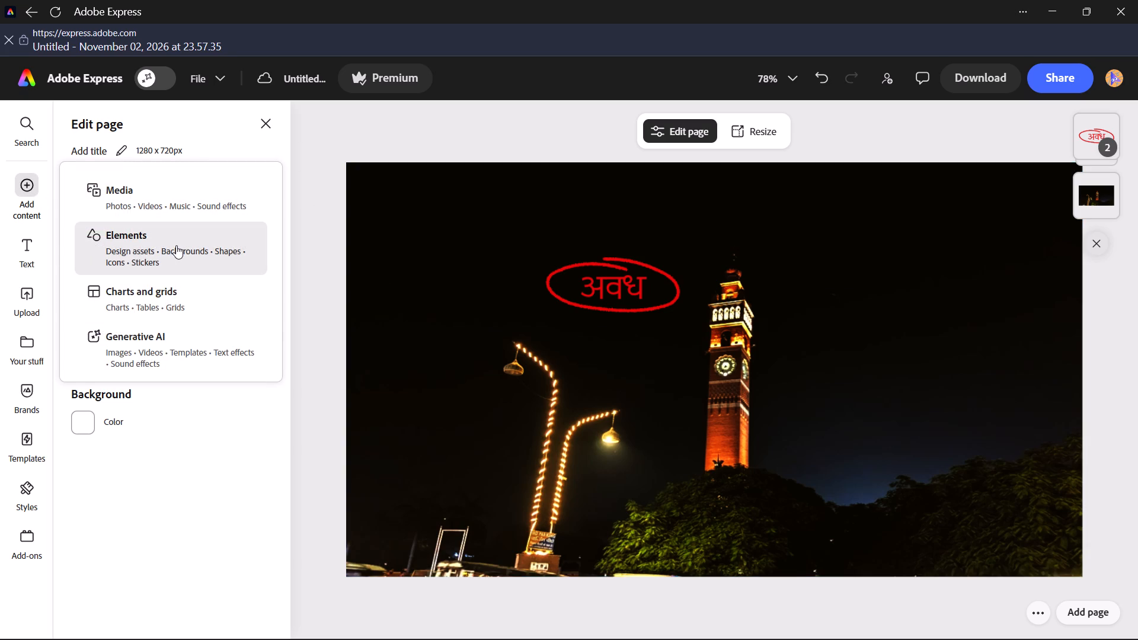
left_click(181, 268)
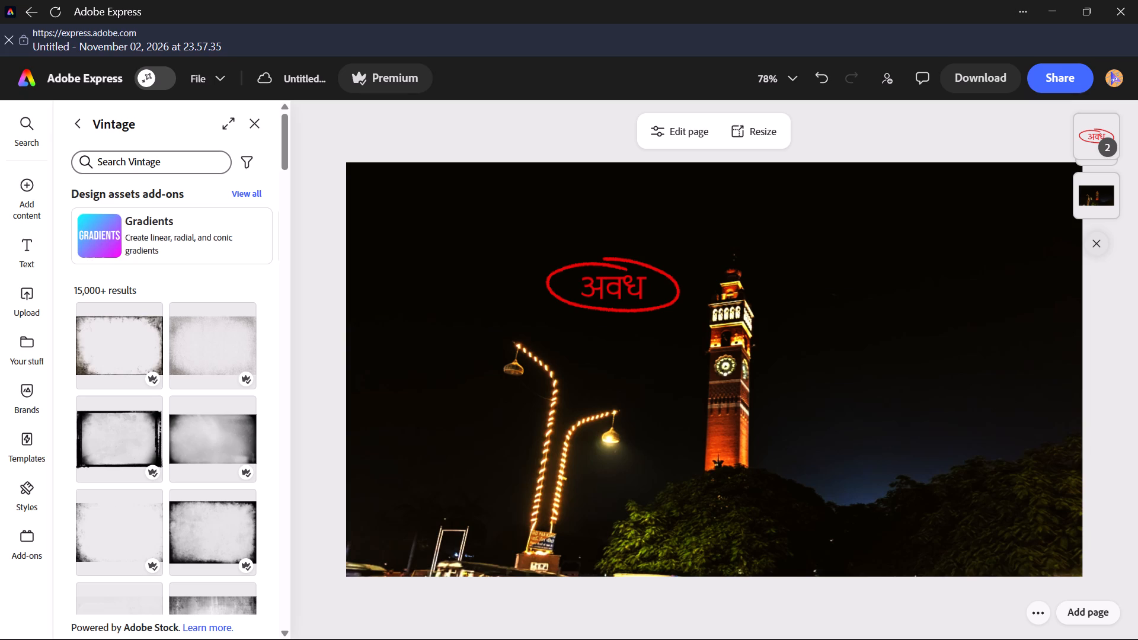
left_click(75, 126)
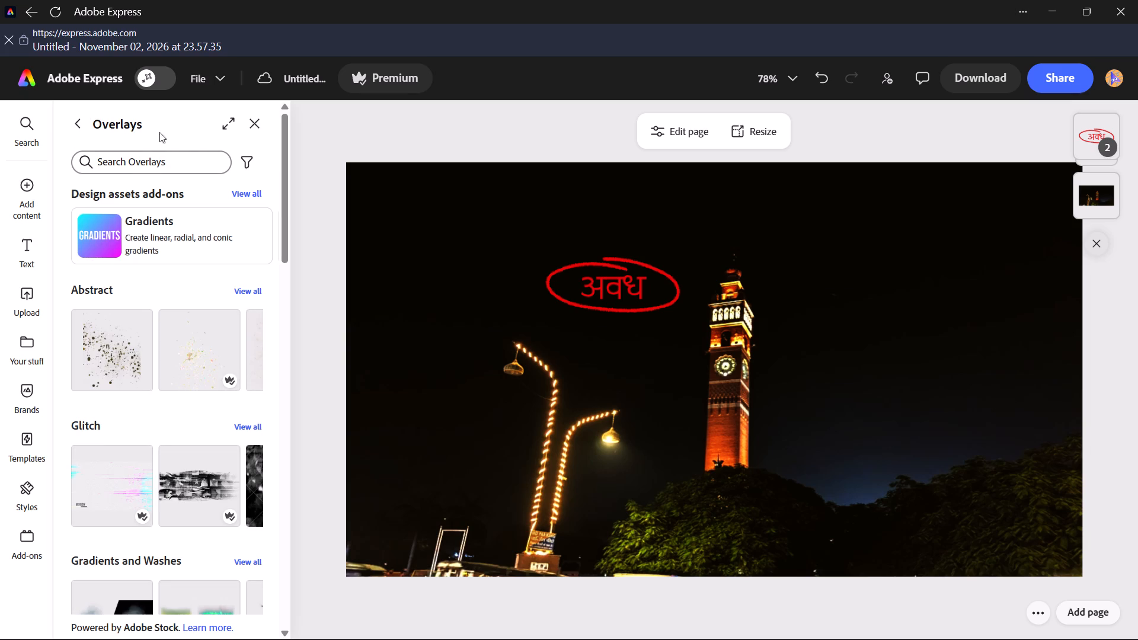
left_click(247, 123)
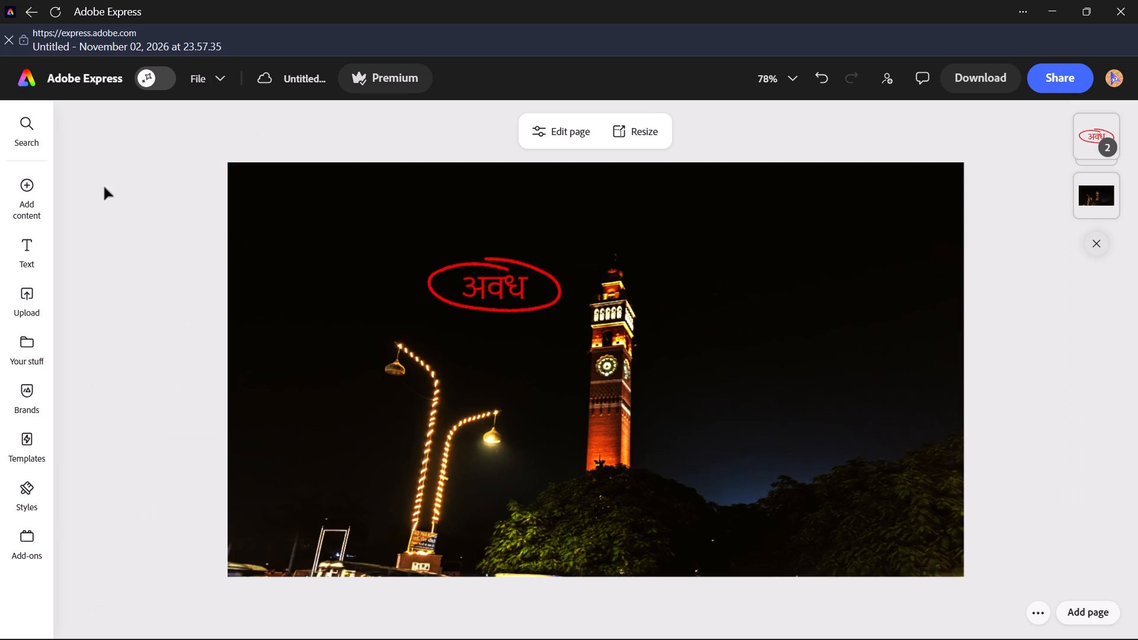
Open the image editing options for the clock tower photo.
left_click(489, 242)
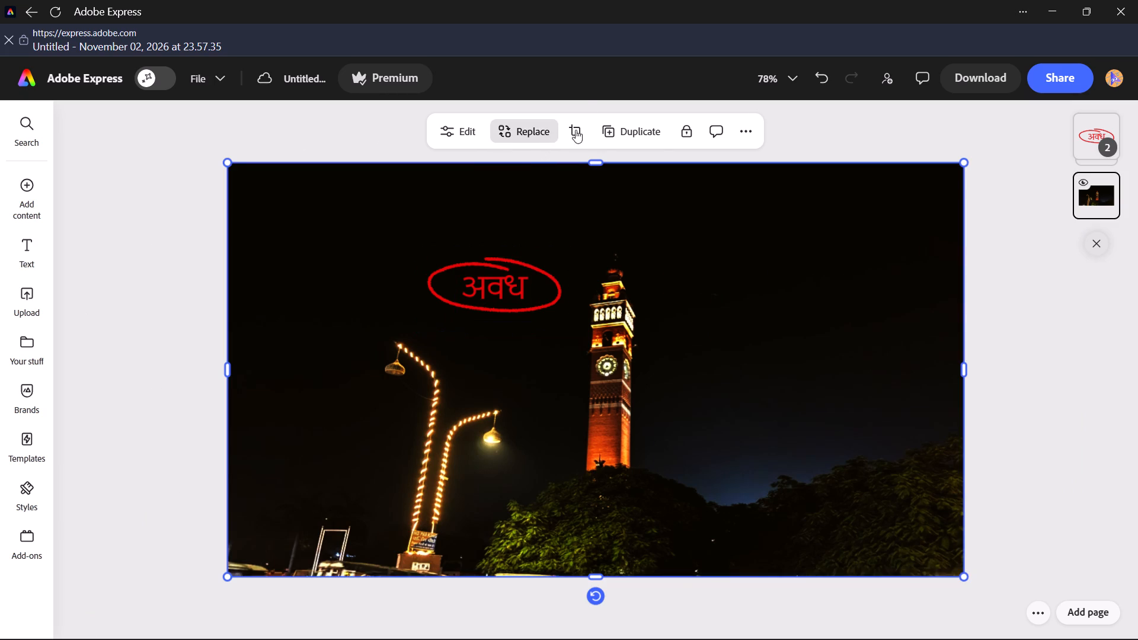
left_click(464, 129)
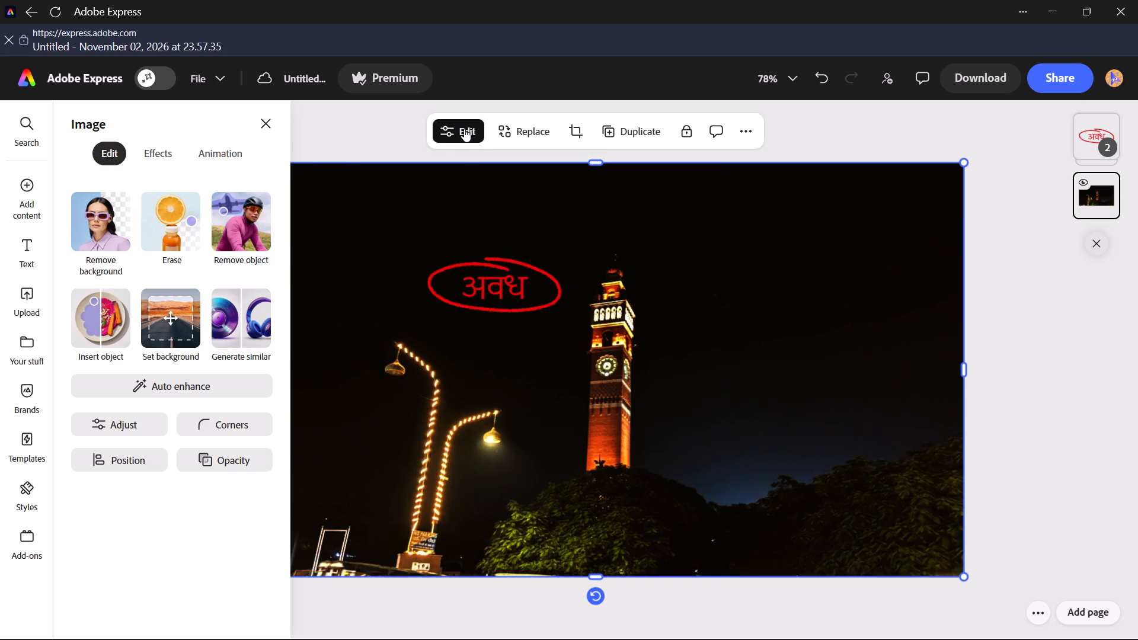
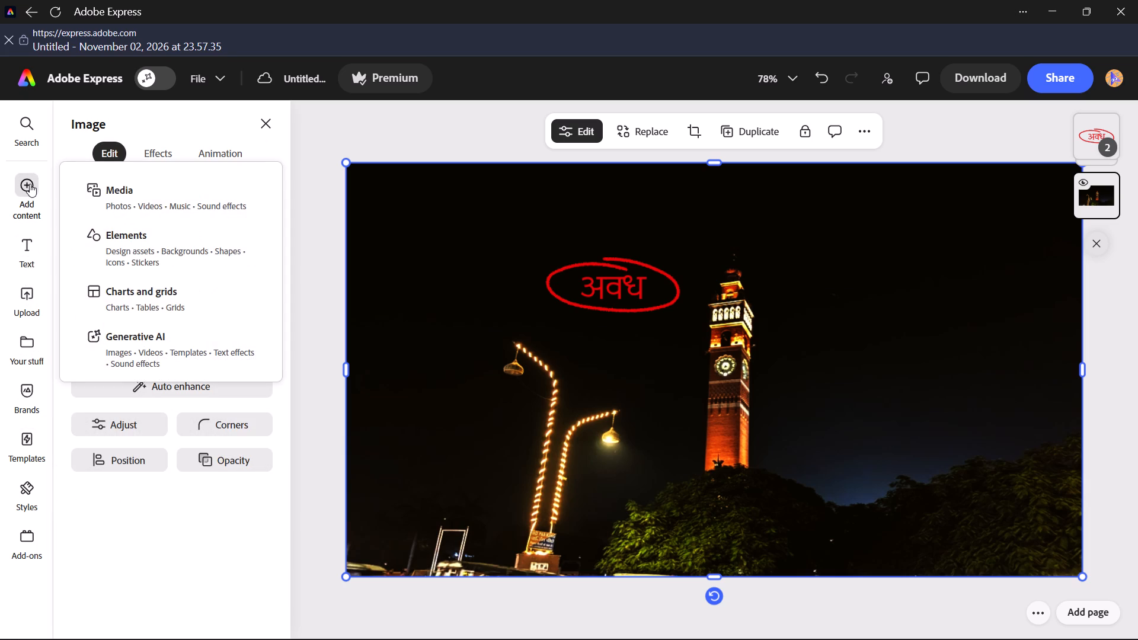
Look through the editing, effects and animation options for the clock tower photo.
left_click(150, 149)
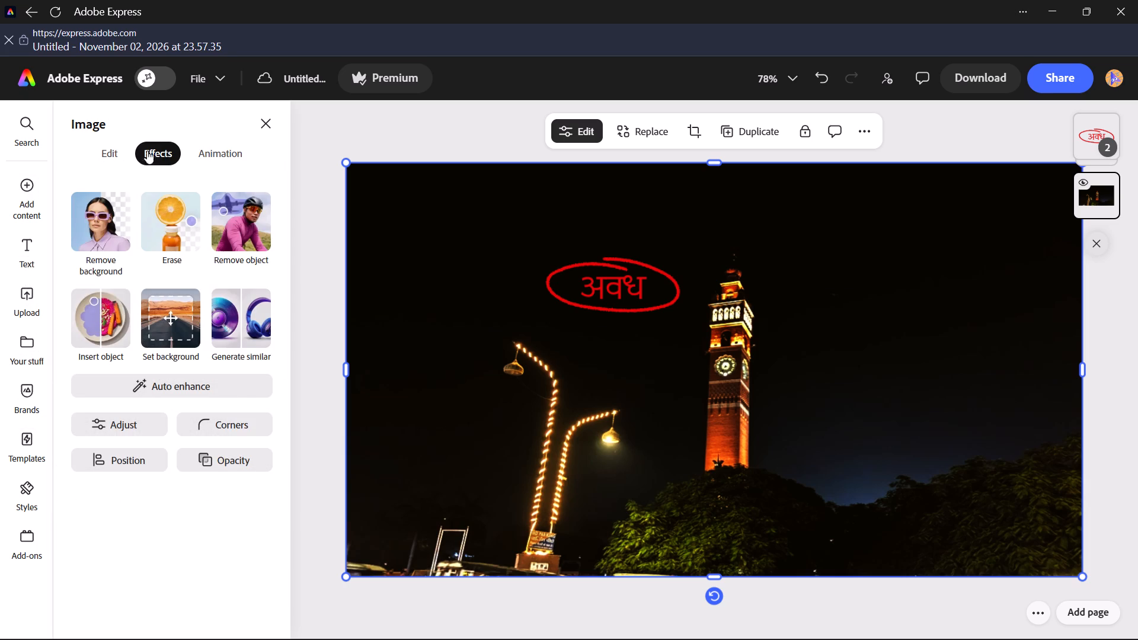
left_click(108, 158)
left_click(202, 157)
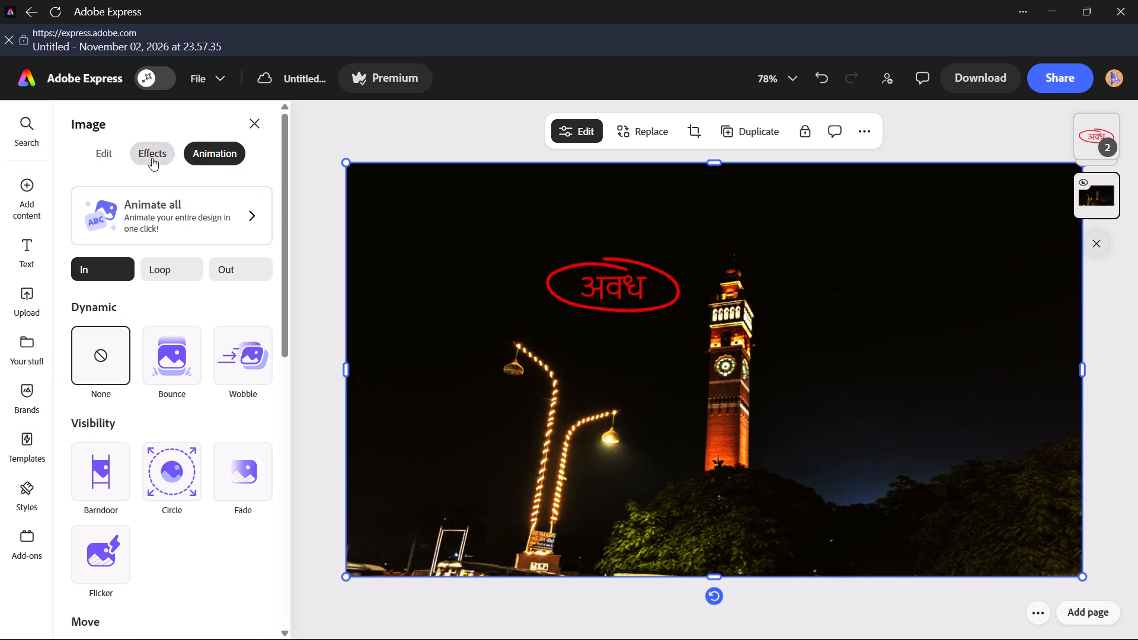
left_click(149, 158)
left_click(113, 149)
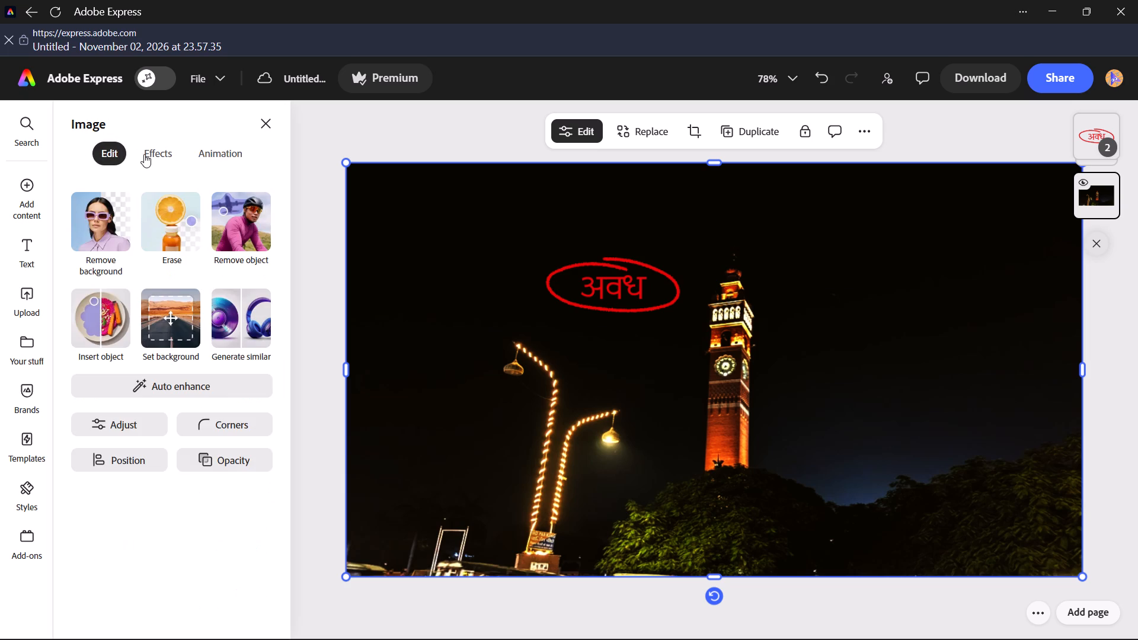
left_click(208, 156)
left_click(167, 156)
left_click(110, 152)
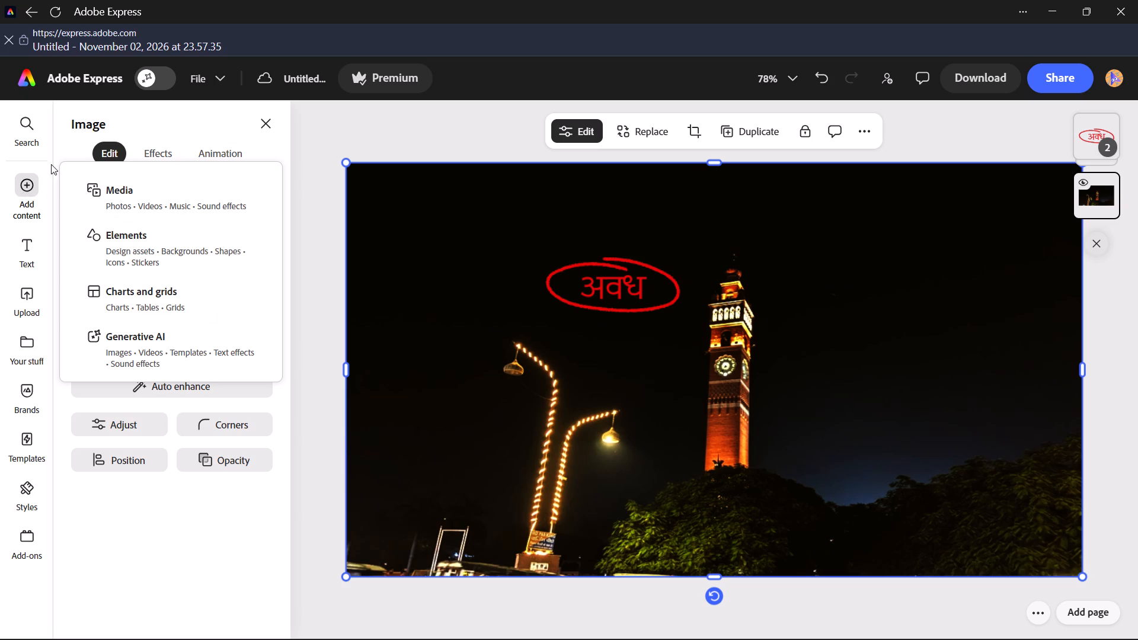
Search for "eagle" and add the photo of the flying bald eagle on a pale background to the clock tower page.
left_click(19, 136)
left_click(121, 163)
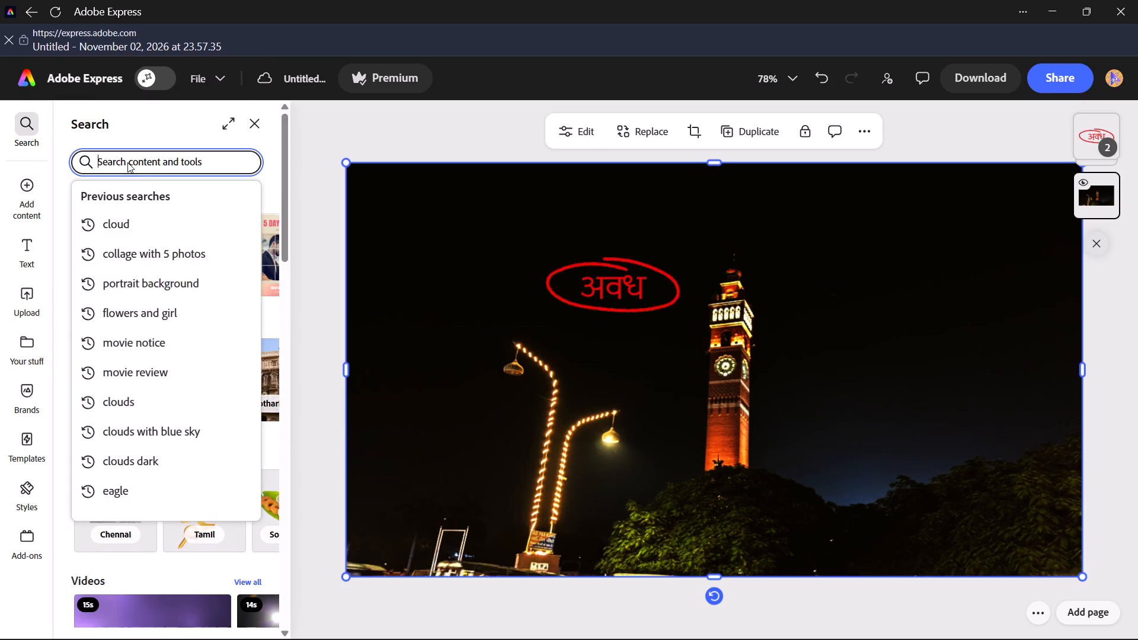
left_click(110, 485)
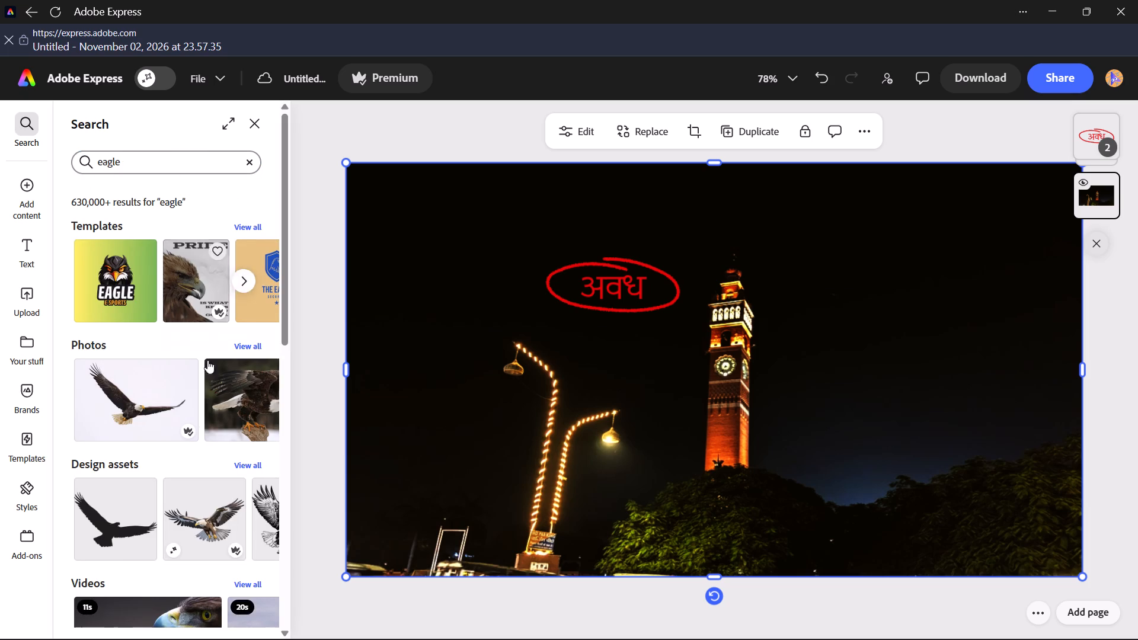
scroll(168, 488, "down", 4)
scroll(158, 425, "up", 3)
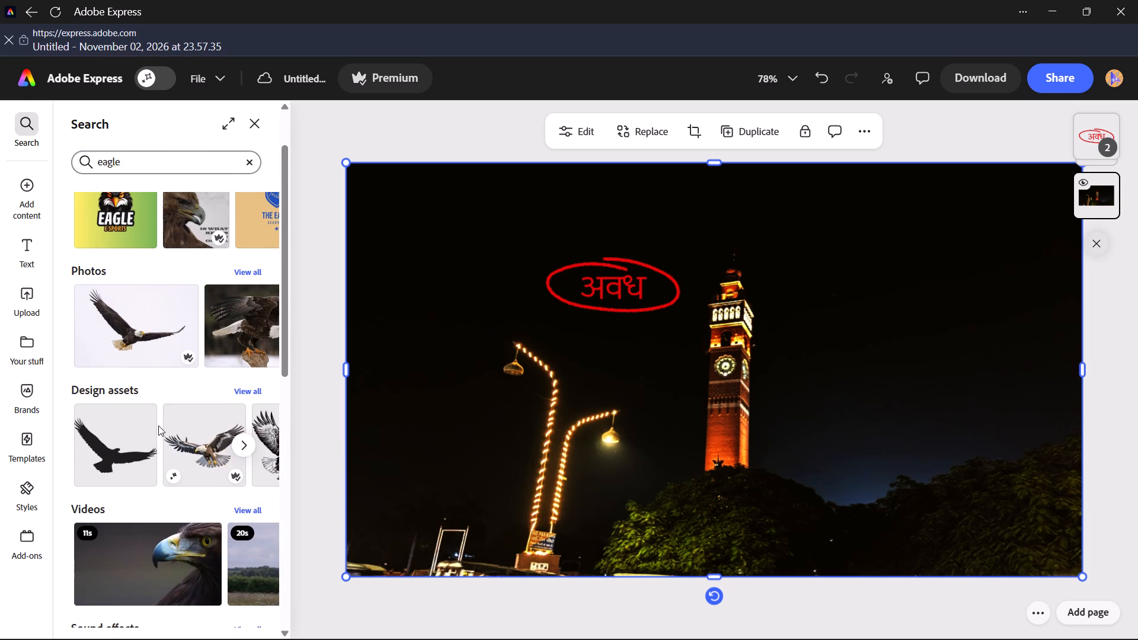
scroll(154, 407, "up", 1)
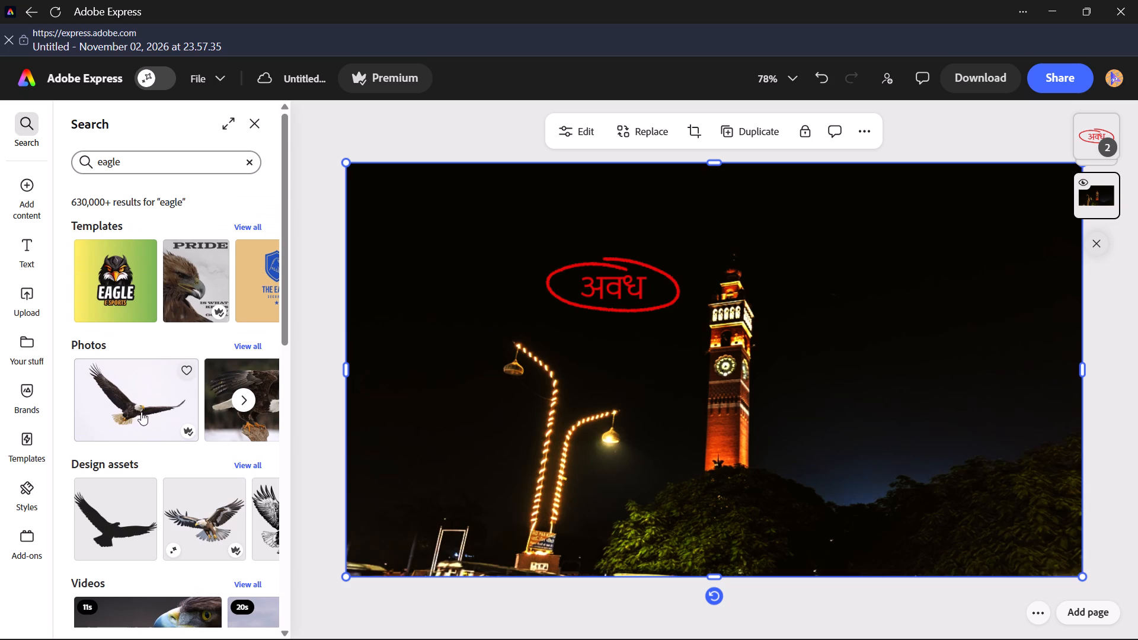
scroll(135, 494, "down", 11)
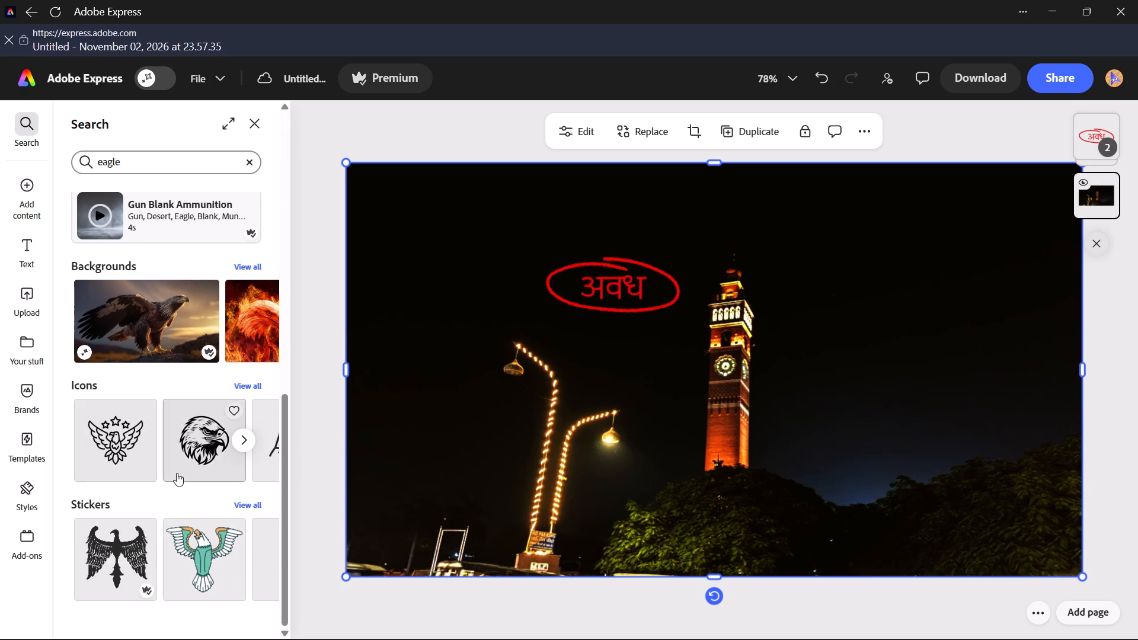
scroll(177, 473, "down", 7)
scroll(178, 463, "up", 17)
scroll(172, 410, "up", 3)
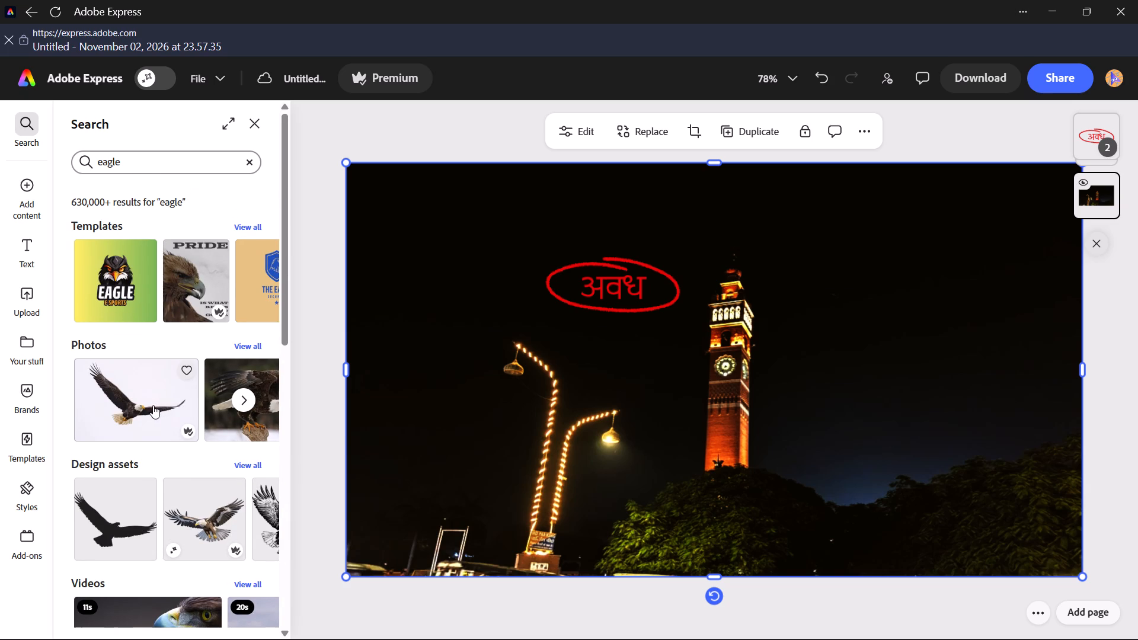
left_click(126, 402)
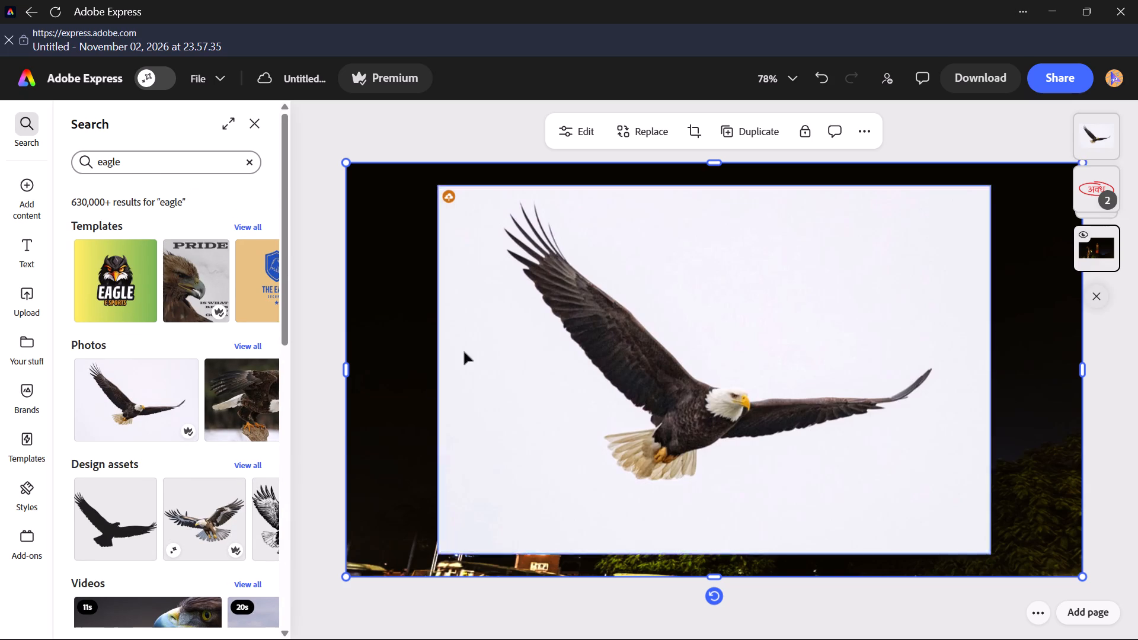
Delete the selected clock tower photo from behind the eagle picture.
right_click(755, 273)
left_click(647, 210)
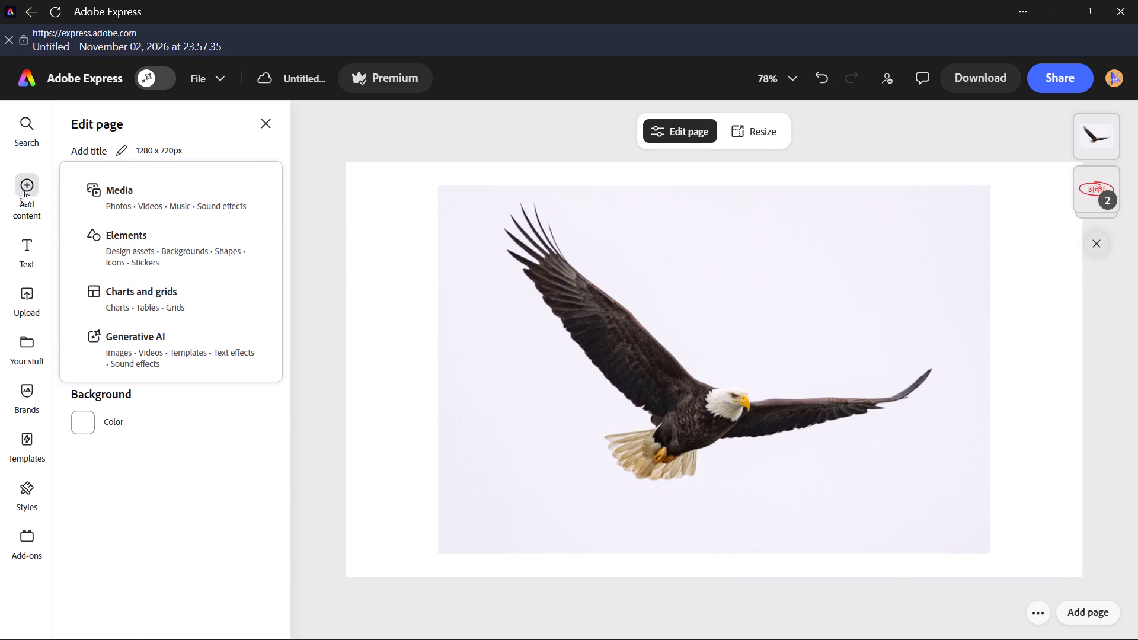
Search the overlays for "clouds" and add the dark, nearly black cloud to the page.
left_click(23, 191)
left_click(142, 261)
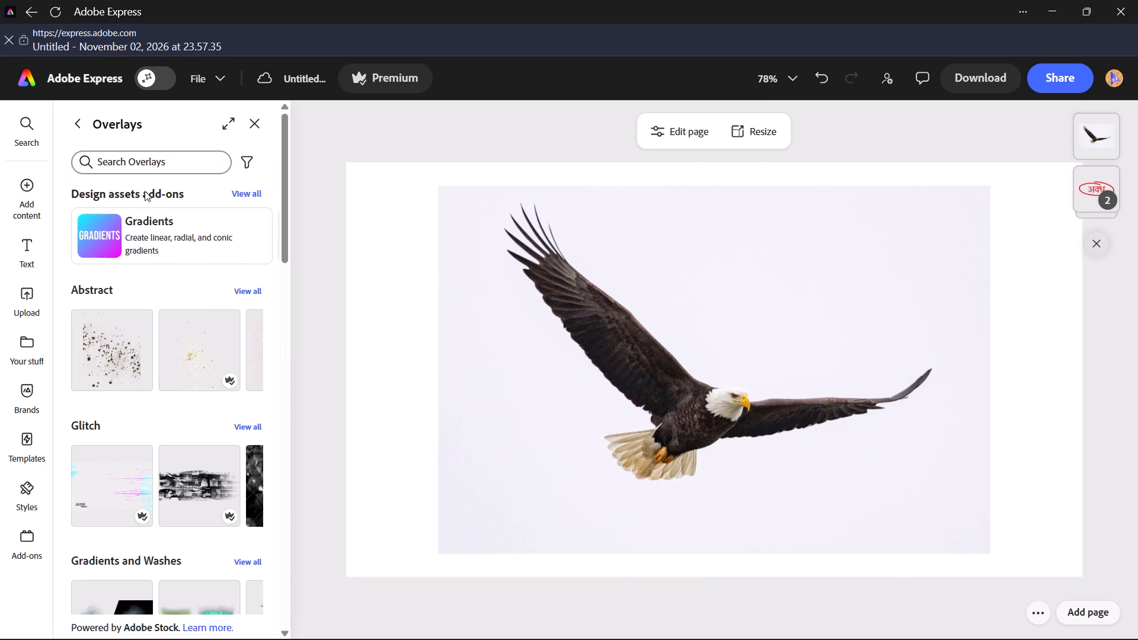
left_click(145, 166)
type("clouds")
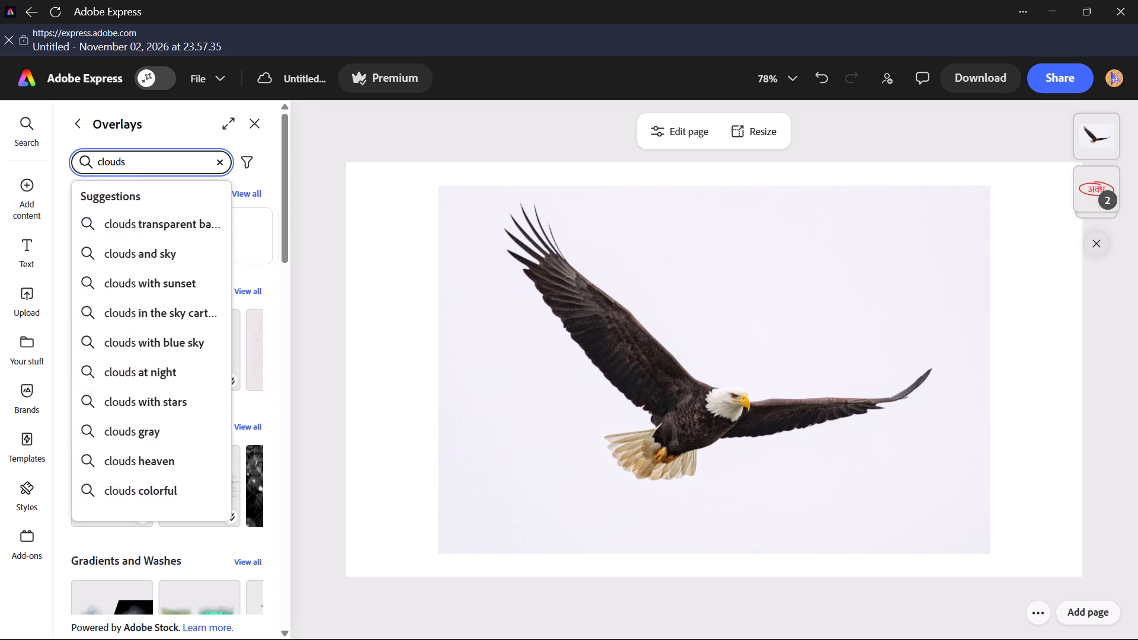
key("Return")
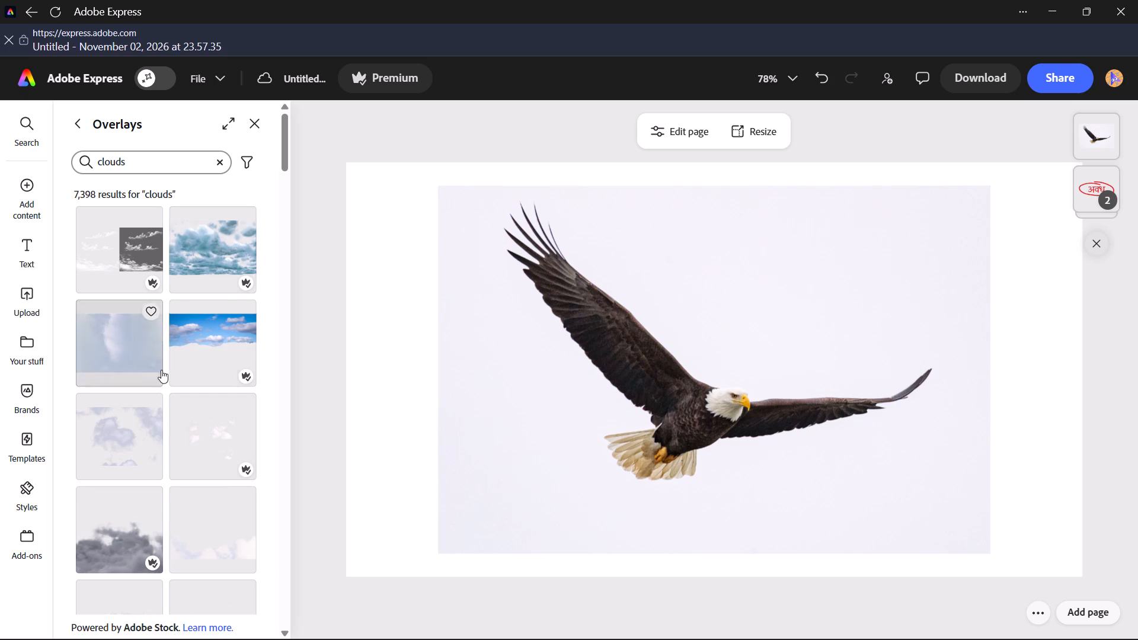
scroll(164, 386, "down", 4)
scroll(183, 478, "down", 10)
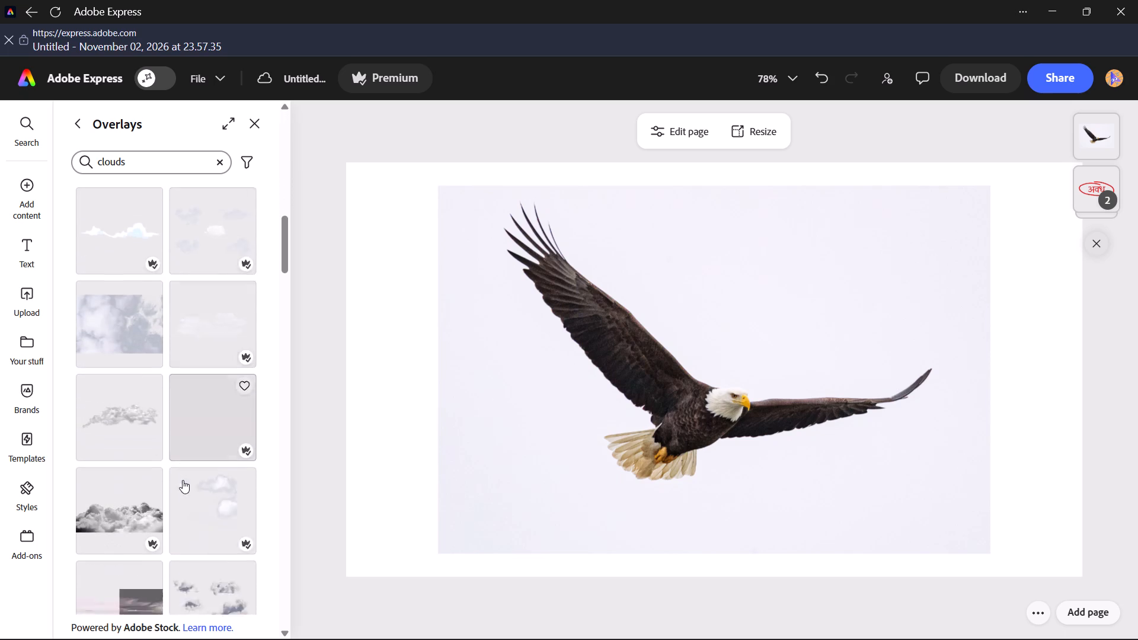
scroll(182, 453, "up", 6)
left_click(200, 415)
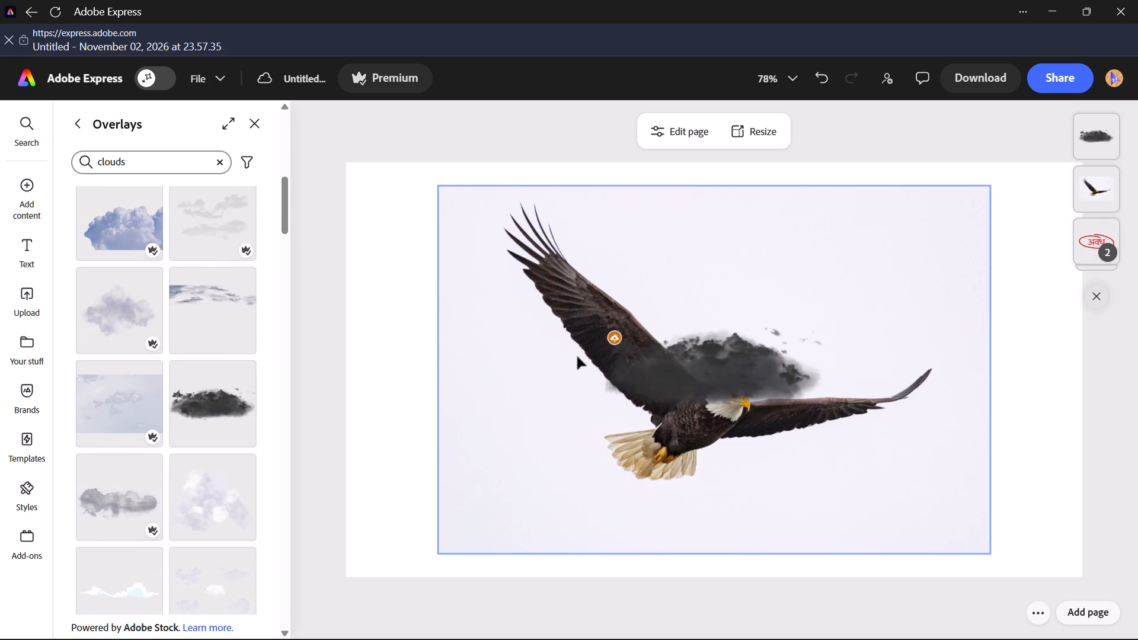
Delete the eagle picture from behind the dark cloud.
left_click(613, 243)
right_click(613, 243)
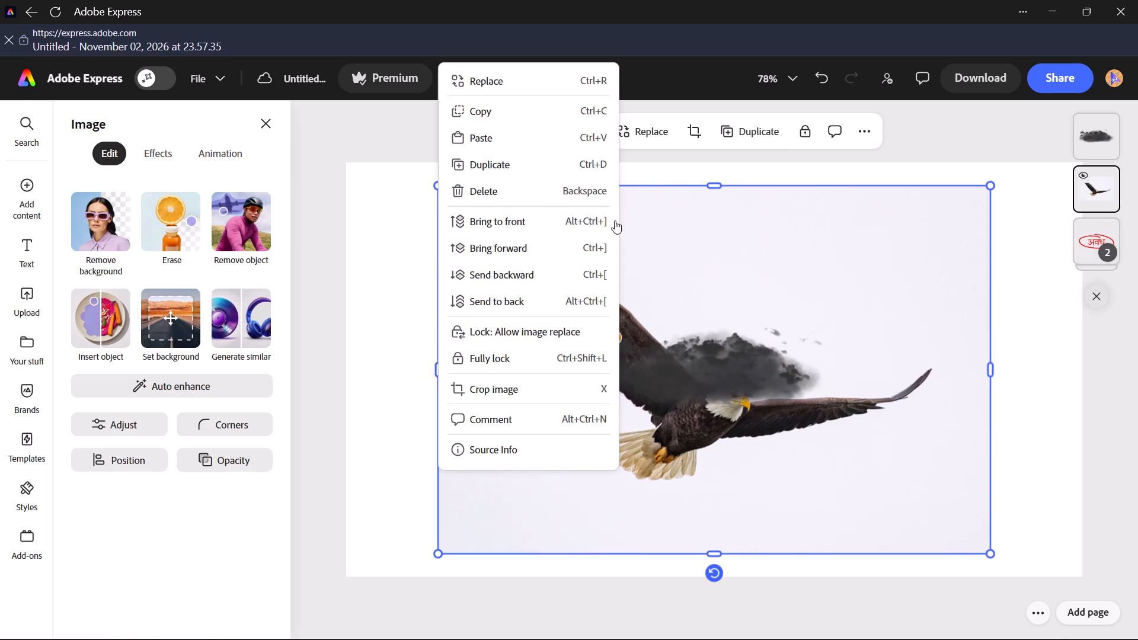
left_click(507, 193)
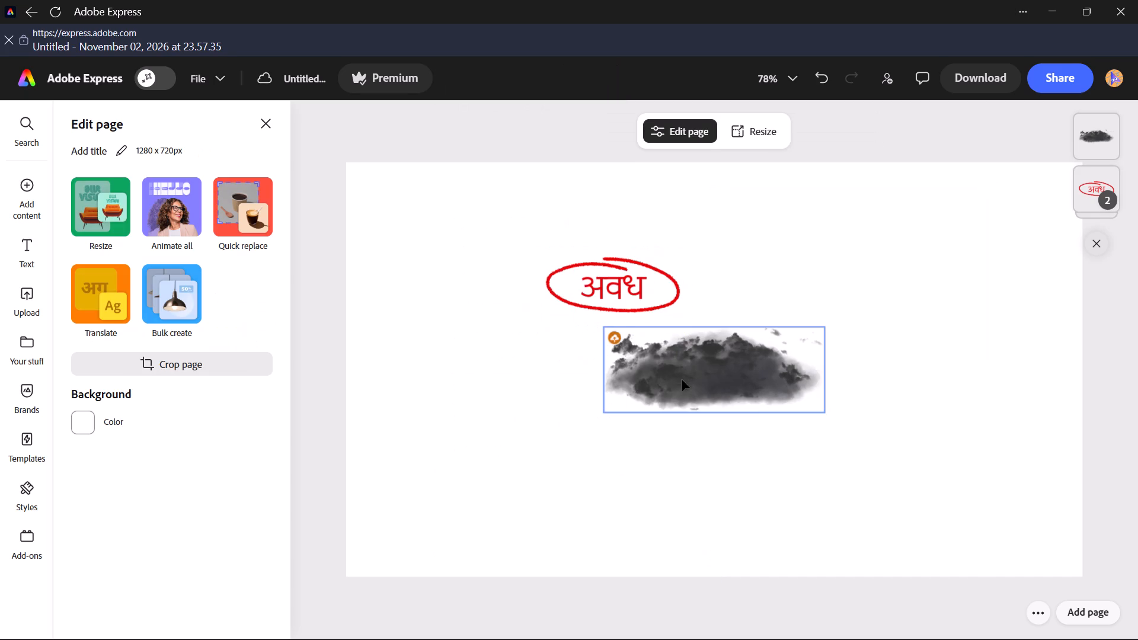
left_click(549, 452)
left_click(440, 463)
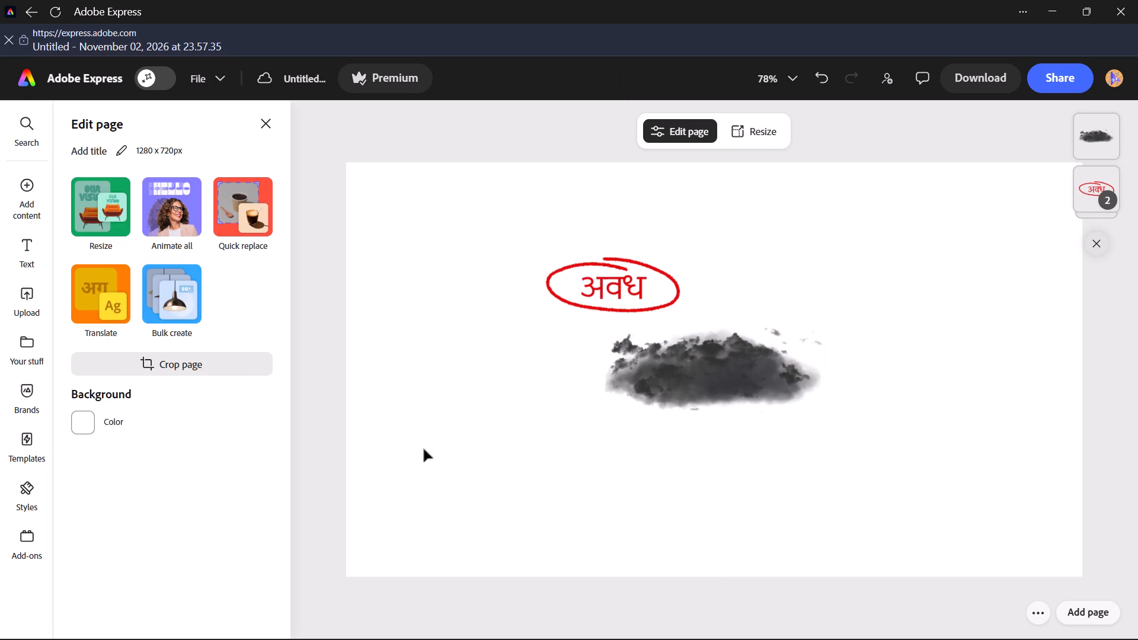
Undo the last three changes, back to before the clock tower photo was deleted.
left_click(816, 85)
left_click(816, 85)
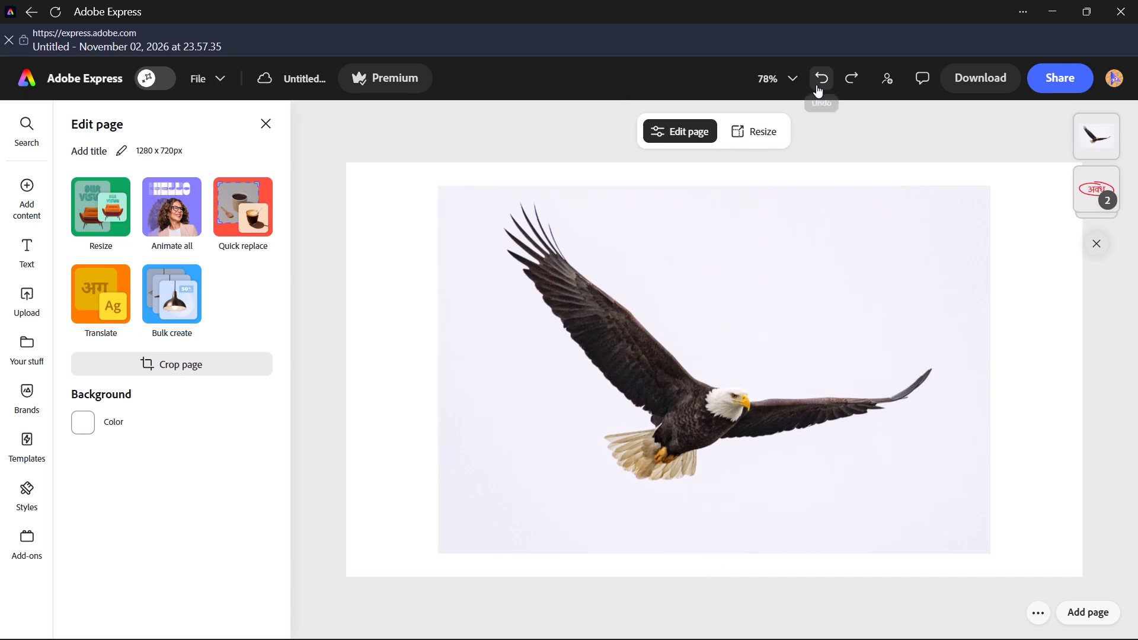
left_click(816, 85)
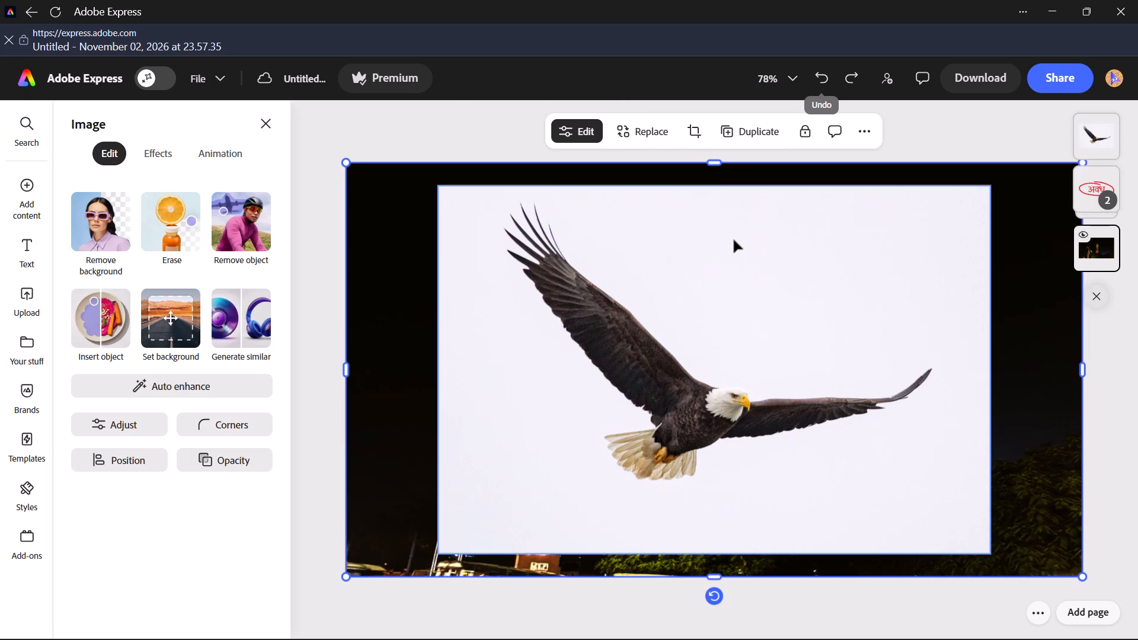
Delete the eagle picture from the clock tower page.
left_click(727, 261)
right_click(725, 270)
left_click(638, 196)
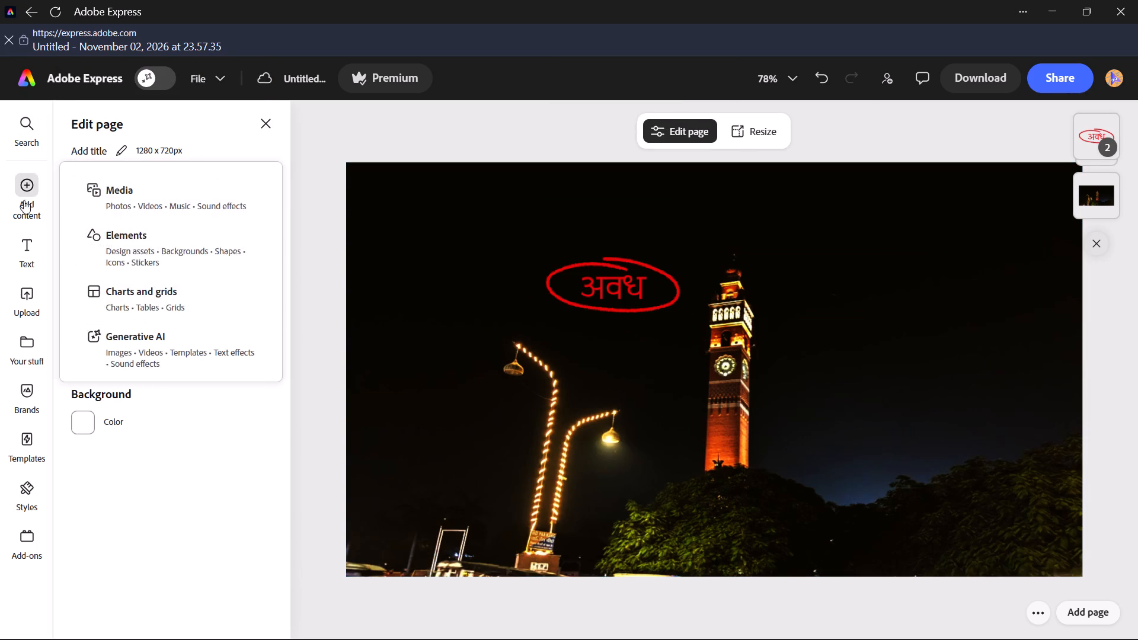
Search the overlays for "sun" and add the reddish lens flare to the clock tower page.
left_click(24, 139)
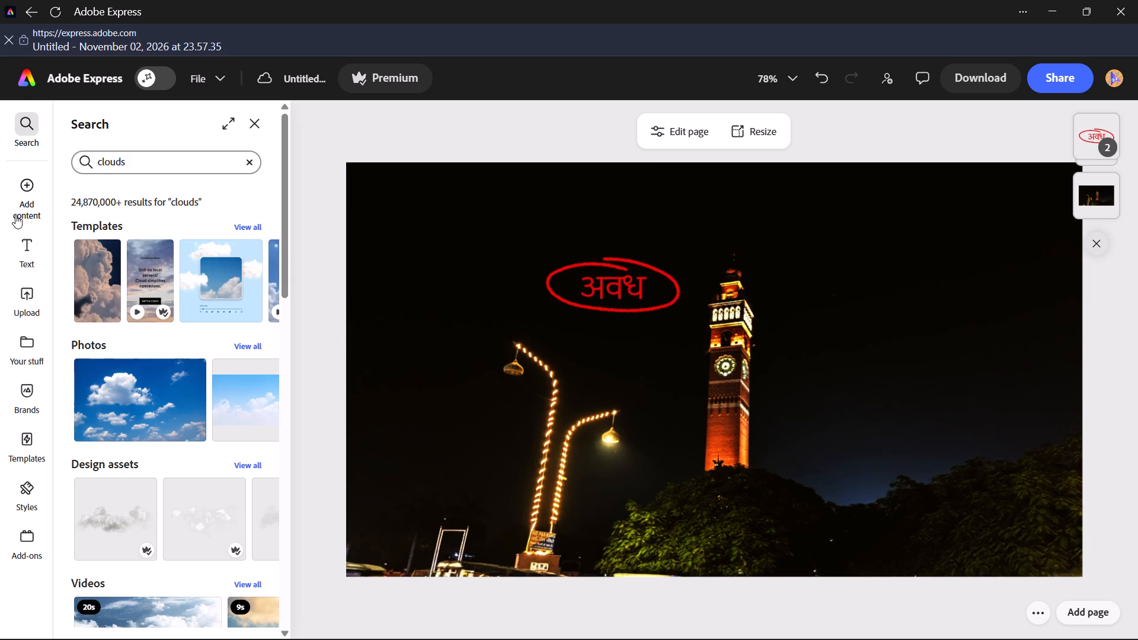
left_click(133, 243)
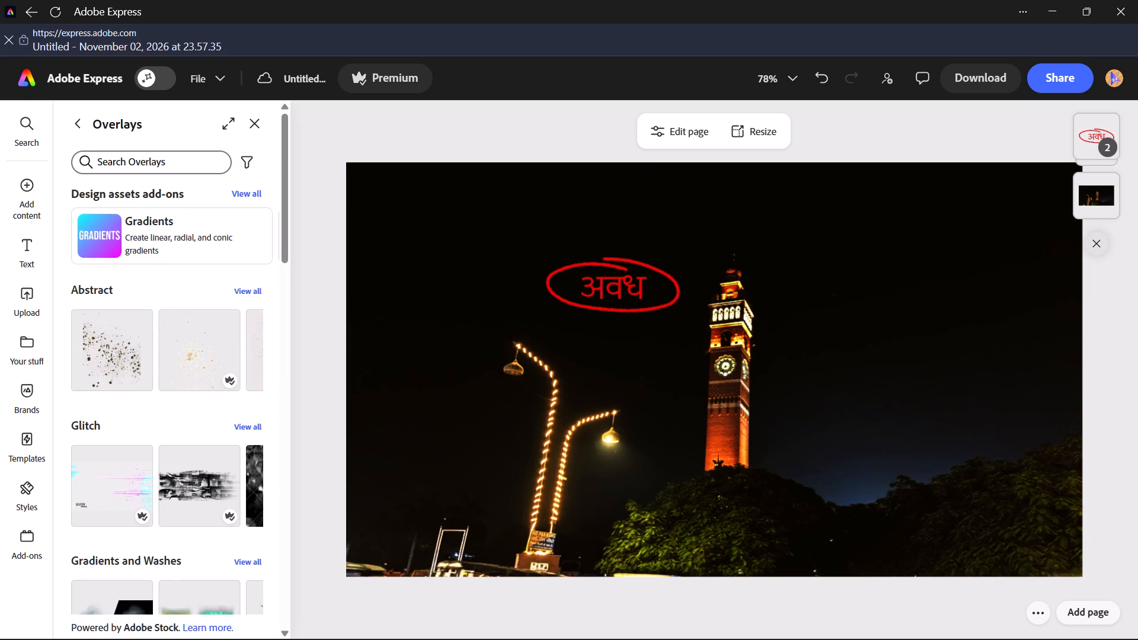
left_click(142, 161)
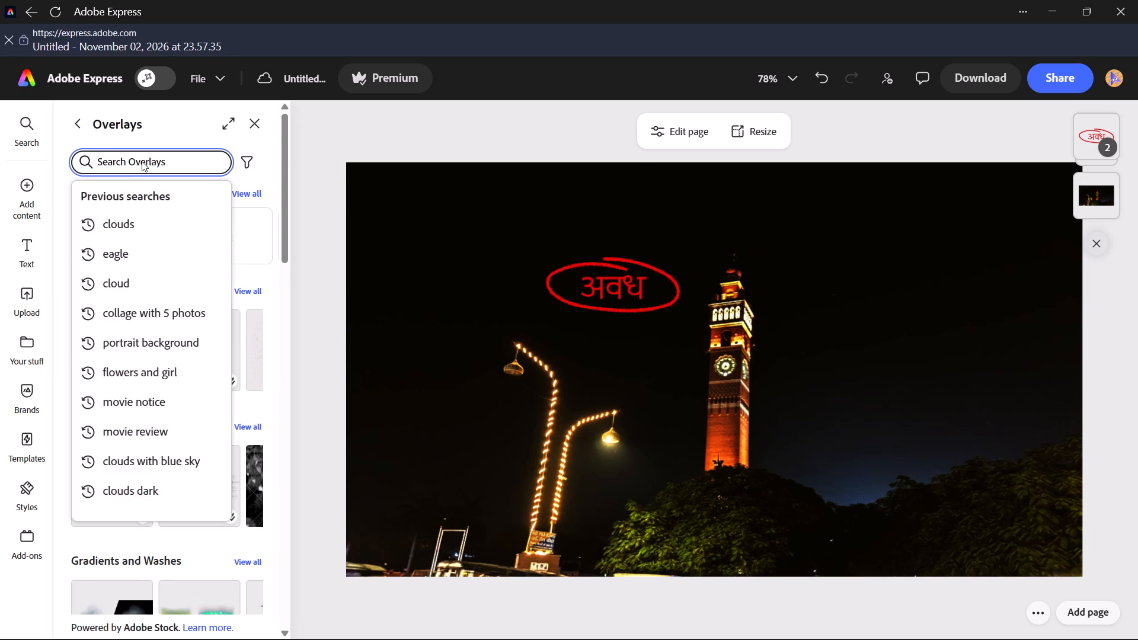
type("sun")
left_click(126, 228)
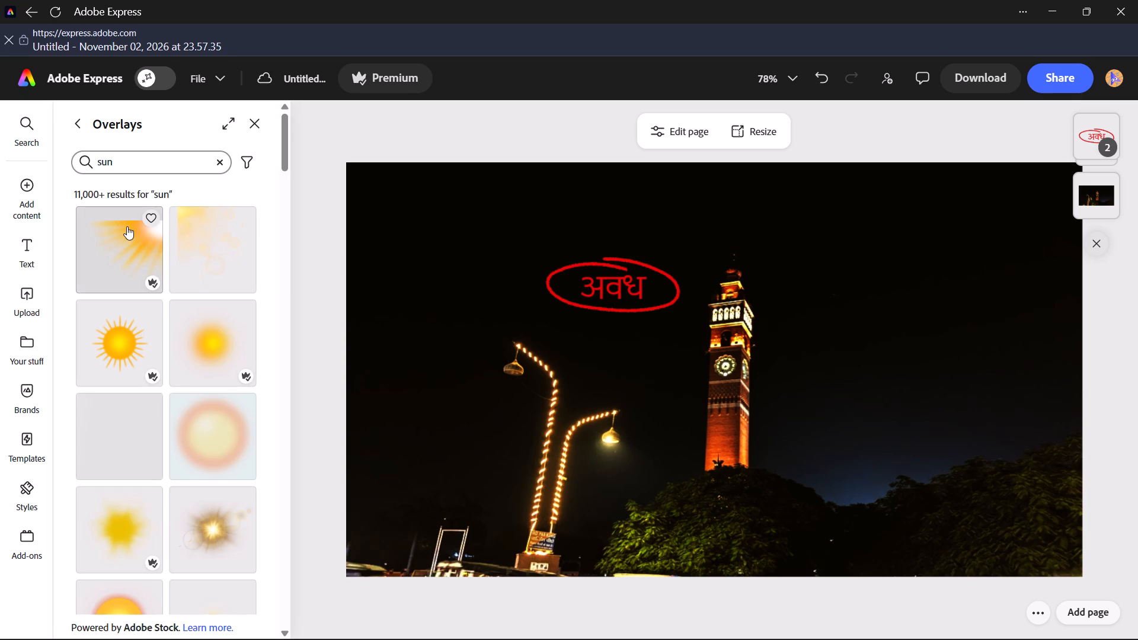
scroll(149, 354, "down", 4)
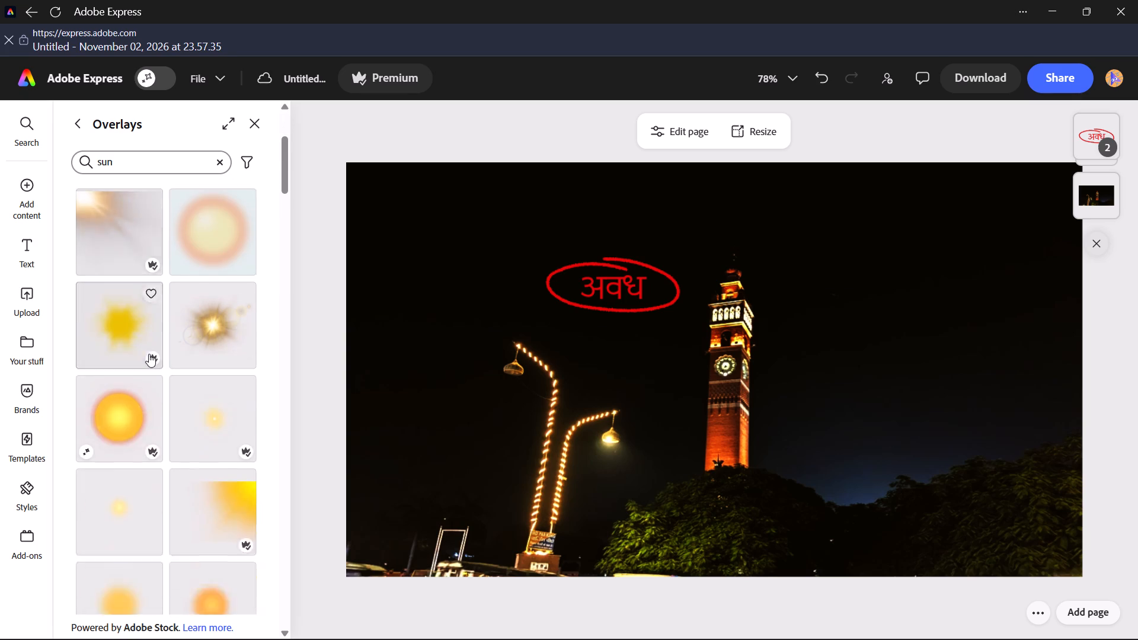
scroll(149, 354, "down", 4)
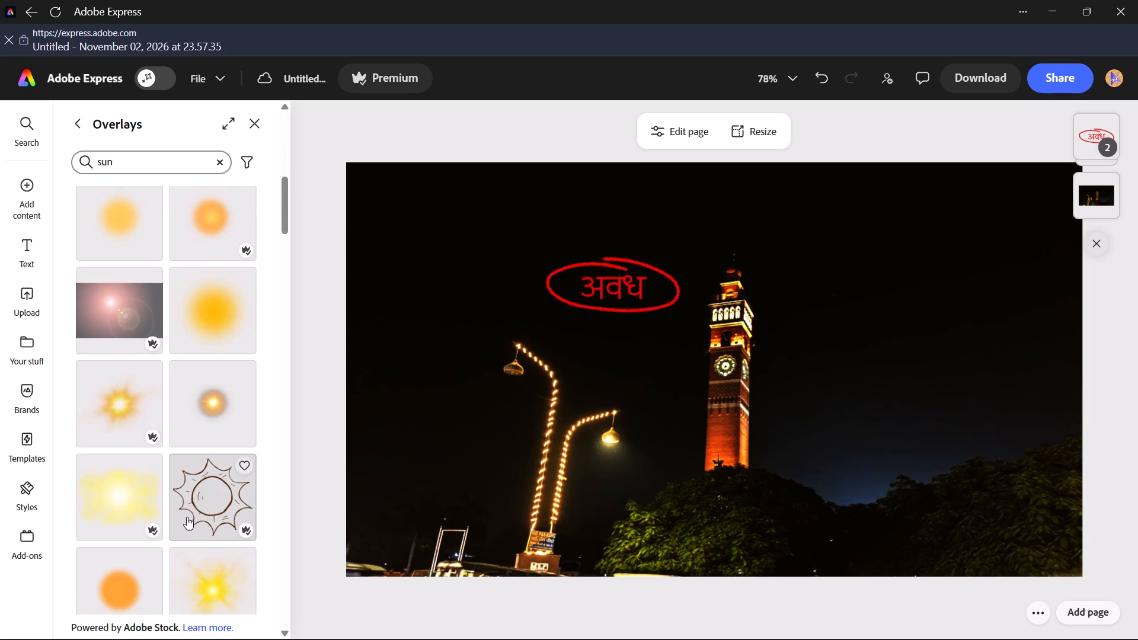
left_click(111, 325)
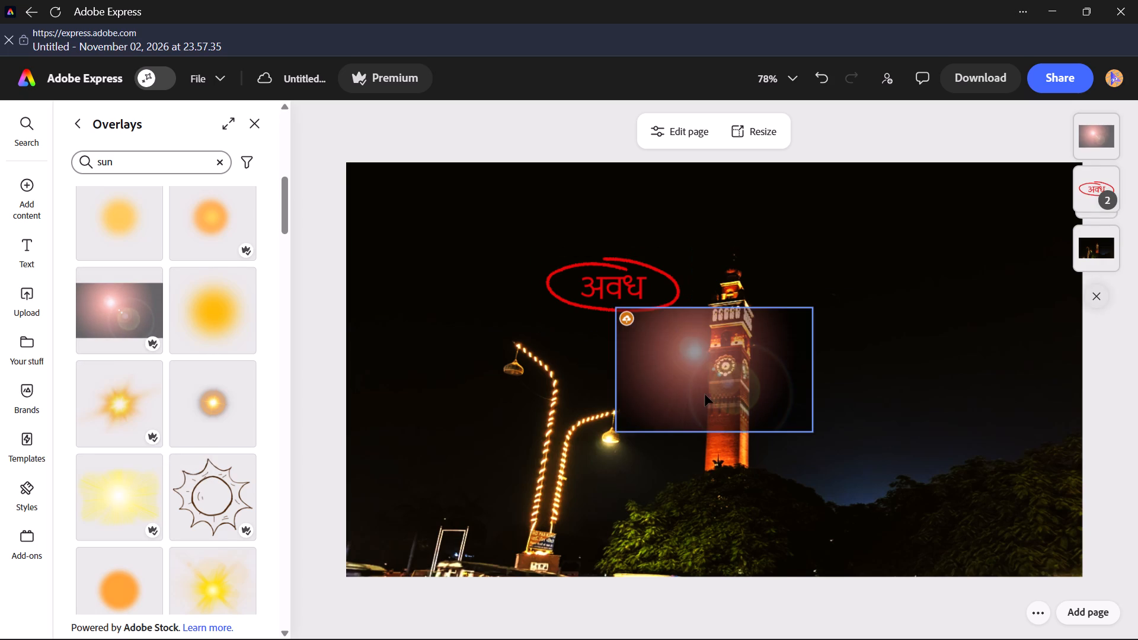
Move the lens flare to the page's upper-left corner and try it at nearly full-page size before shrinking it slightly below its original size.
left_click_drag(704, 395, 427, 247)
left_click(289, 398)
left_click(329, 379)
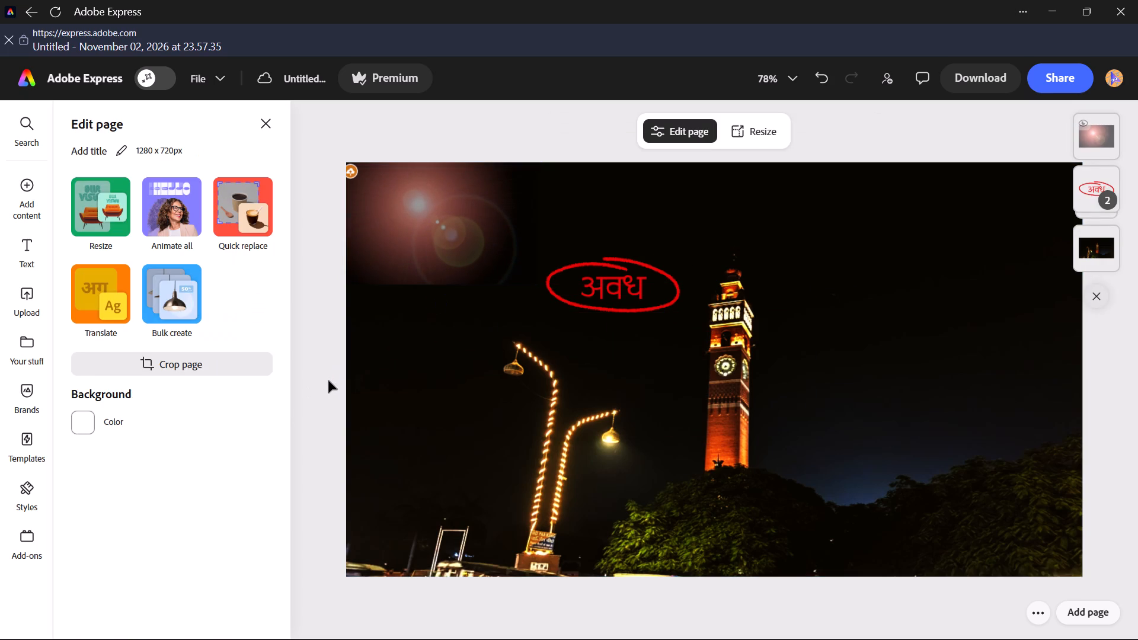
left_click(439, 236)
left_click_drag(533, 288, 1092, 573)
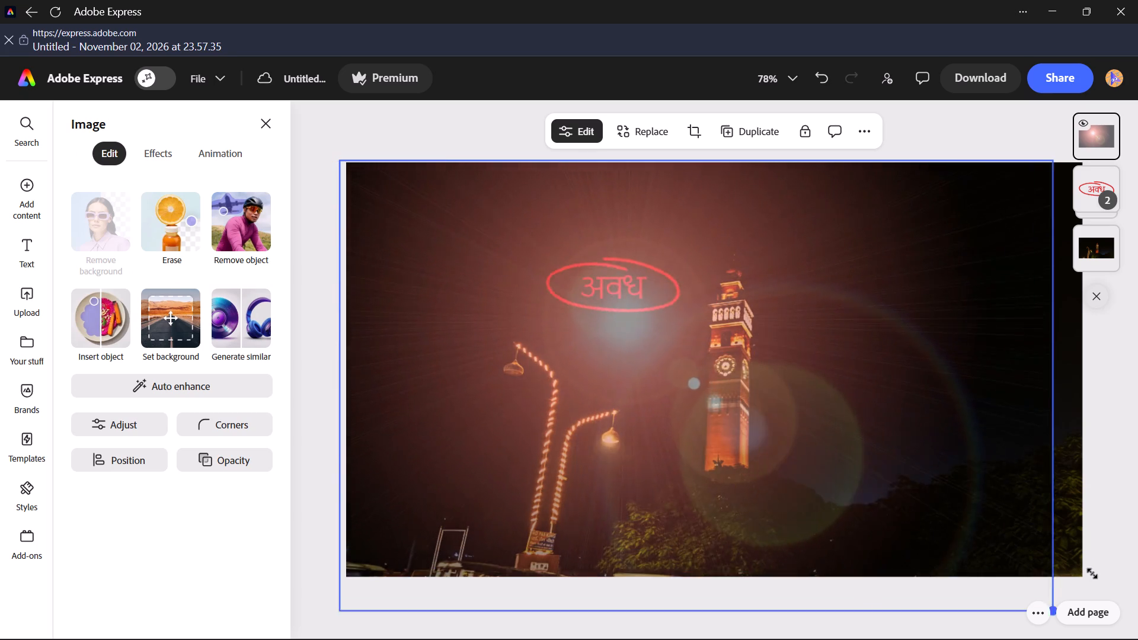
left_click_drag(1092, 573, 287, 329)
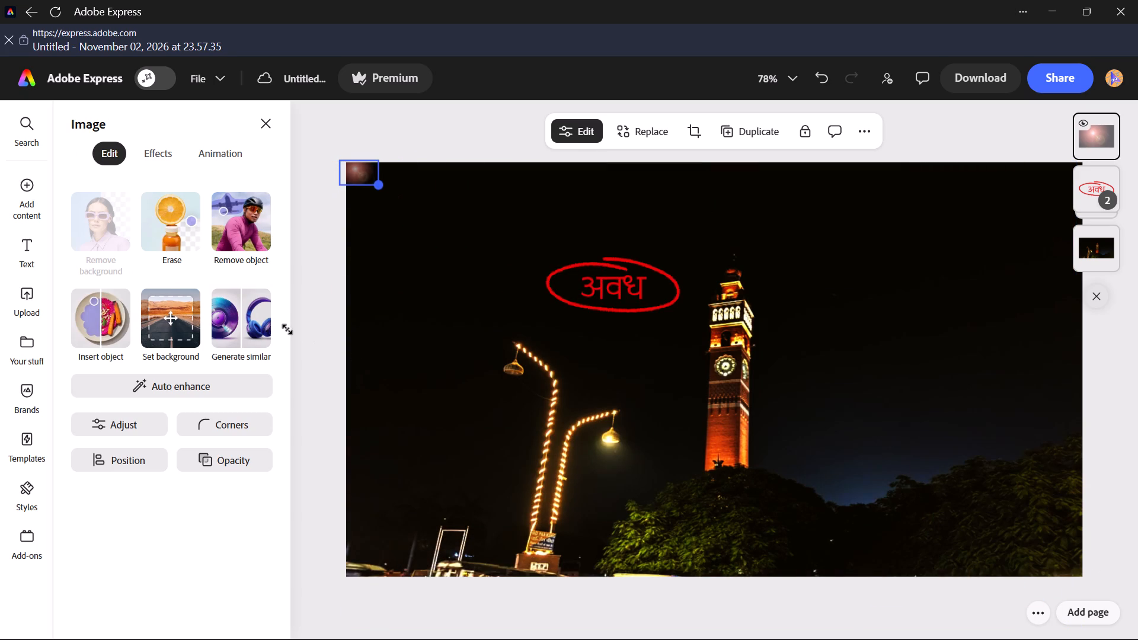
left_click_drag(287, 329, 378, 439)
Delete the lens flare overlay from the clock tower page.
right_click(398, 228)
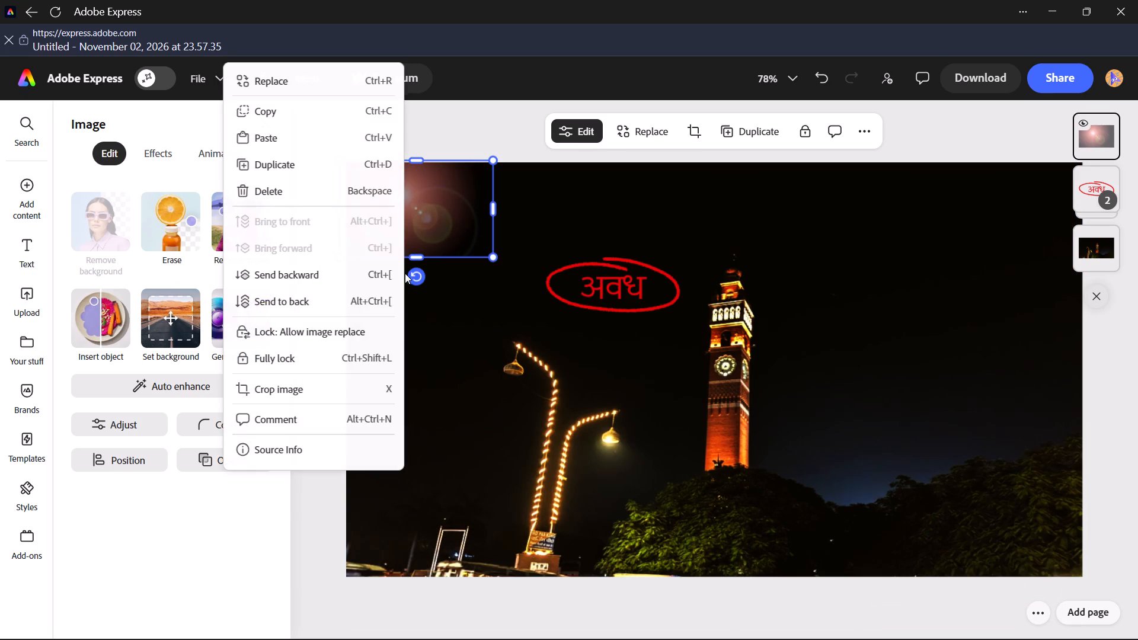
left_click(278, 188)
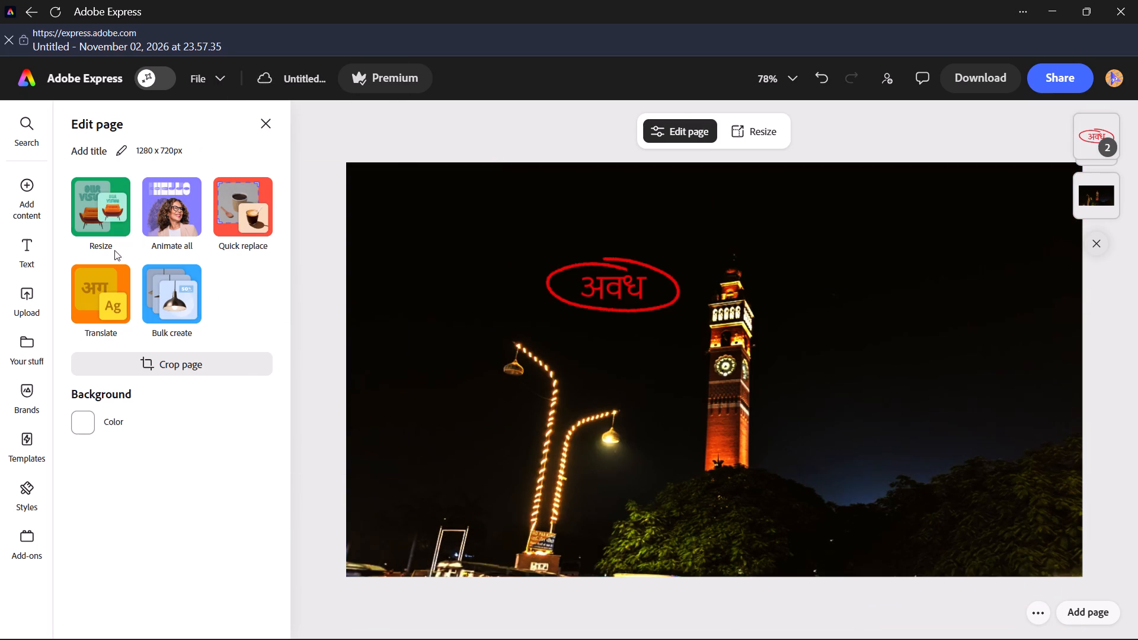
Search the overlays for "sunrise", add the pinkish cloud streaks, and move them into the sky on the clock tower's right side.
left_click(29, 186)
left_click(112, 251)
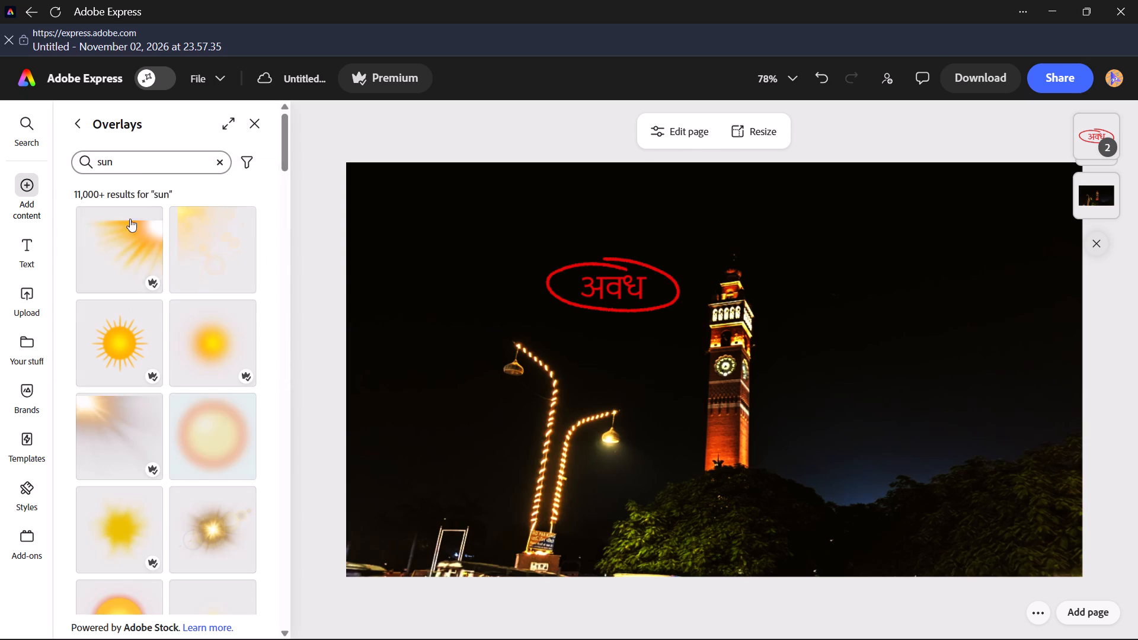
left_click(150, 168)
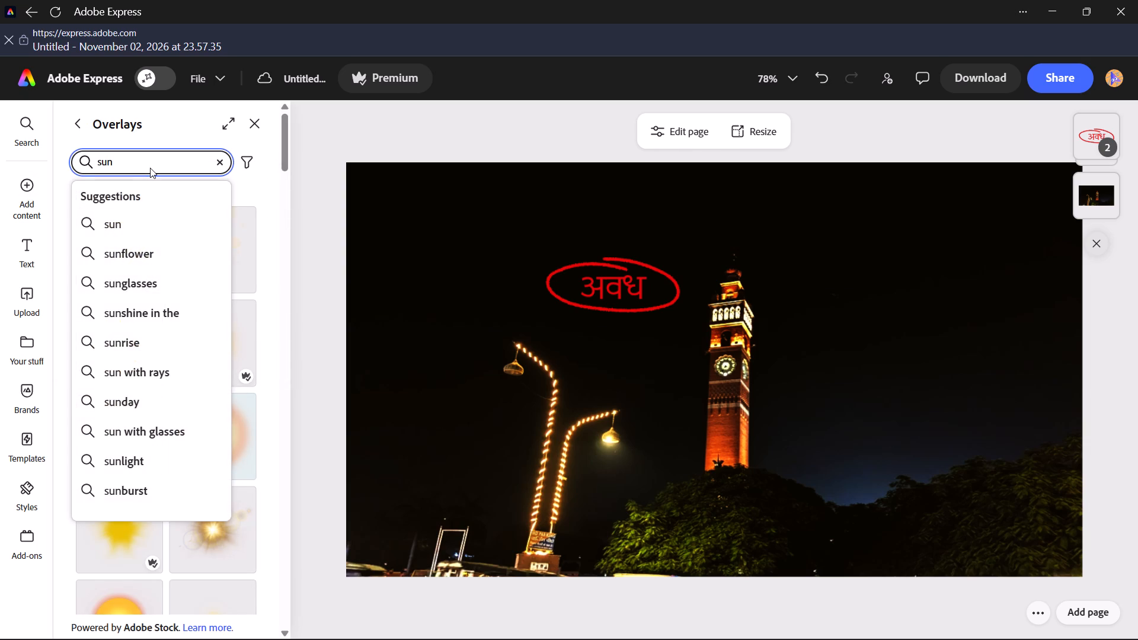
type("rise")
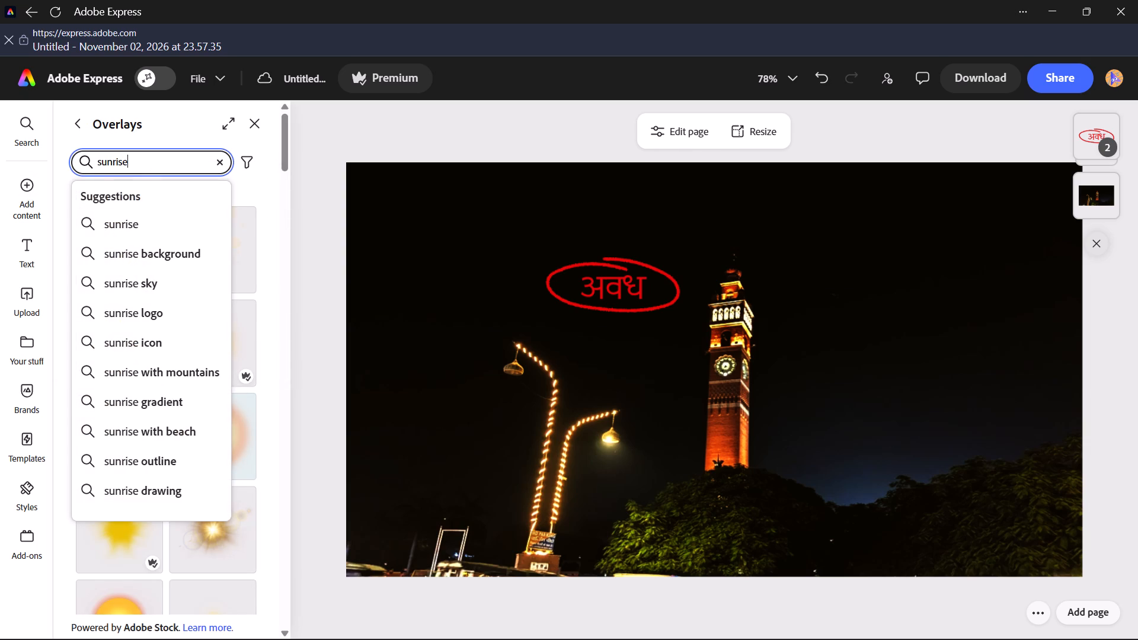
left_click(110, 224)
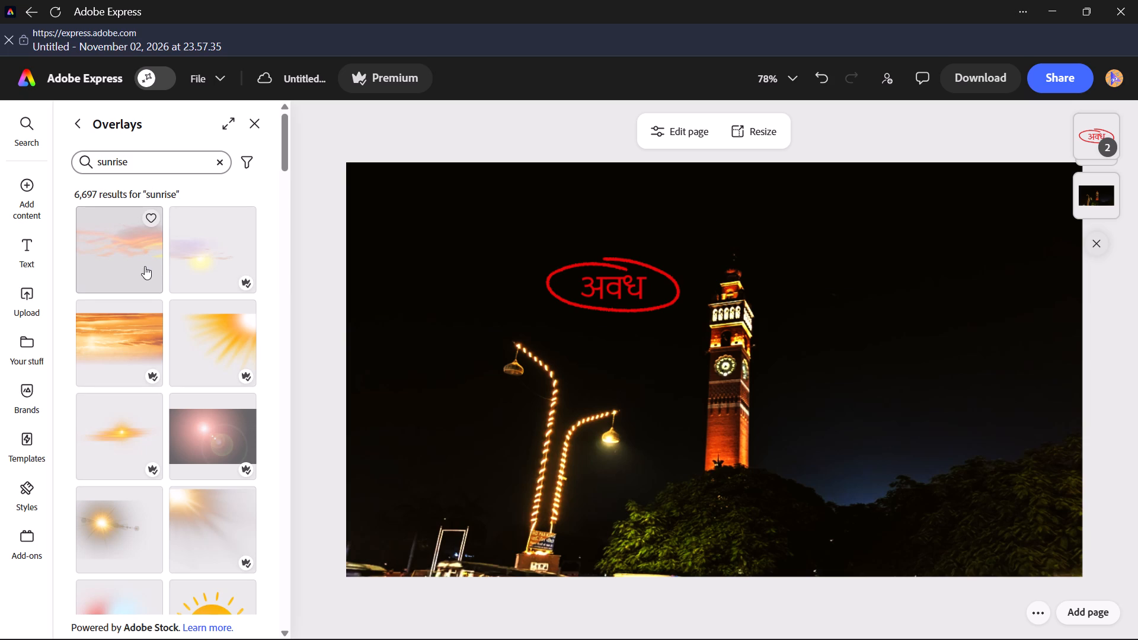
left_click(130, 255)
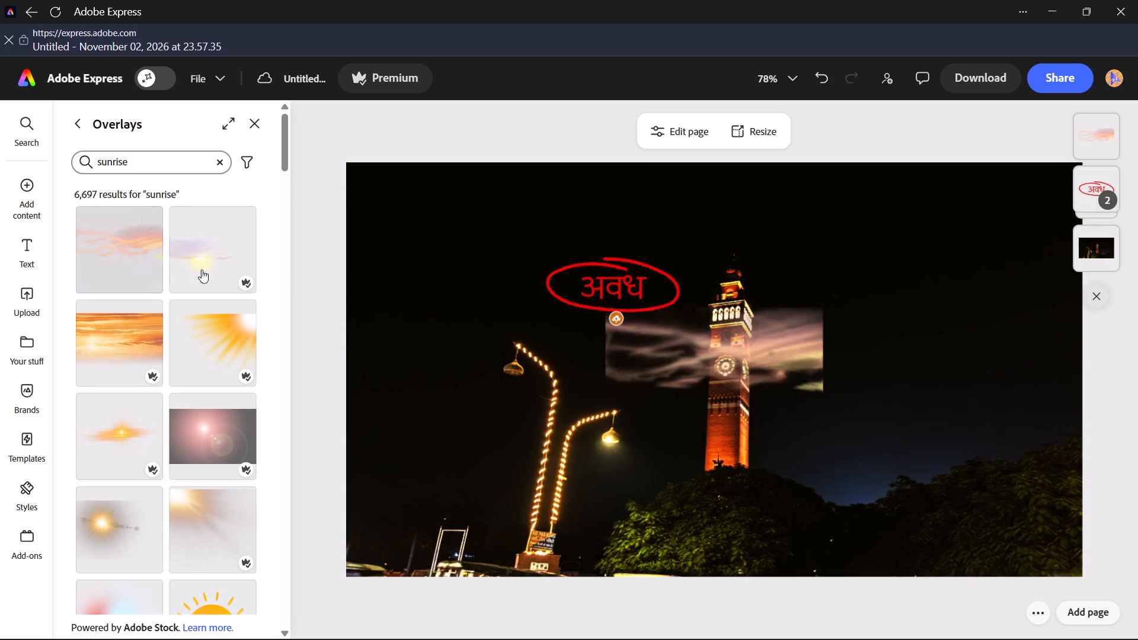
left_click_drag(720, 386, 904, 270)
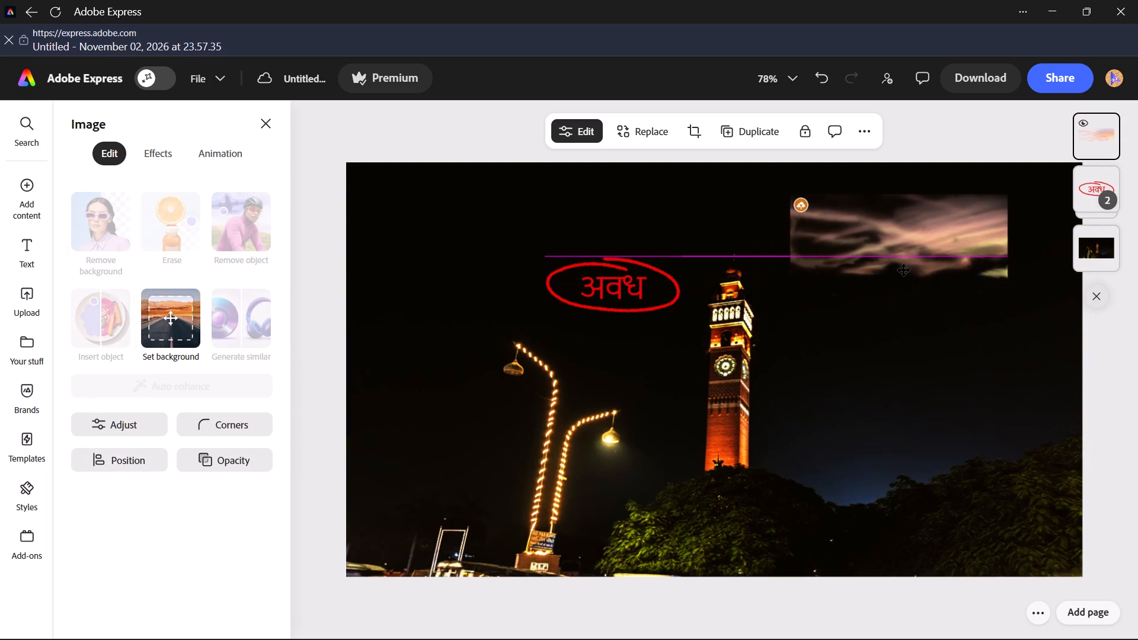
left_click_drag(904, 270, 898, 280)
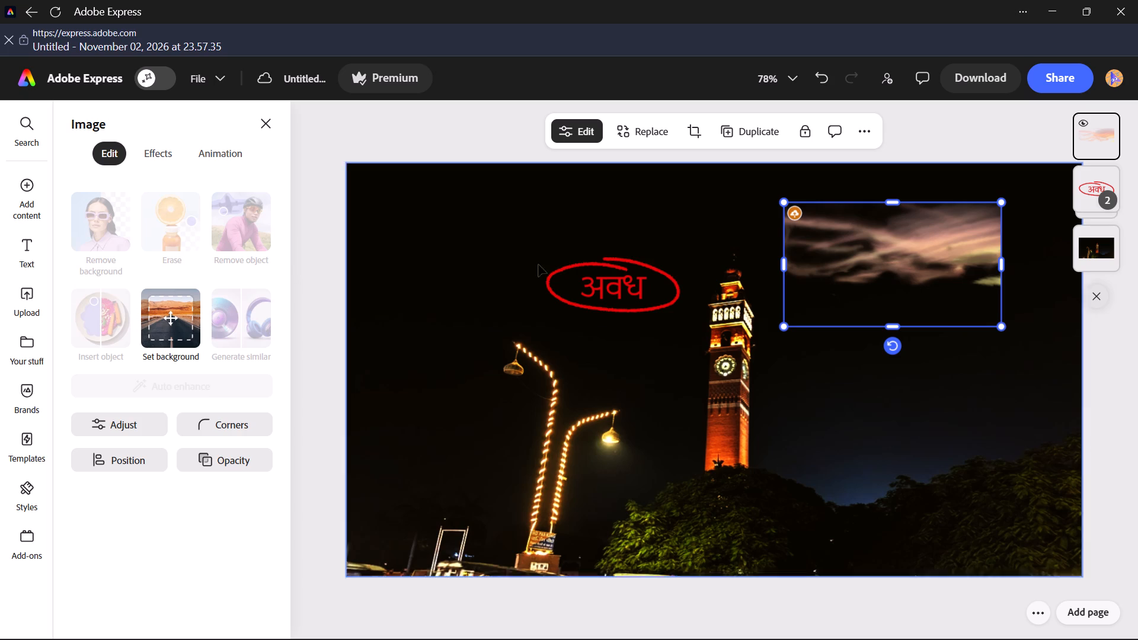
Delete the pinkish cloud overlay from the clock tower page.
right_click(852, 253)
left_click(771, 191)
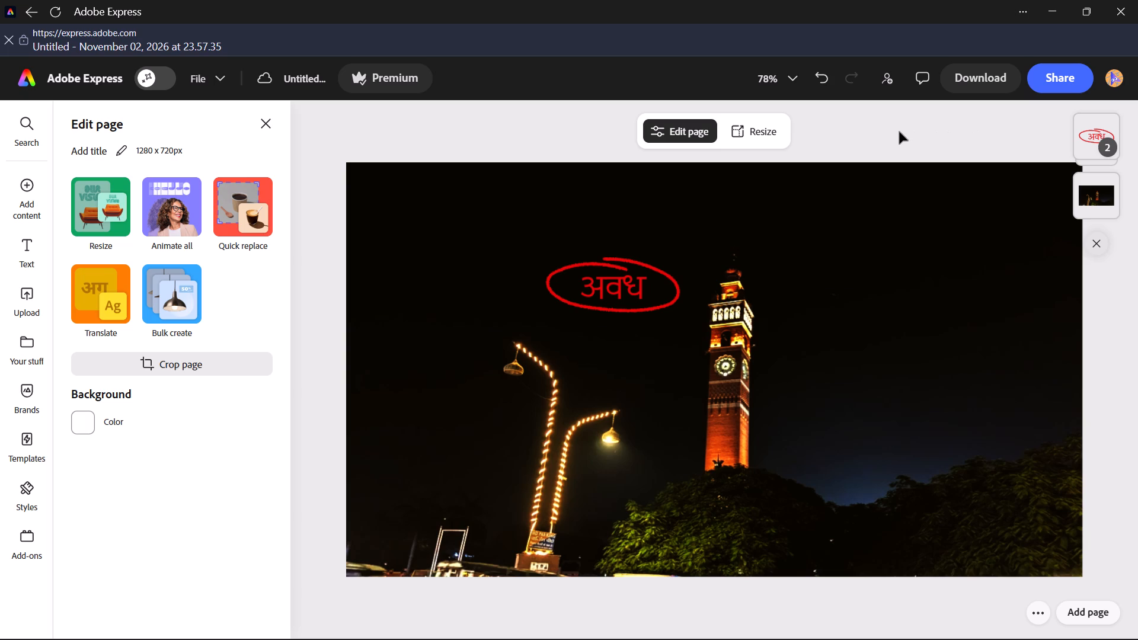
Download the finished clock tower page as a 1,280 x 720 px PNG.
left_click(968, 83)
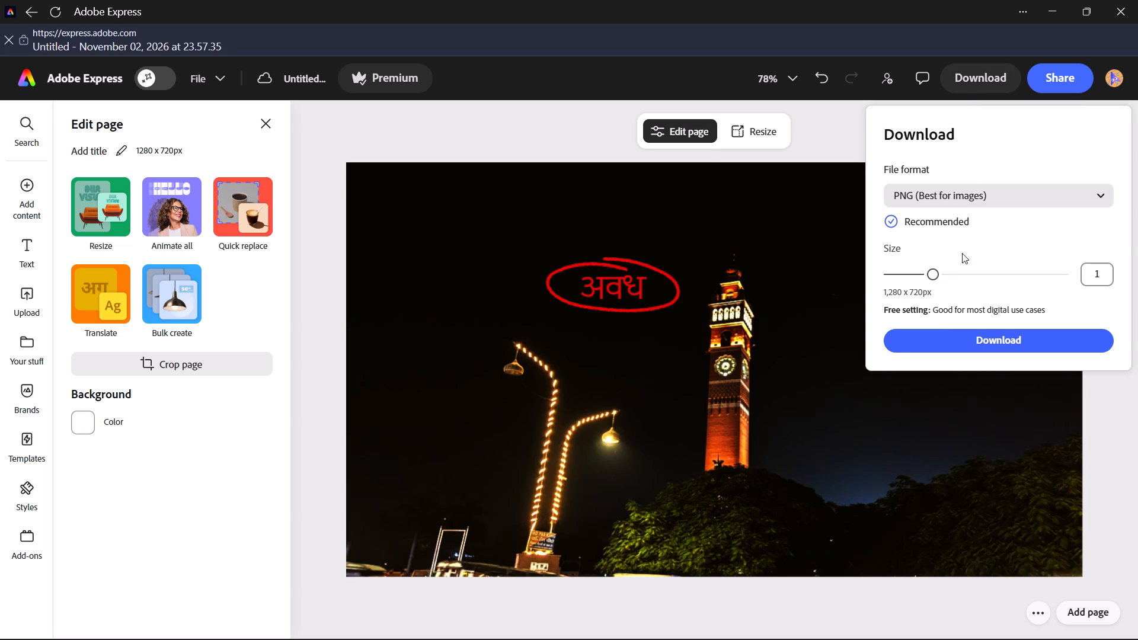
left_click(942, 340)
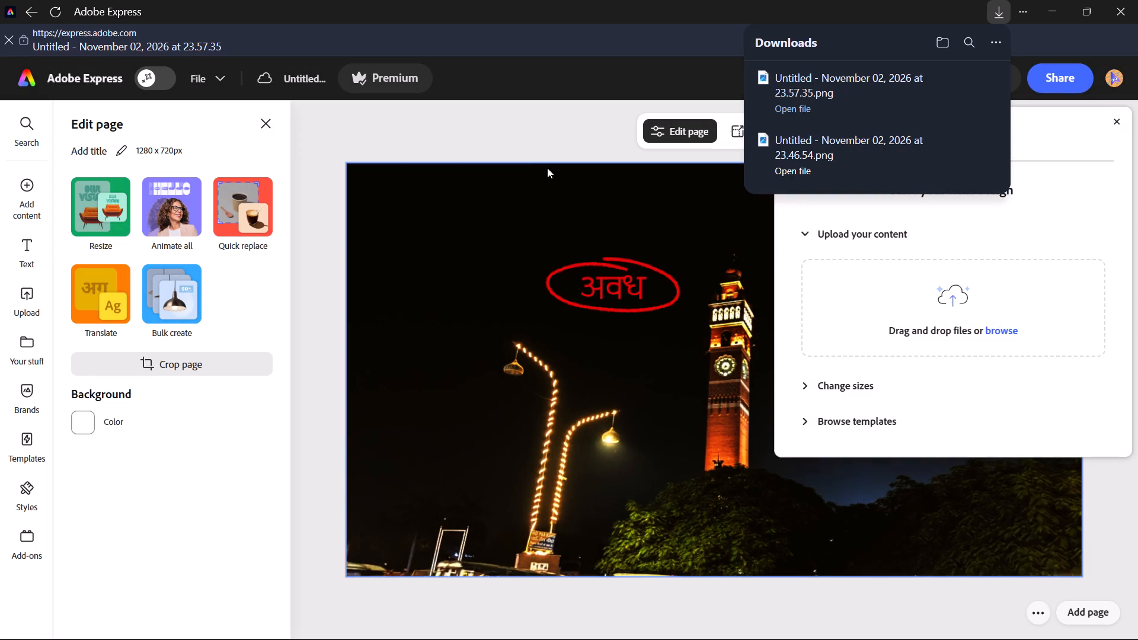
left_click(600, 140)
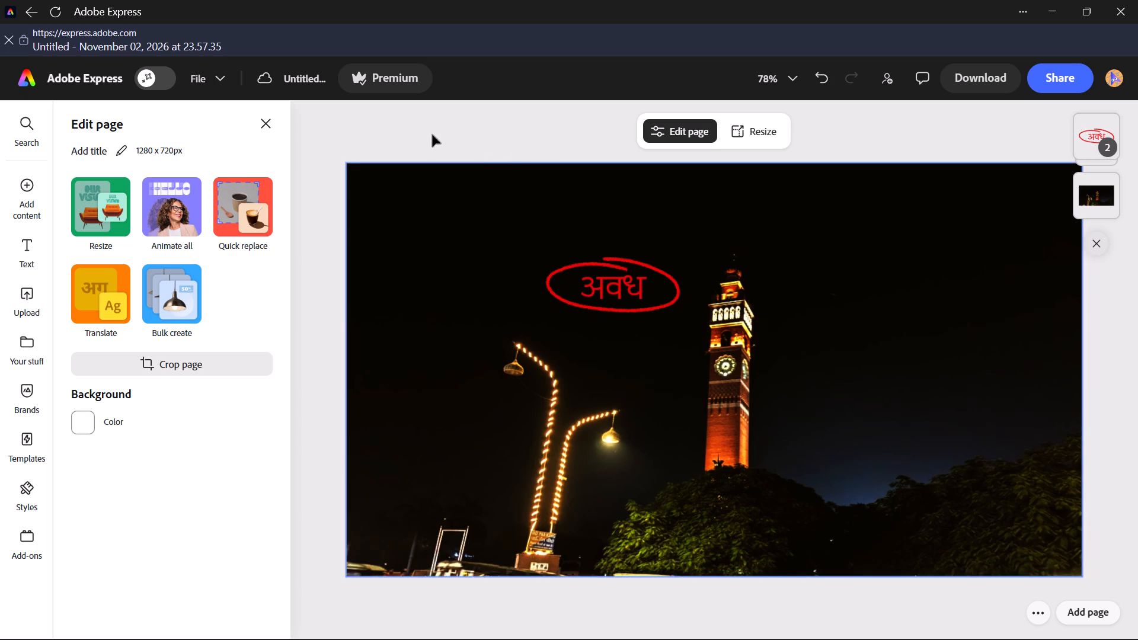
Leave the clock tower design and return to the Adobe Express home page.
left_click(262, 134)
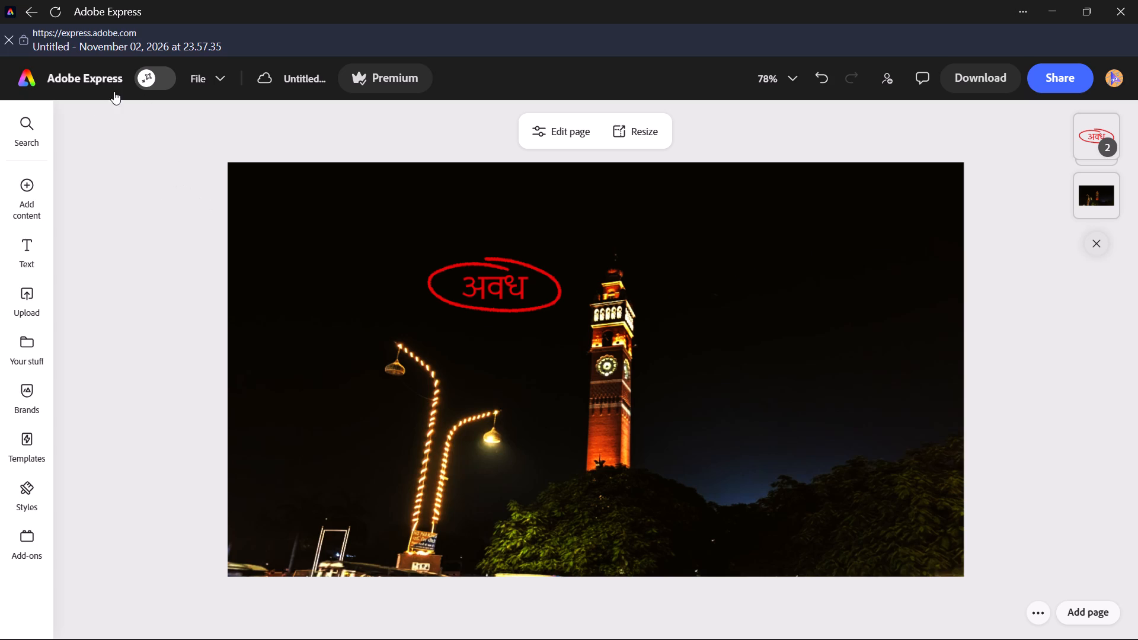
left_click(40, 79)
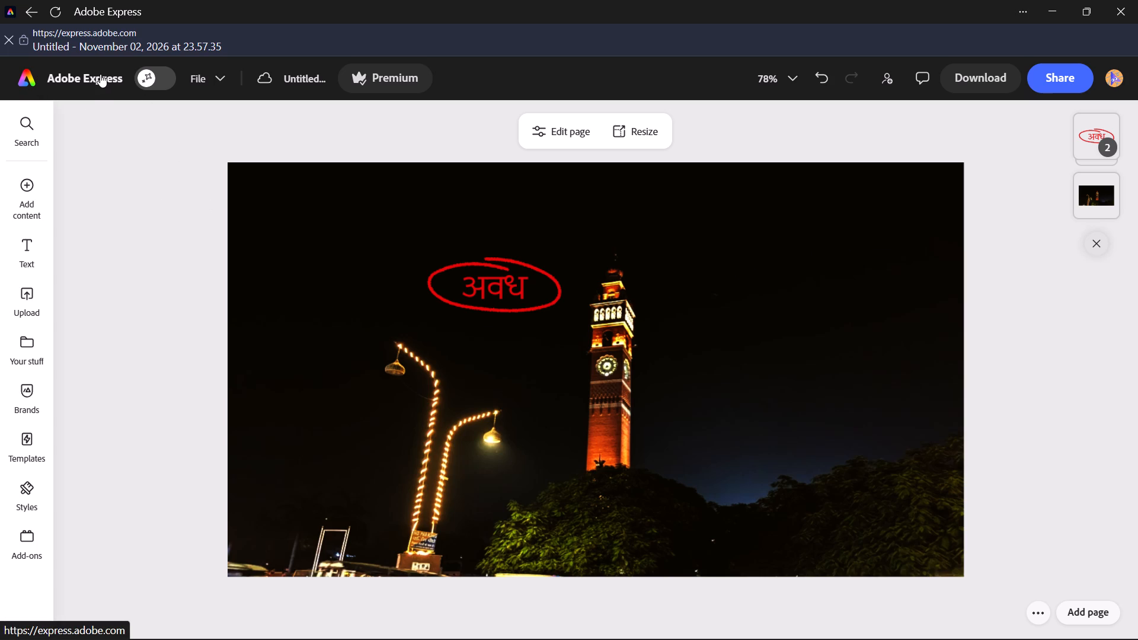
left_click(100, 74)
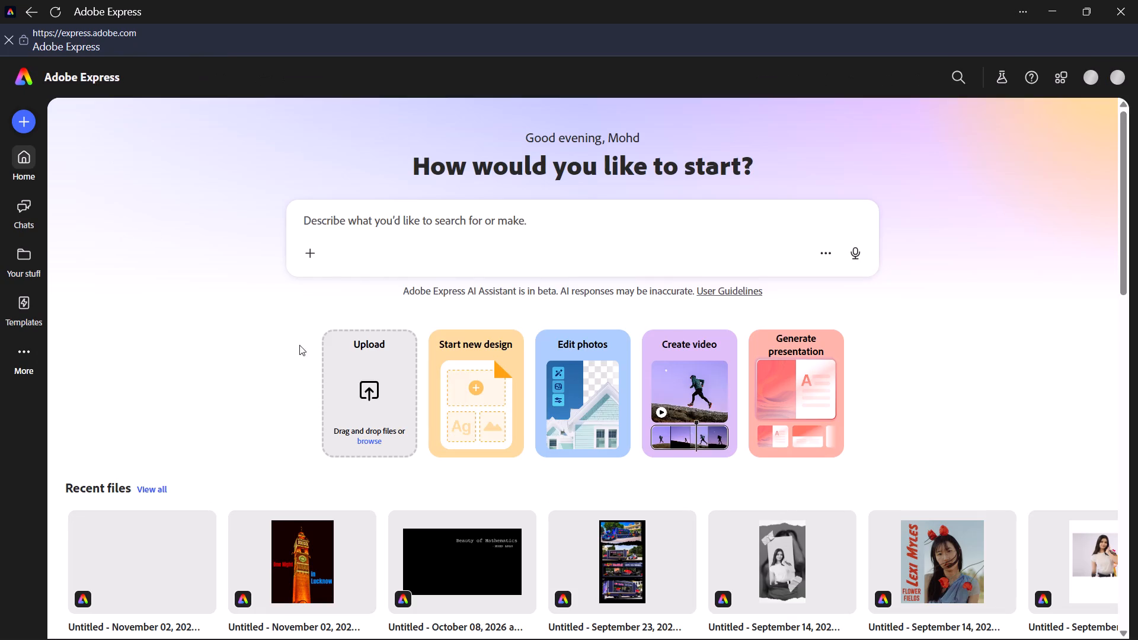
Upload the night street photo PXL_20261102_133259378.jpg.jpeg from the Gallery and open it as a new design.
left_click(366, 383)
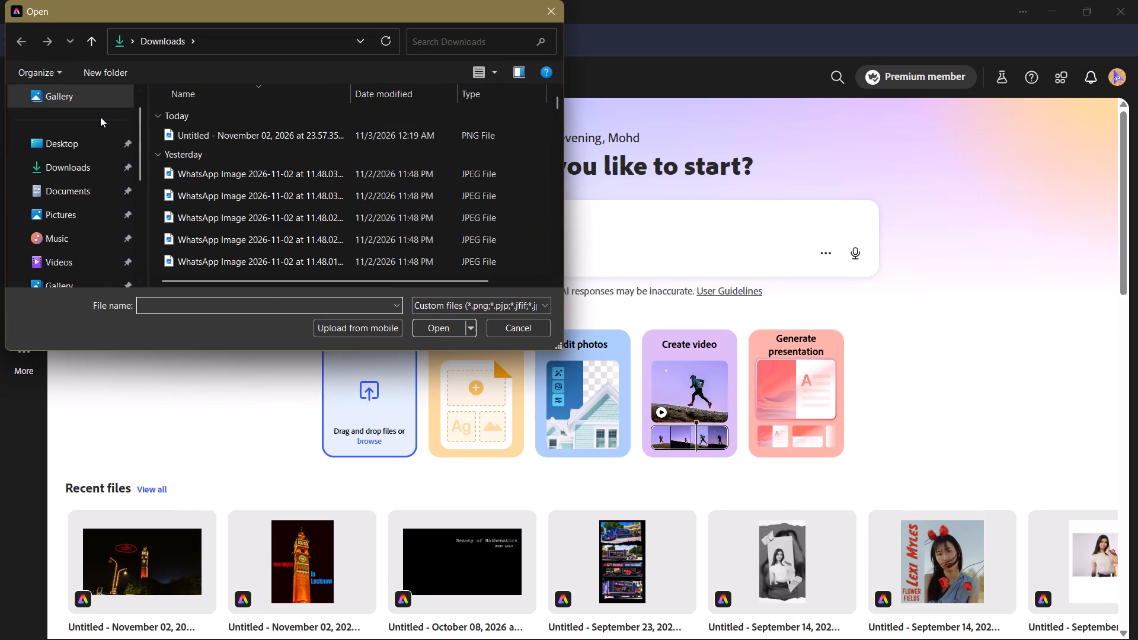
left_click(101, 101)
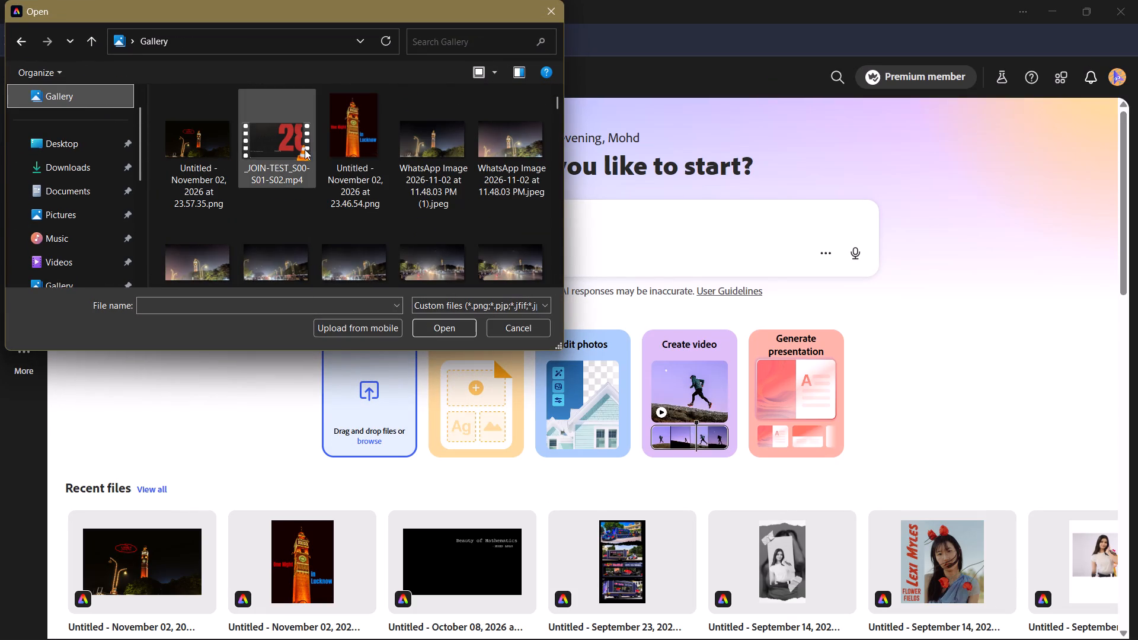
scroll(486, 240, "down", 2)
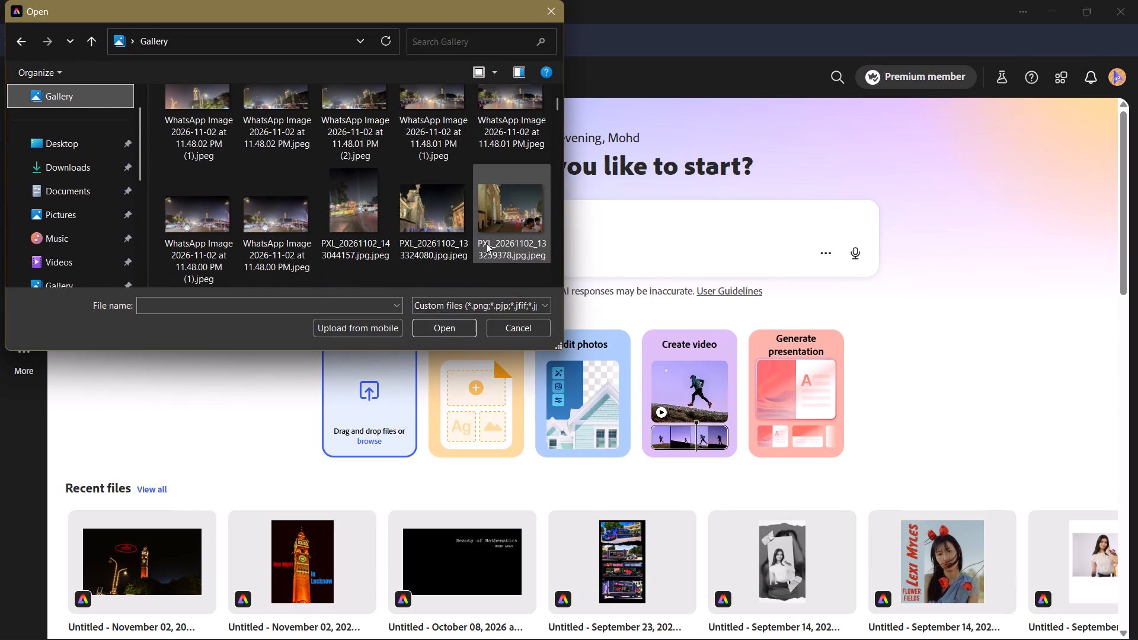
scroll(238, 208, "down", 2)
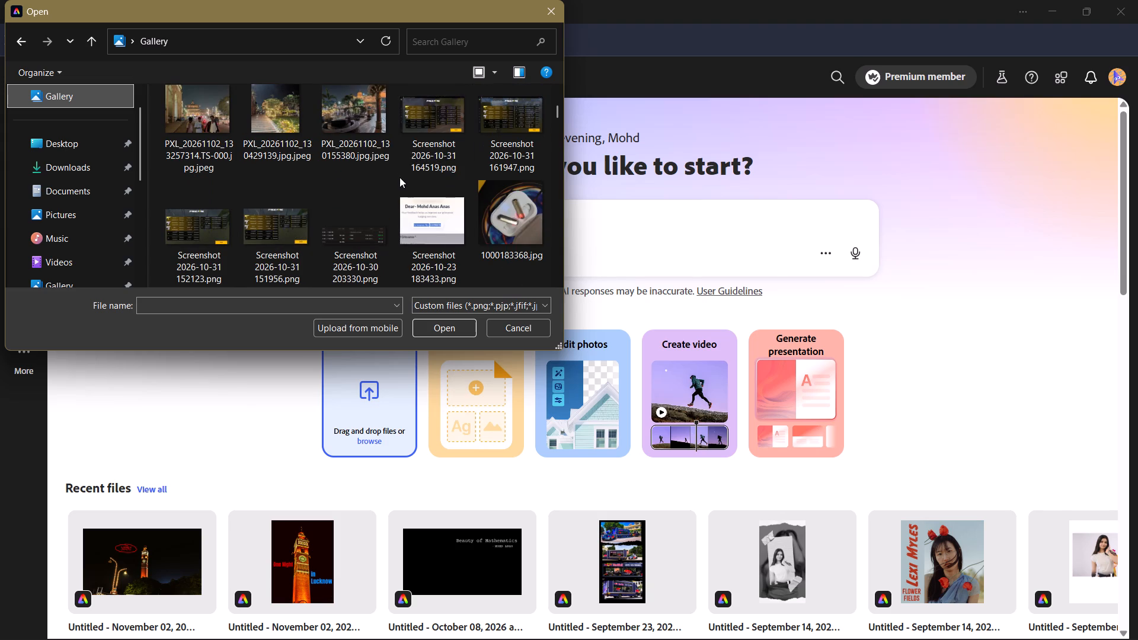
scroll(401, 181, "up", 6)
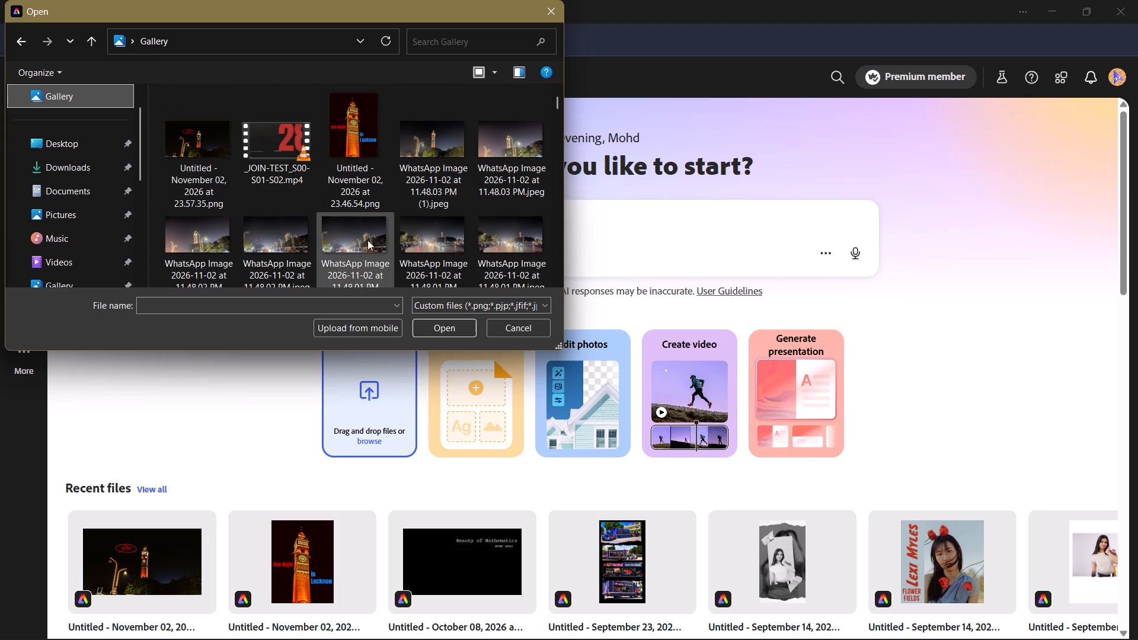
scroll(280, 223, "down", 2)
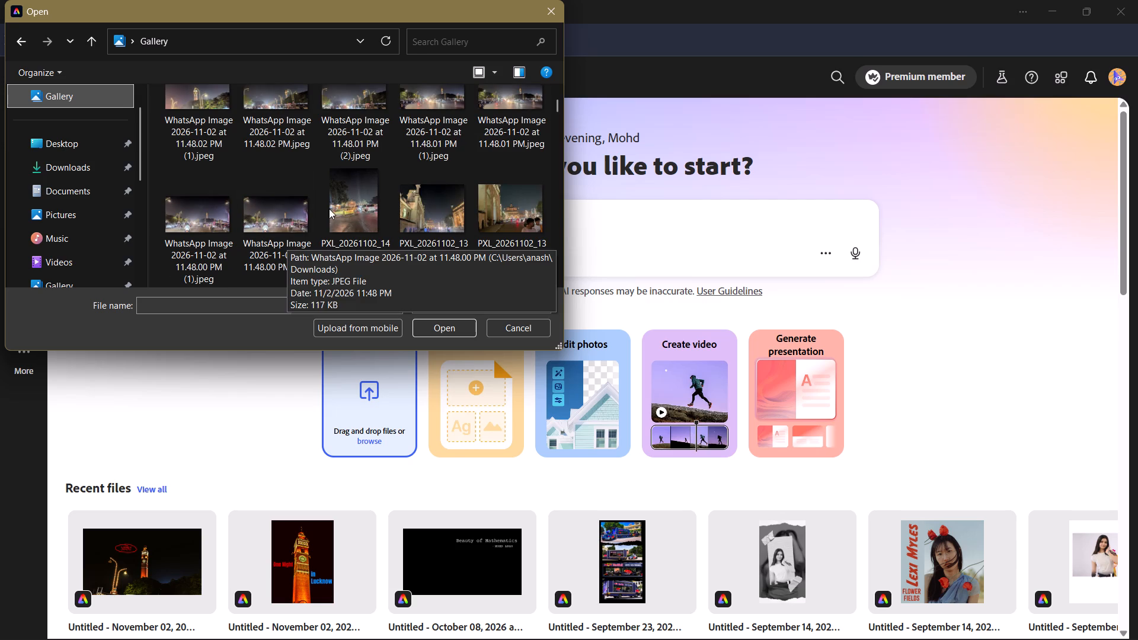
left_click(497, 203)
left_click(446, 327)
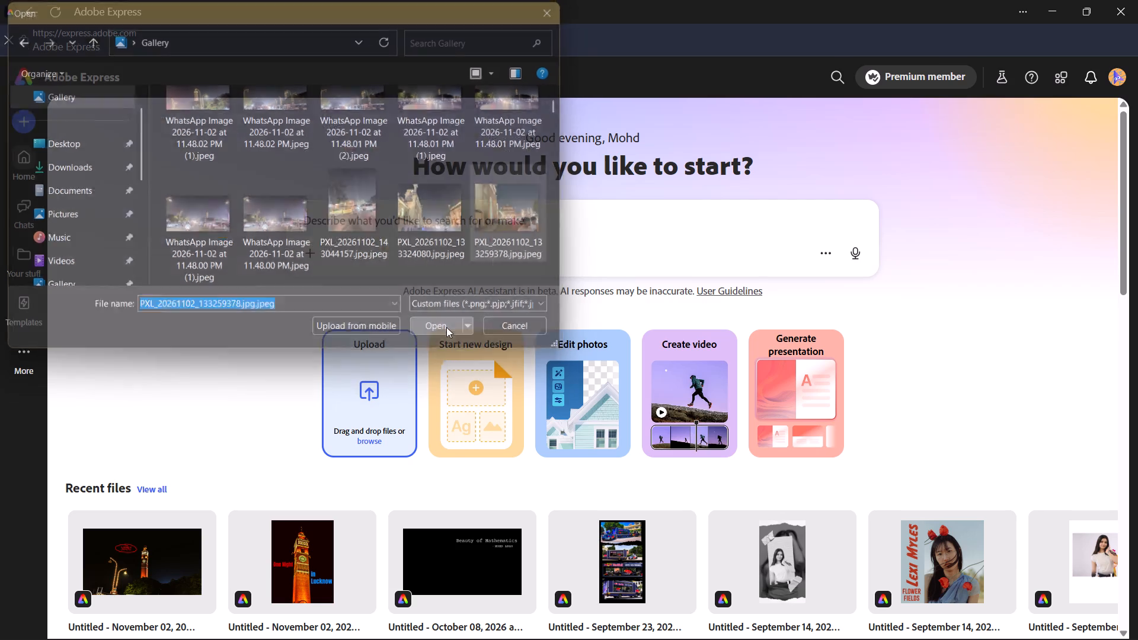
left_click(661, 223)
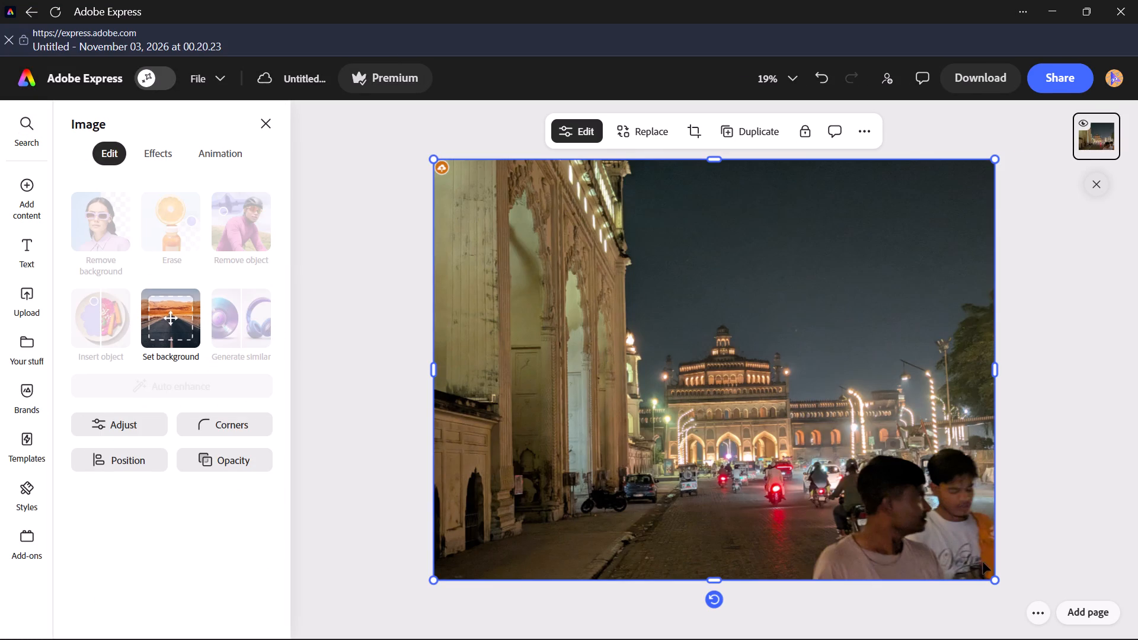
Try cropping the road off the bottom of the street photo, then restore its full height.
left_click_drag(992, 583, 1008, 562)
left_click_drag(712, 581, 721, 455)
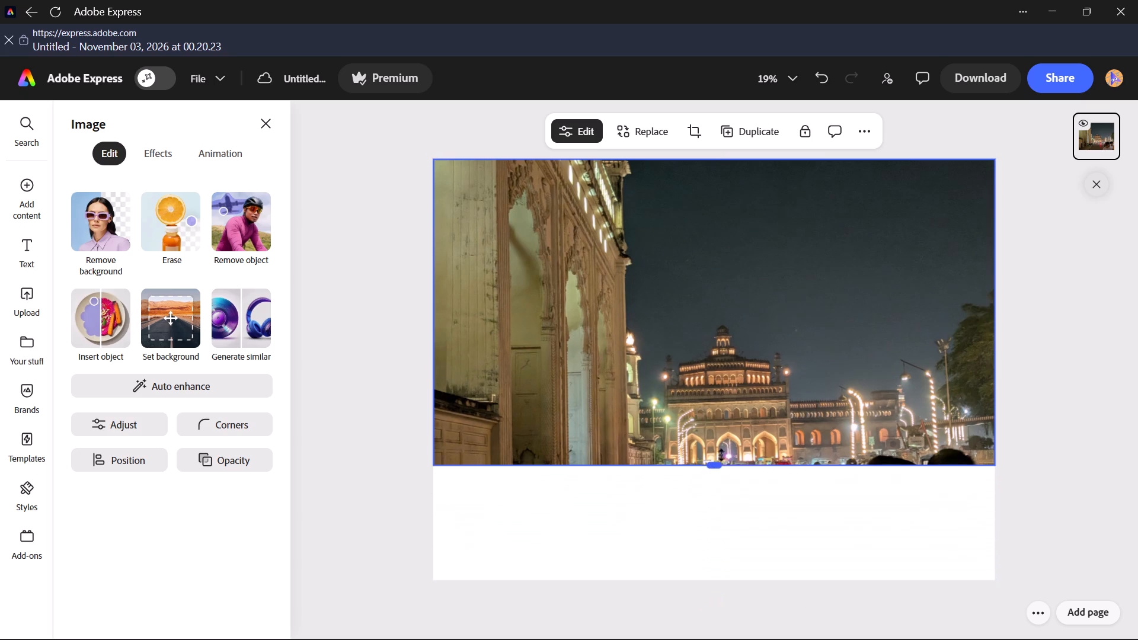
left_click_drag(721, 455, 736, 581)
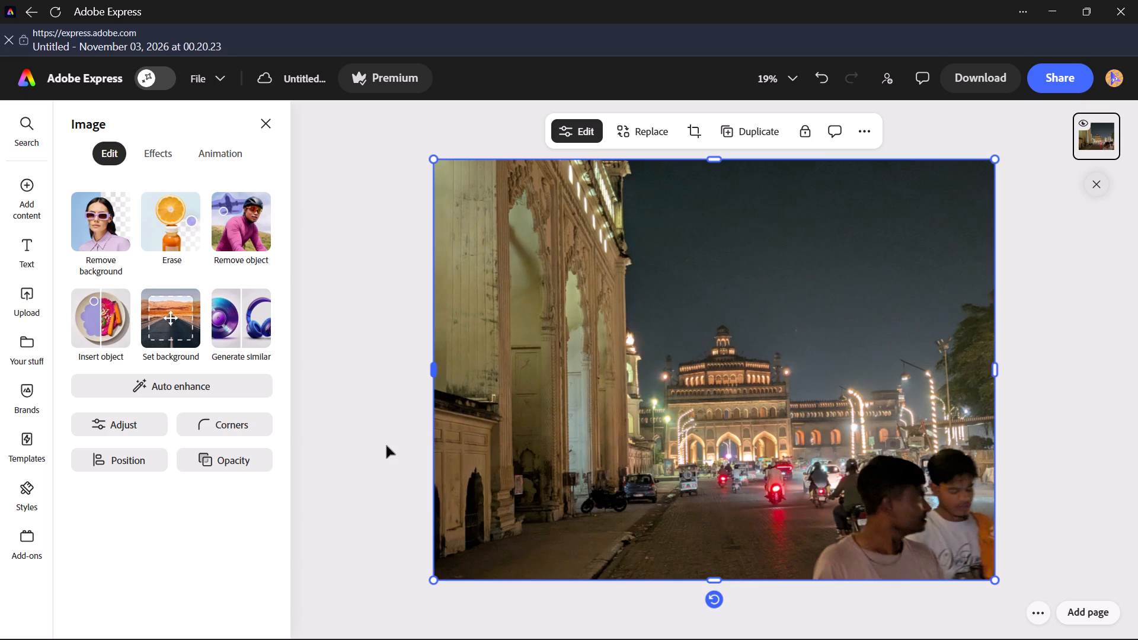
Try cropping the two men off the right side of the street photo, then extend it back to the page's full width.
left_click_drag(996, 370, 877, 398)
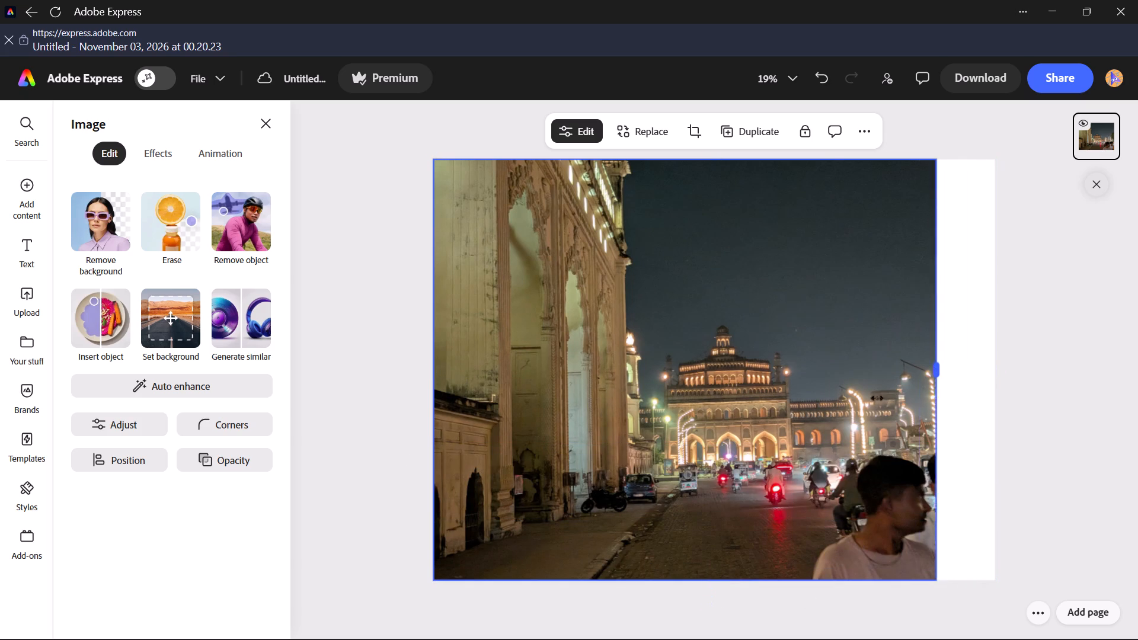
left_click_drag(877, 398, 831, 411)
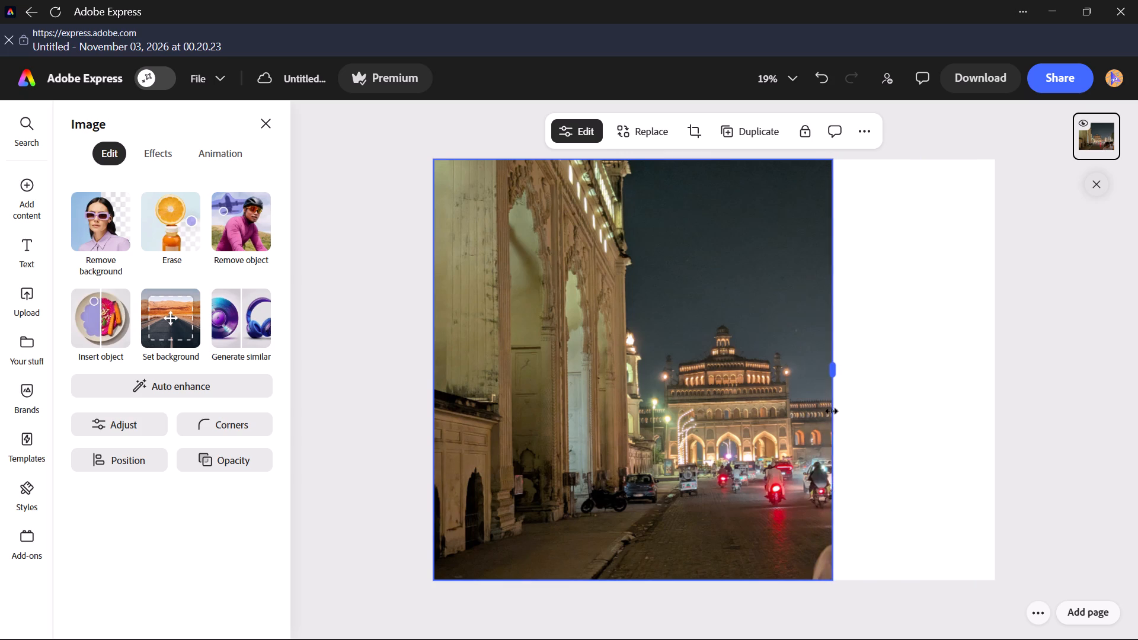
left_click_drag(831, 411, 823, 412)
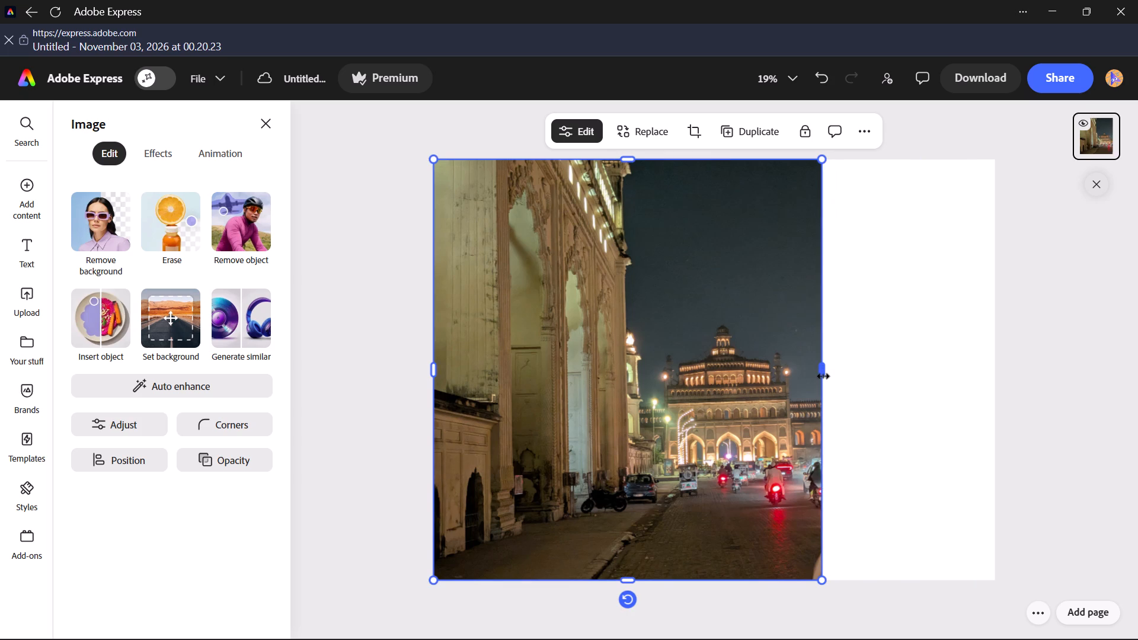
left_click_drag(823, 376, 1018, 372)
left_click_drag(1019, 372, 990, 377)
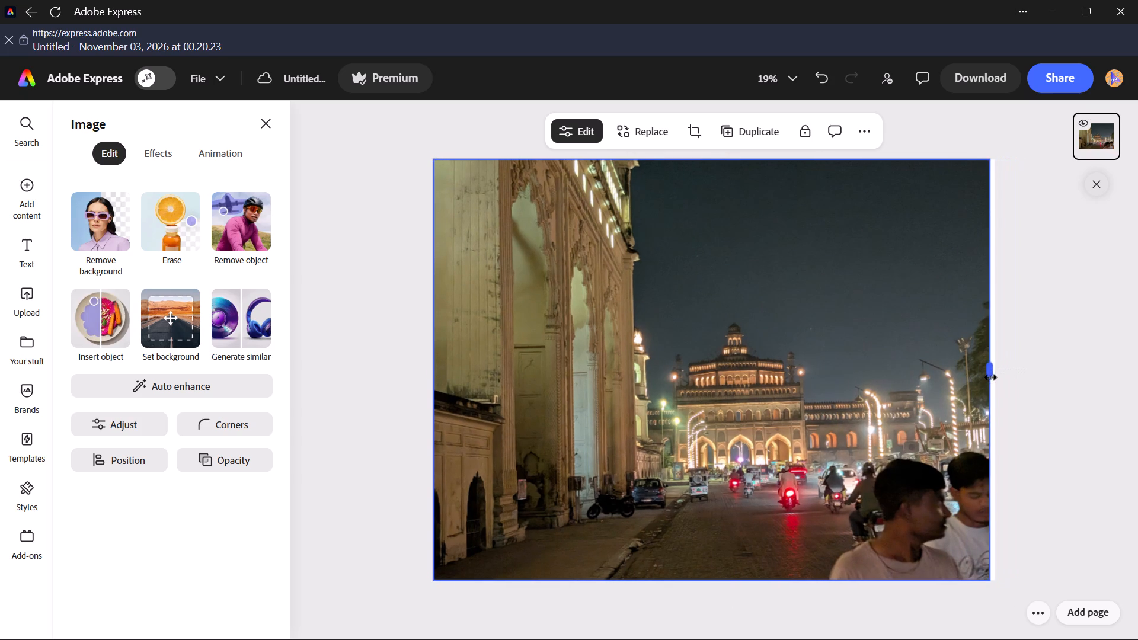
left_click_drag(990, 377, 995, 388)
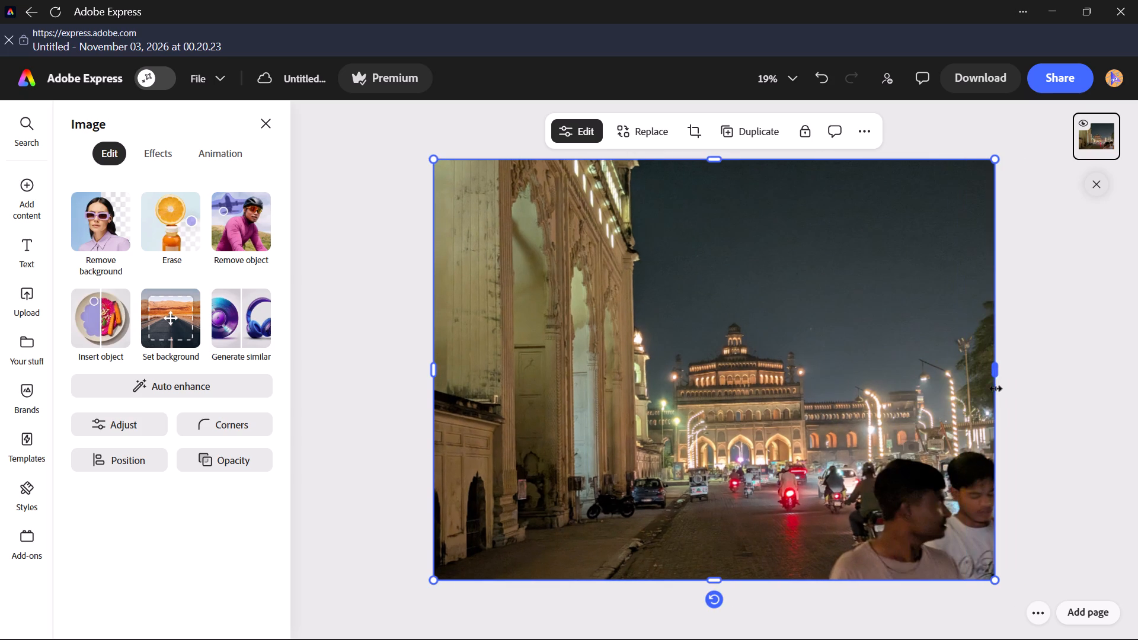
Try the street photo slightly smaller than the page, then enlarge it well past the page's right and bottom edges.
left_click_drag(995, 578, 964, 549)
left_click_drag(962, 356, 964, 356)
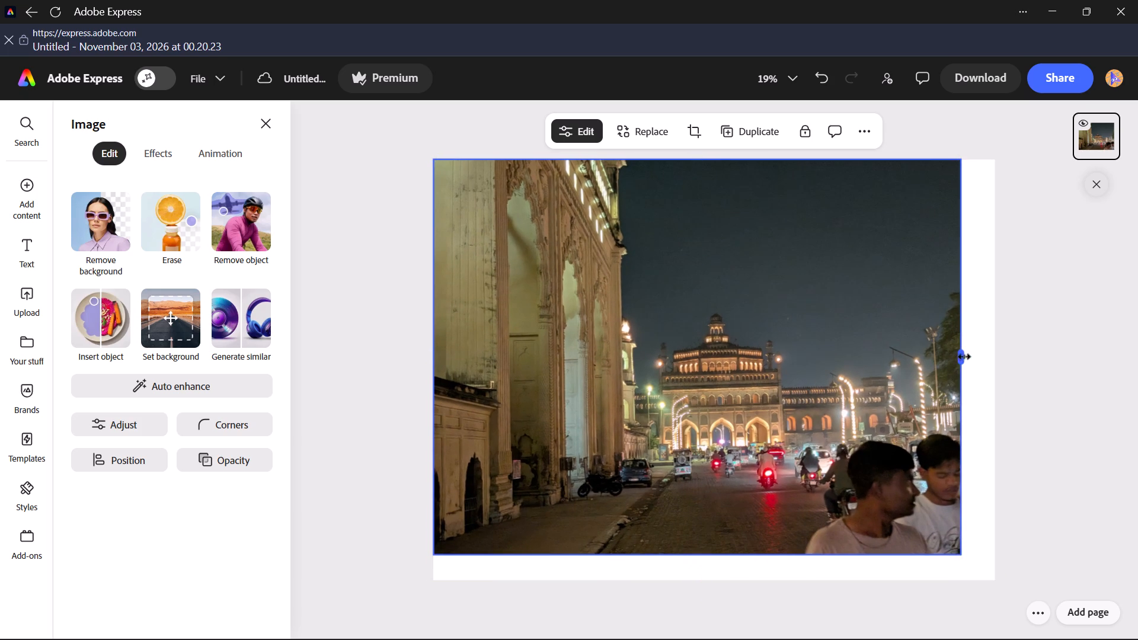
left_click_drag(964, 356, 992, 367)
left_click_drag(991, 551, 996, 565)
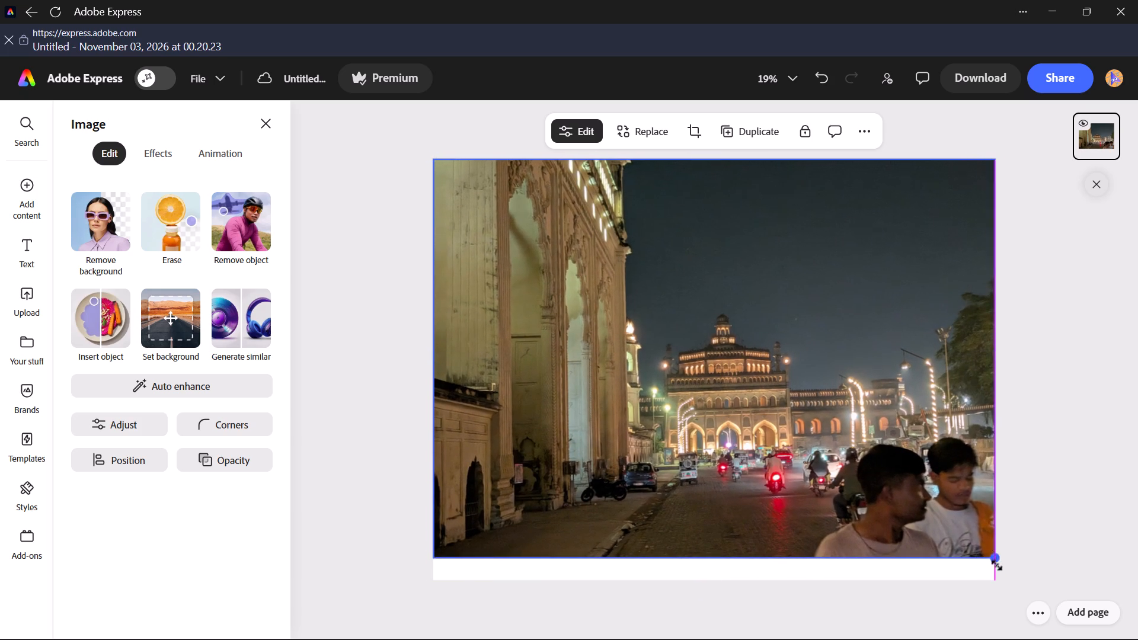
left_click_drag(996, 565, 1012, 597)
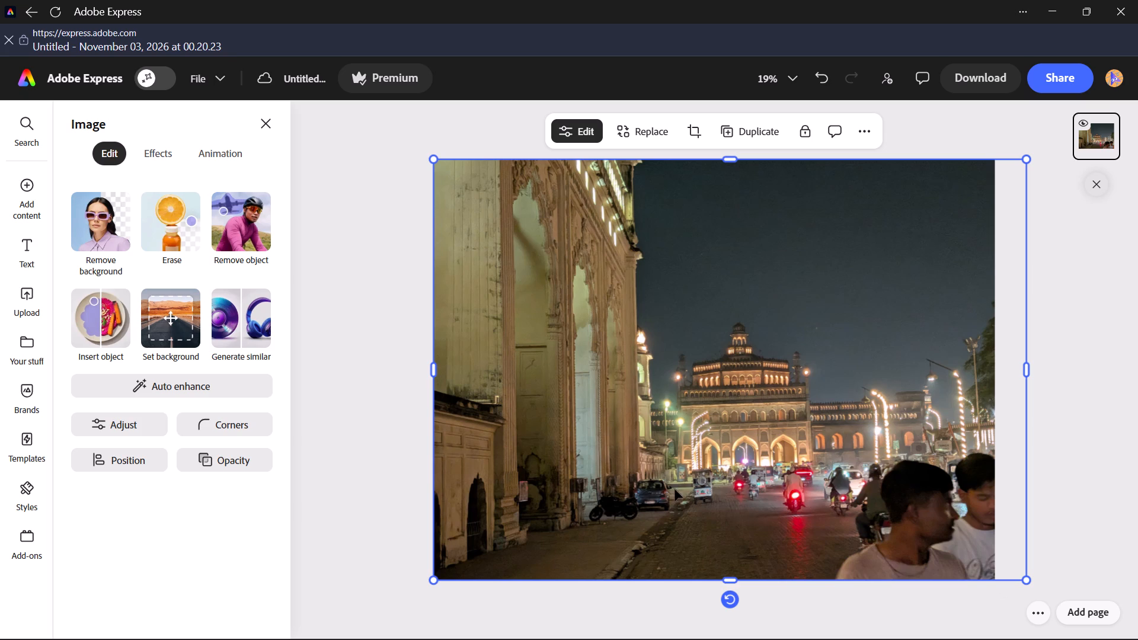
left_click_drag(1028, 582, 1099, 624)
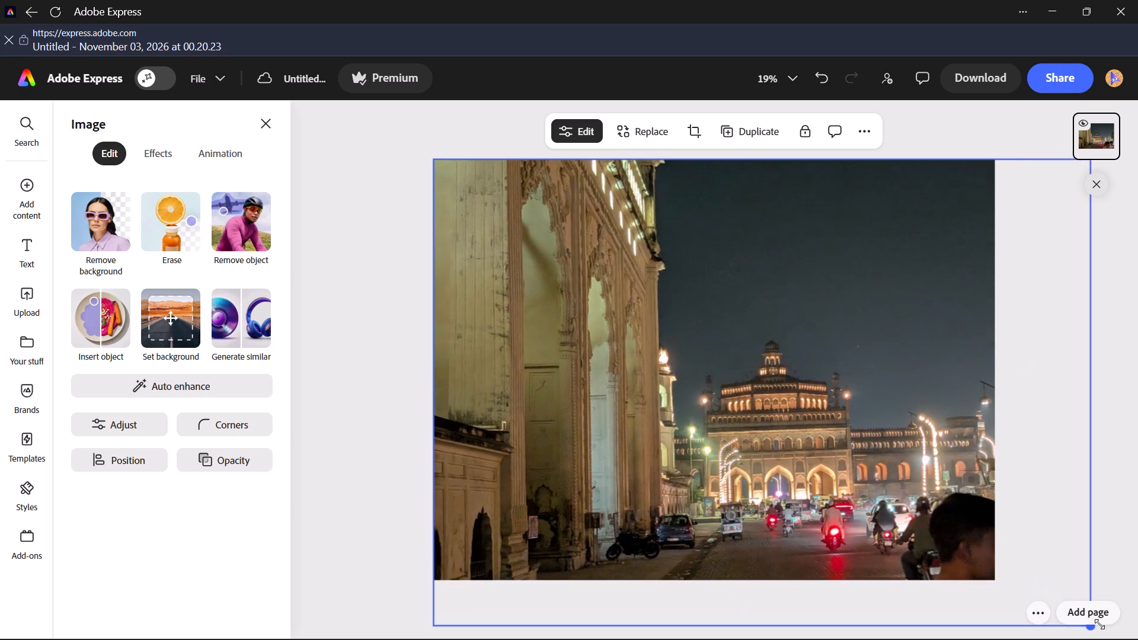
left_click_drag(1099, 624, 1101, 625)
left_click(770, 518)
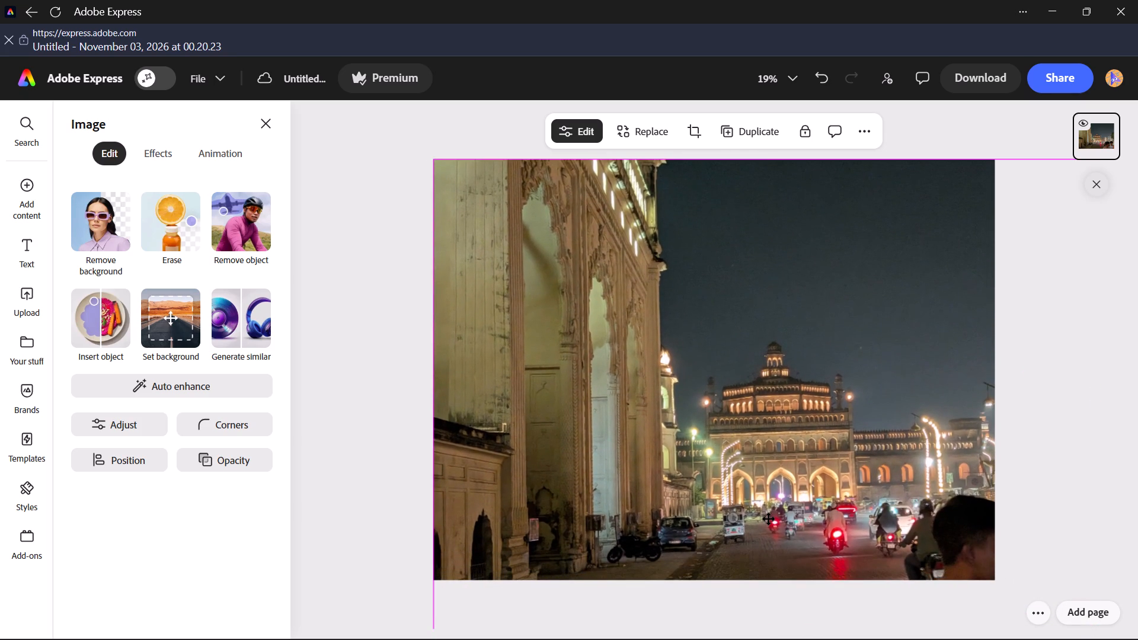
left_click(389, 449)
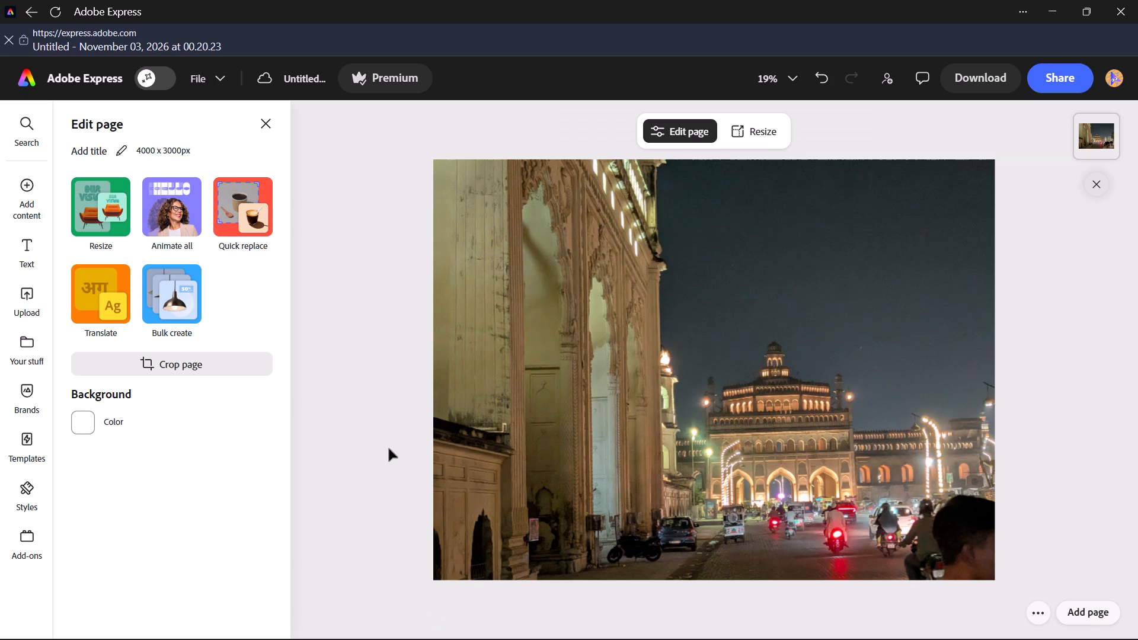
Set the street photo's contrast to 100 in its image adjustments.
left_click(557, 362)
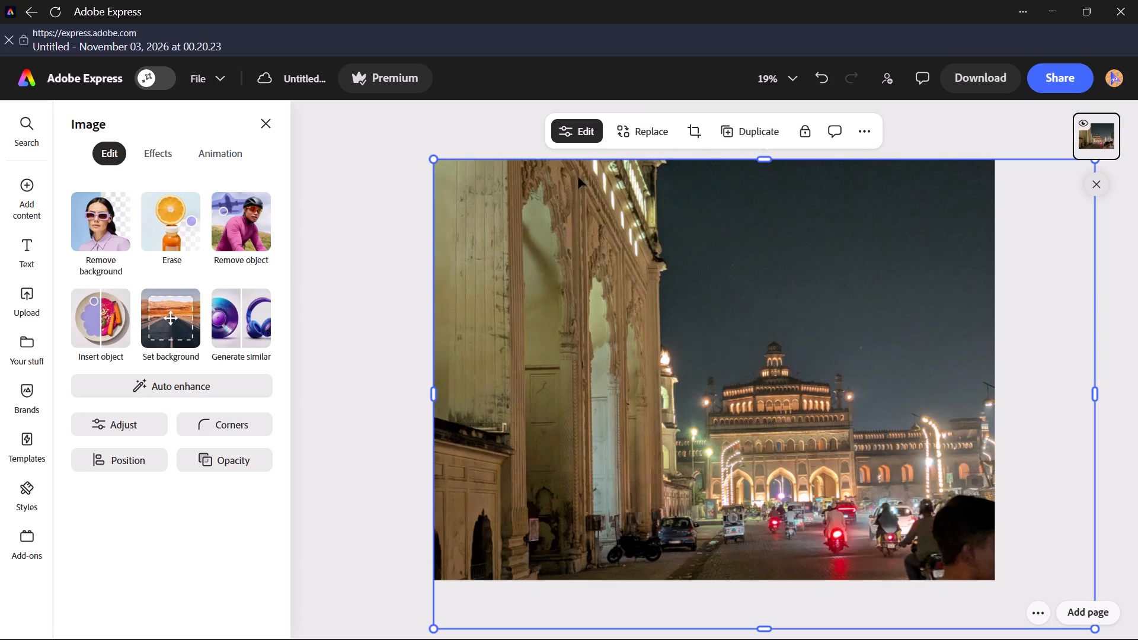
left_click(586, 119)
left_click(570, 135)
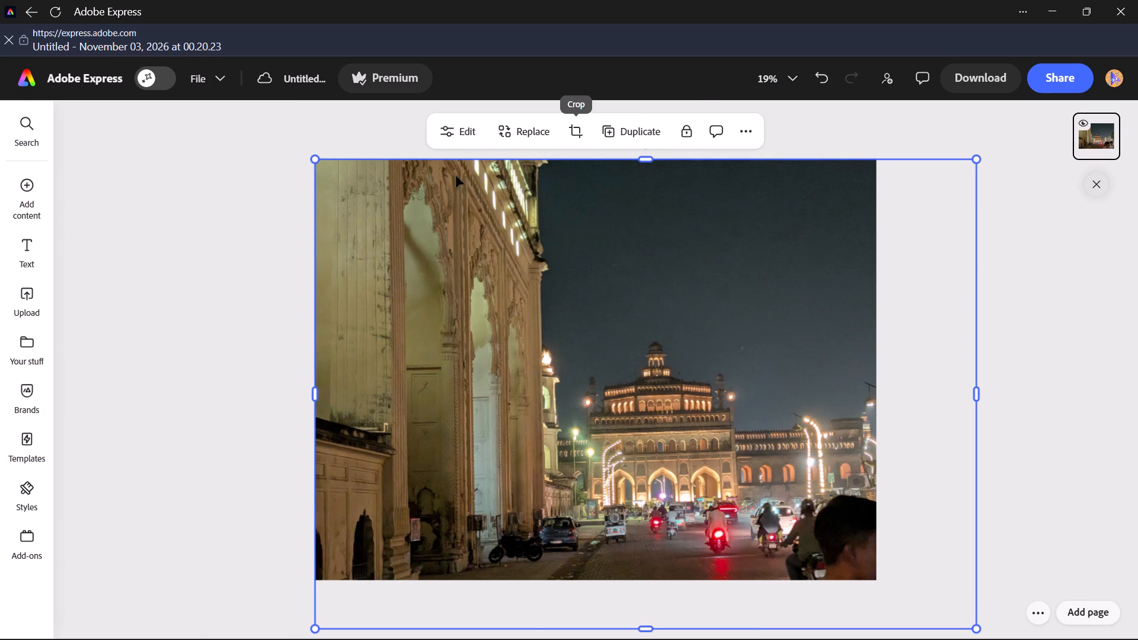
left_click(478, 127)
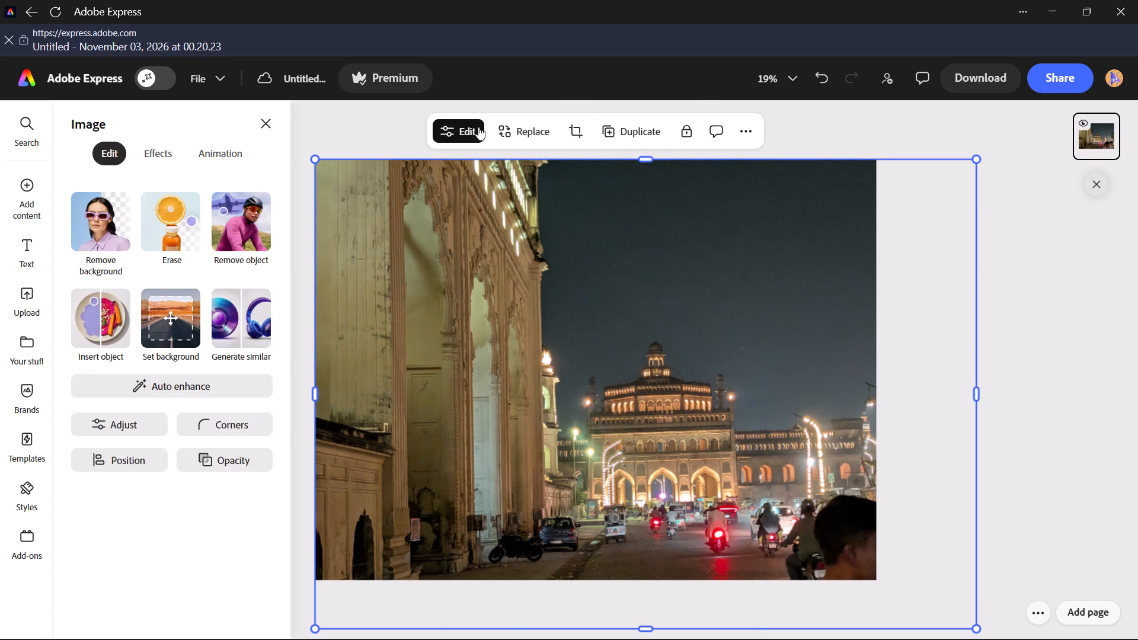
left_click(120, 425)
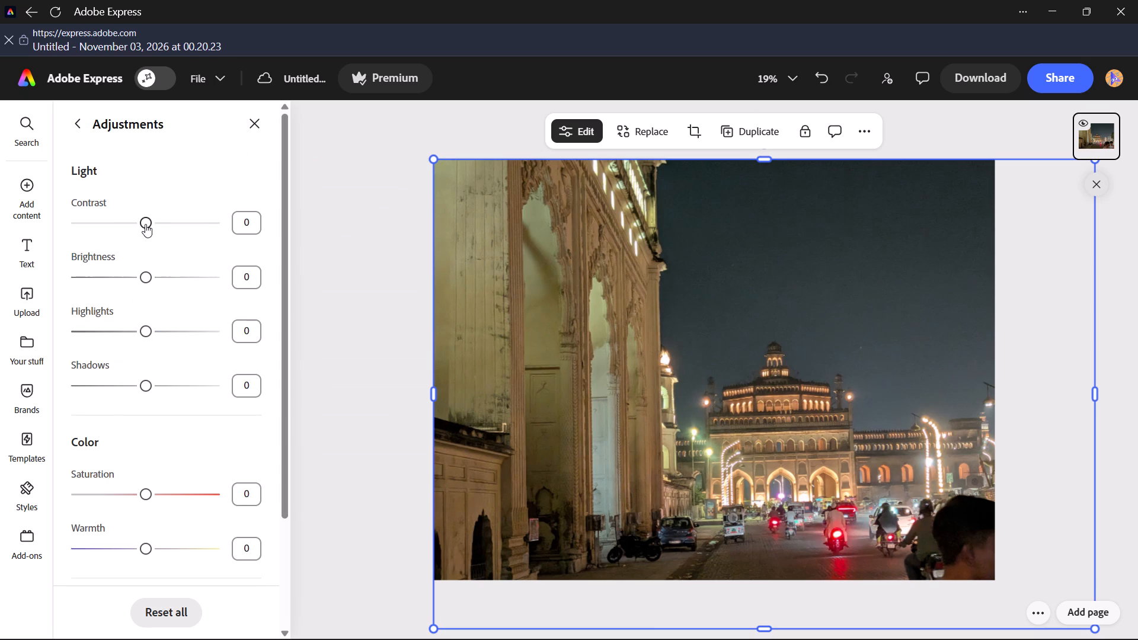
left_click_drag(145, 224, 263, 219)
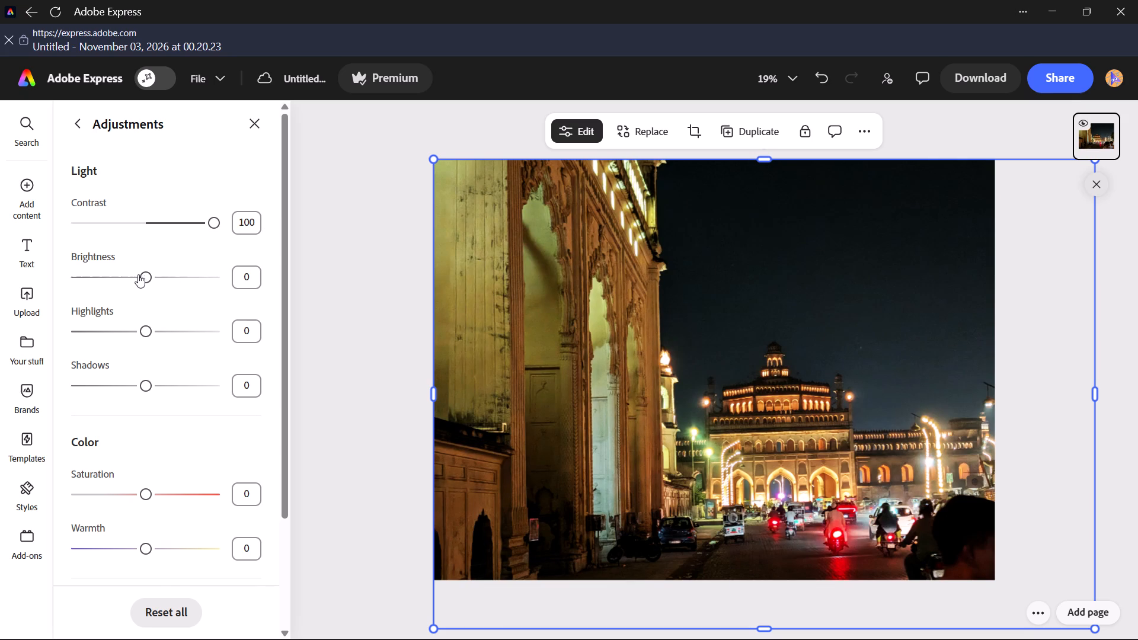
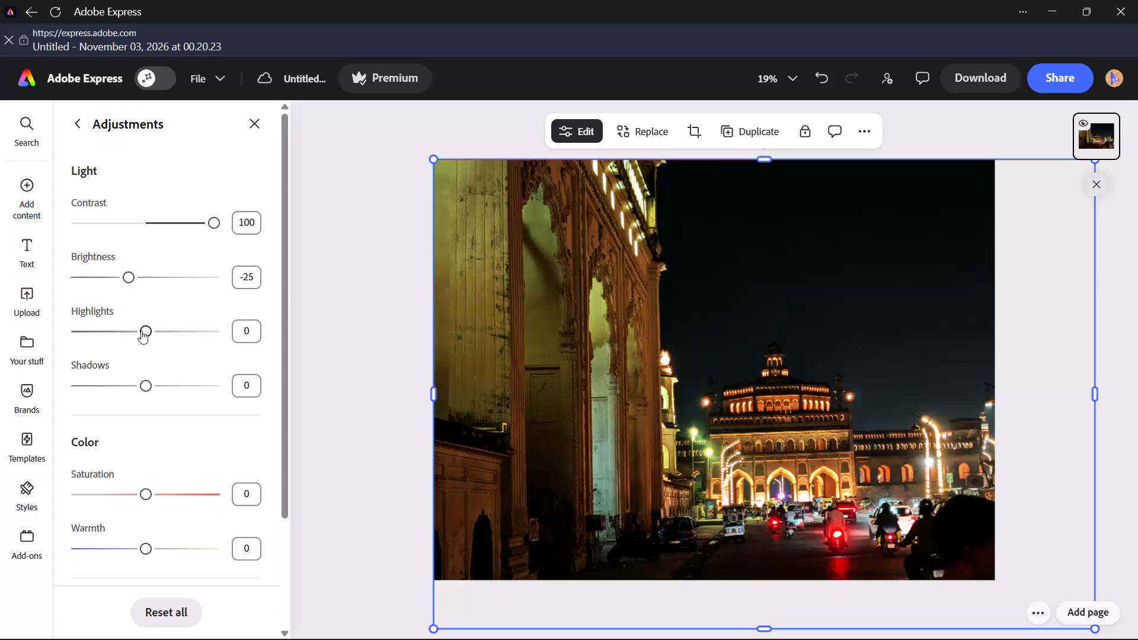
Set the street photo's highlights to -93 after comparing with a high setting of 78.
left_click_drag(141, 331, 373, 351)
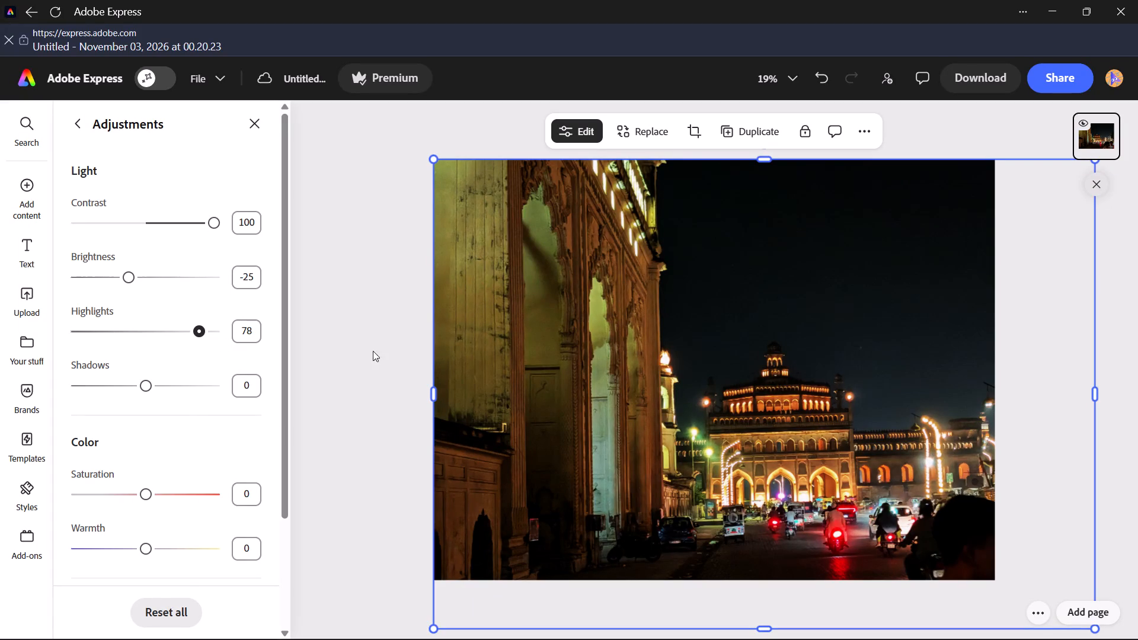
left_click_drag(373, 351, 76, 370)
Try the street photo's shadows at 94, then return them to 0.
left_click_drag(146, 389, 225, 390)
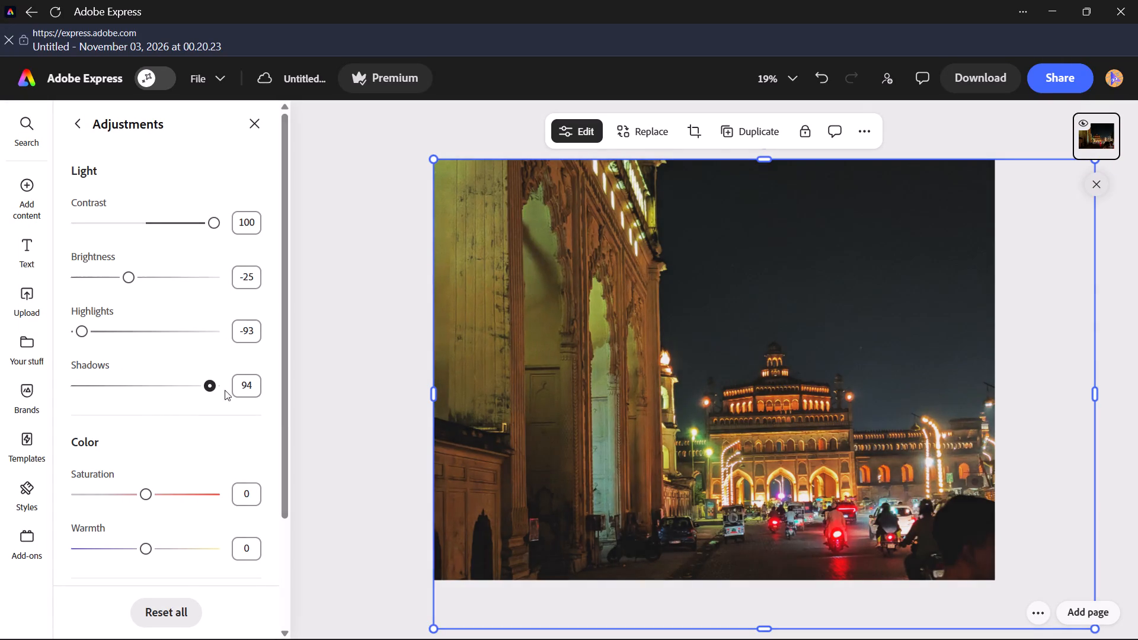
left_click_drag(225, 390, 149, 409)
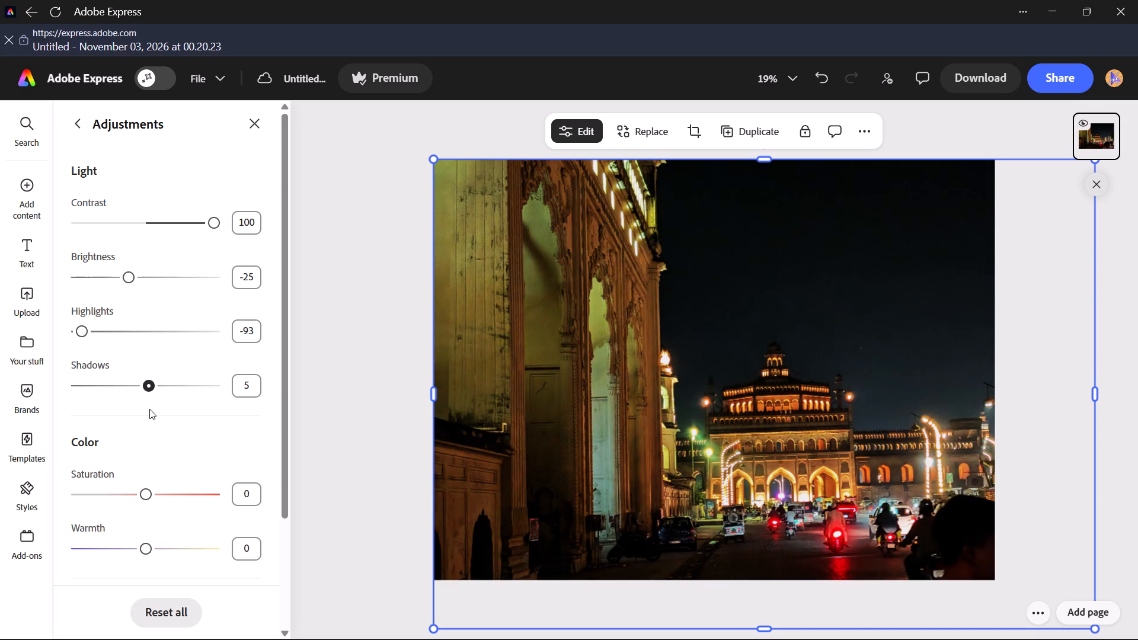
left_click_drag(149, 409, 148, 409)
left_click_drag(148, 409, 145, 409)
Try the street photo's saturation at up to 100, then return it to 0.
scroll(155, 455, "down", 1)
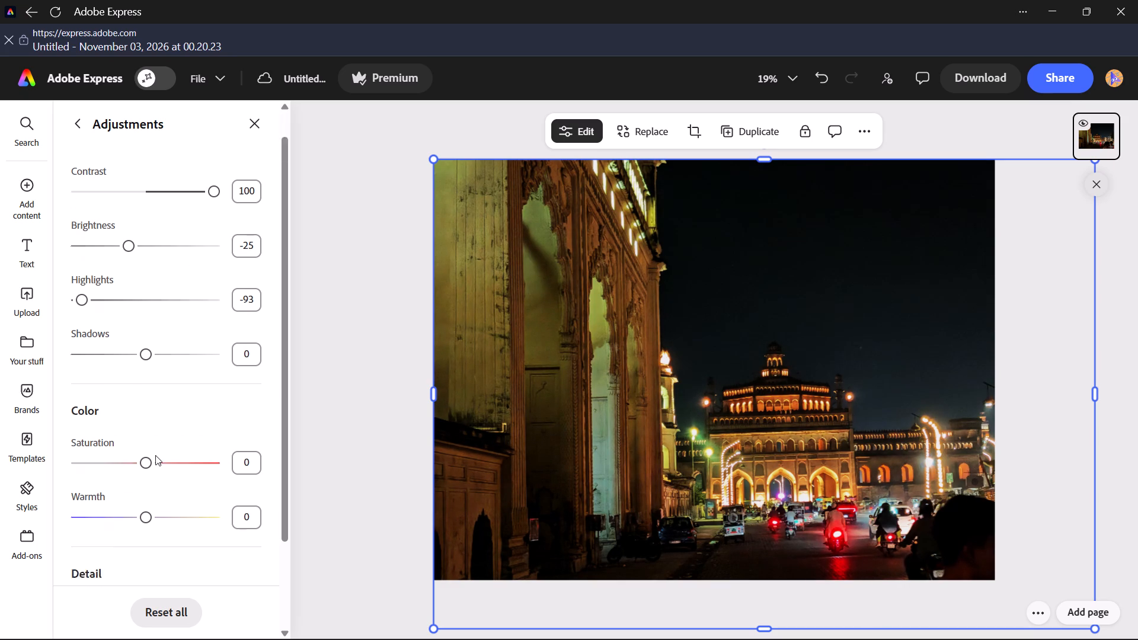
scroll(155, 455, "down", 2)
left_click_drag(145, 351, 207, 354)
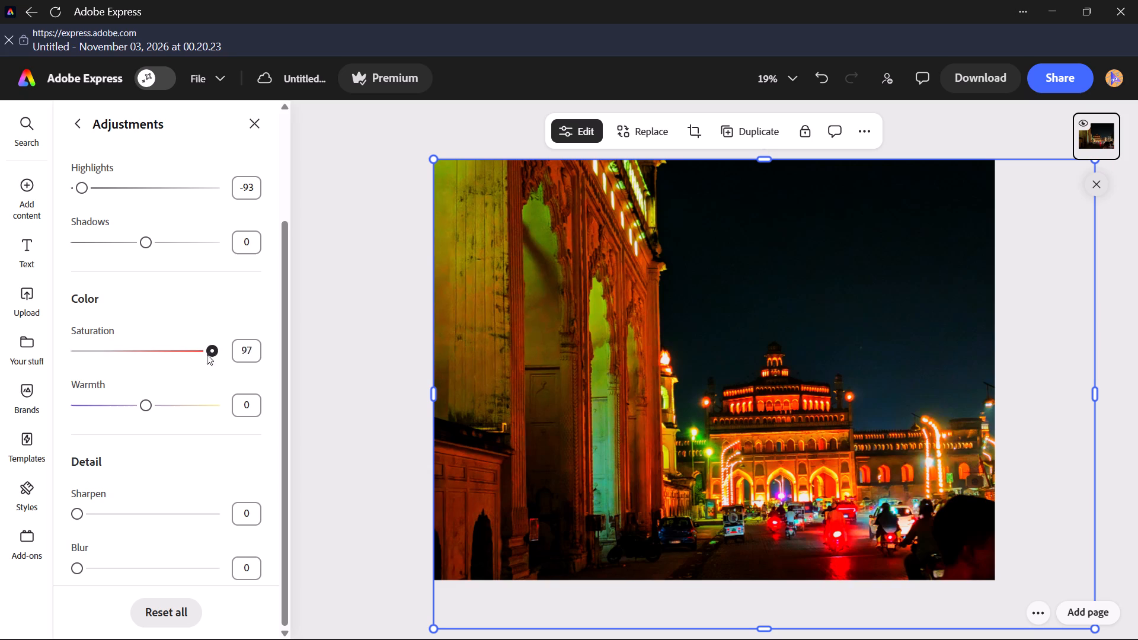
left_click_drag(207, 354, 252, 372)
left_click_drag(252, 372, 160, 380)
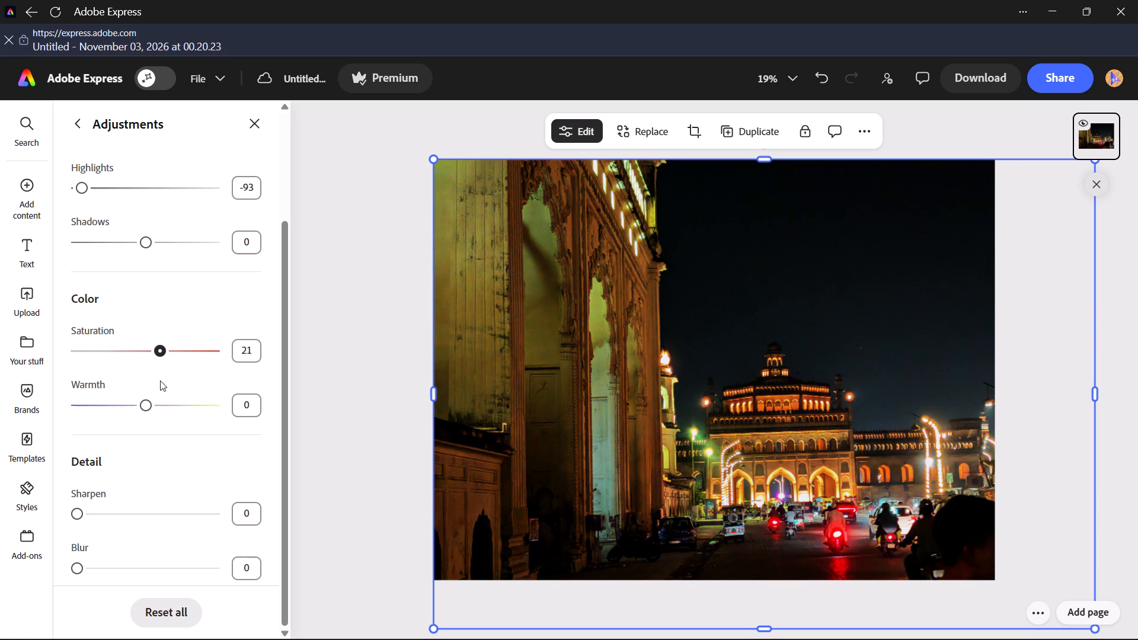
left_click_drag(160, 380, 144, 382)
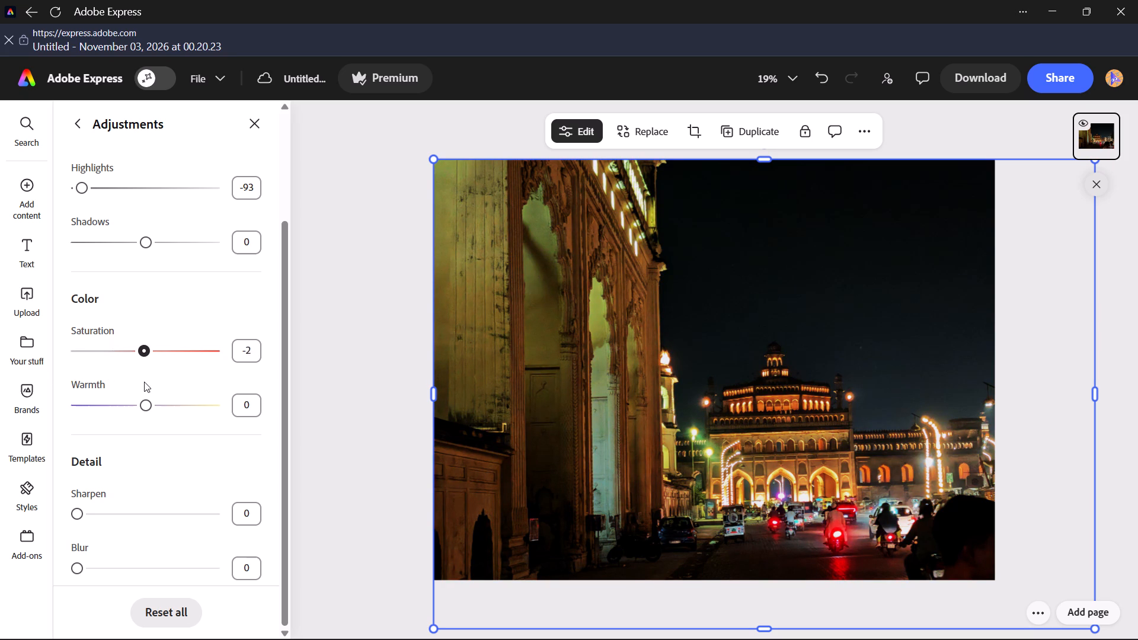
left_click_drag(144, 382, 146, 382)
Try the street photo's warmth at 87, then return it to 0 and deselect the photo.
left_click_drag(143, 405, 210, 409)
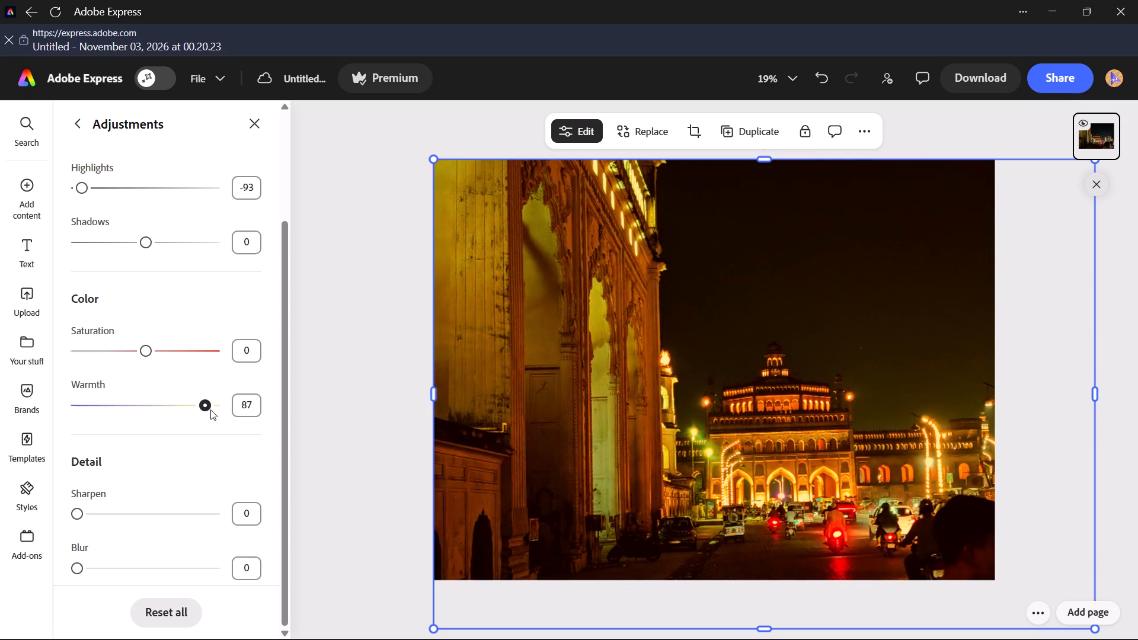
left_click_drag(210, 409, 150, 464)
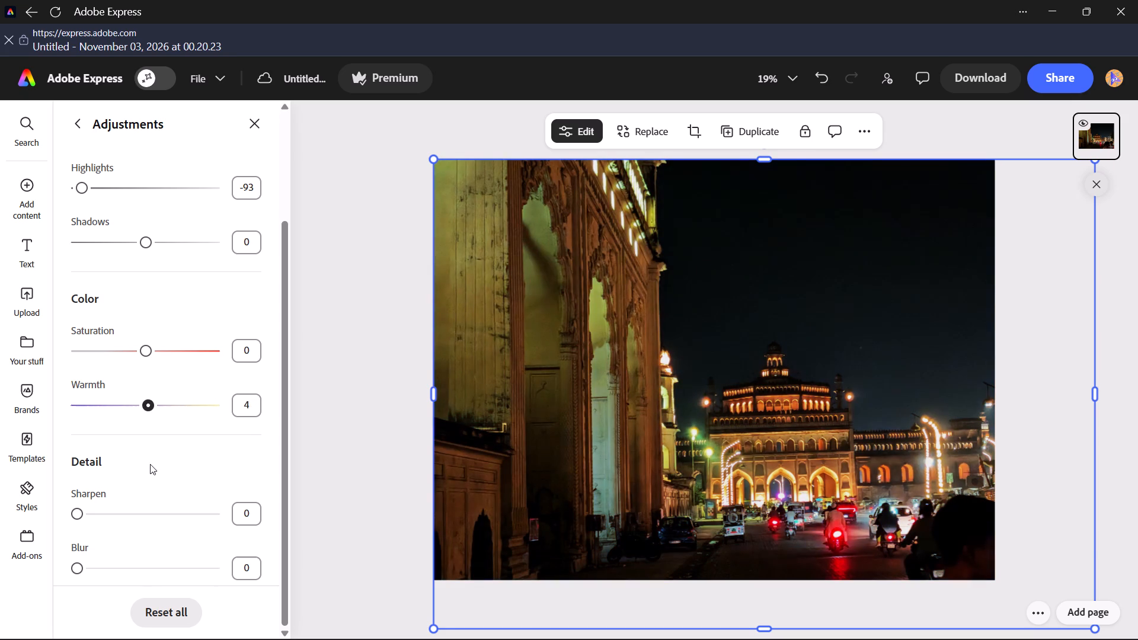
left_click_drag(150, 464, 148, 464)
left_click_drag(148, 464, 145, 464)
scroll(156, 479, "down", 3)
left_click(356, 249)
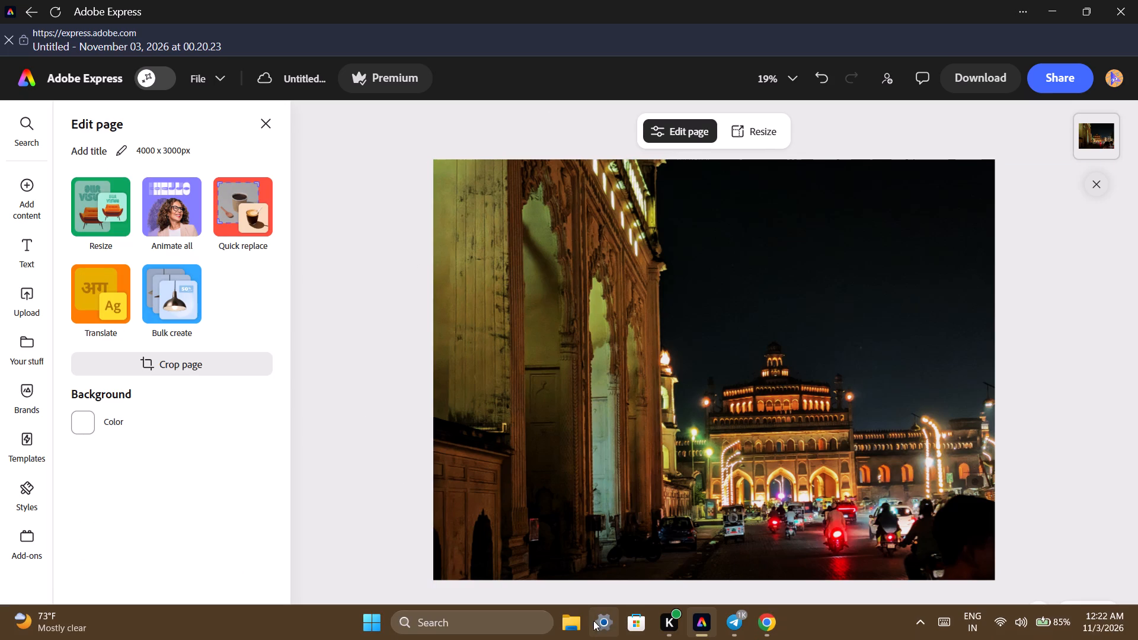
Switch to File Explorer's Gallery and view the two exported clock tower images, the अवध one and the "One Night in Lucknow" one.
left_click(571, 624)
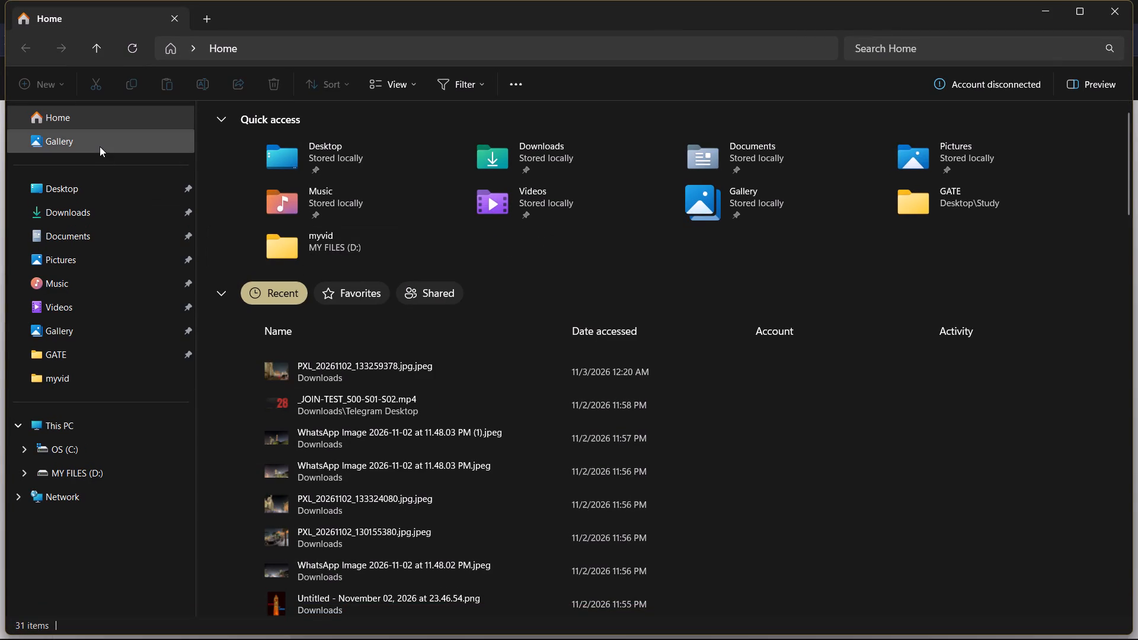
left_click(100, 144)
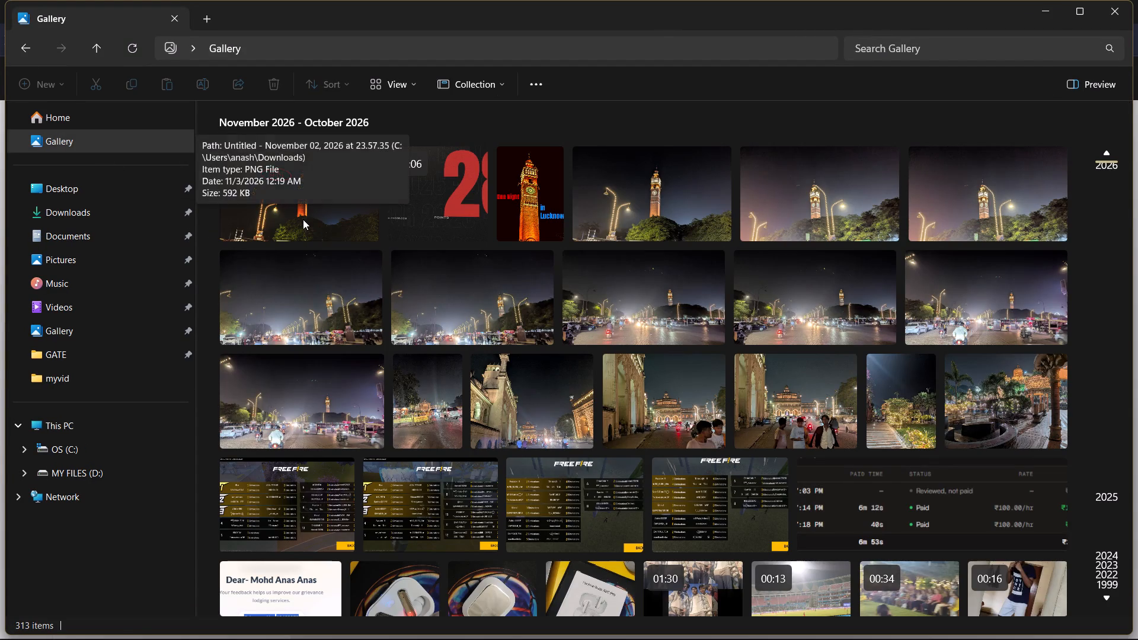
double_click(303, 219)
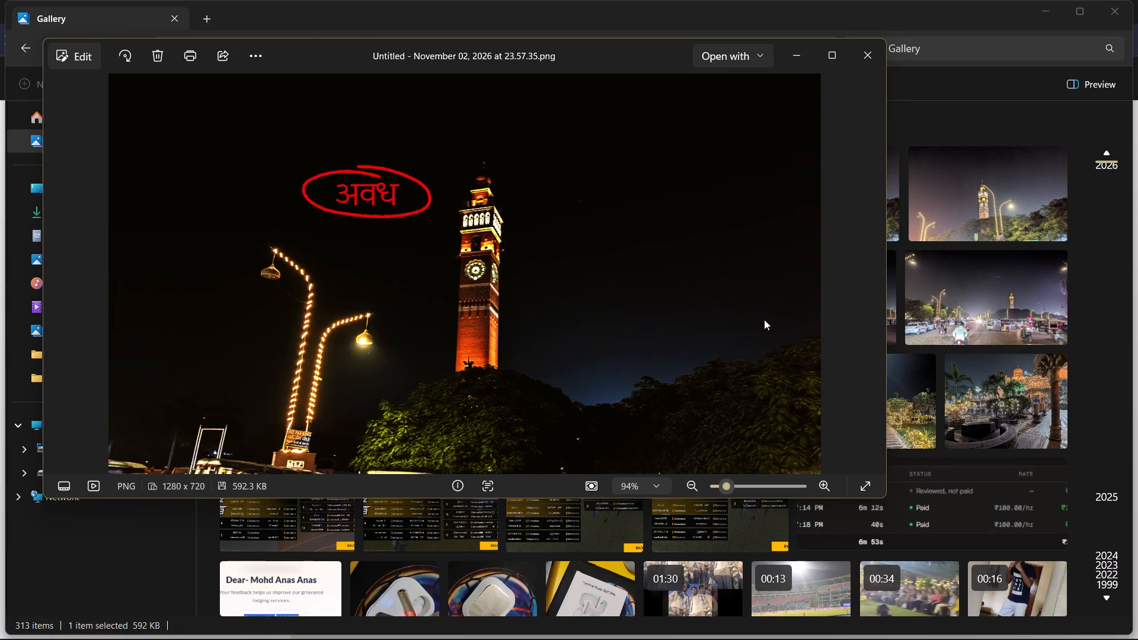
left_click(855, 59)
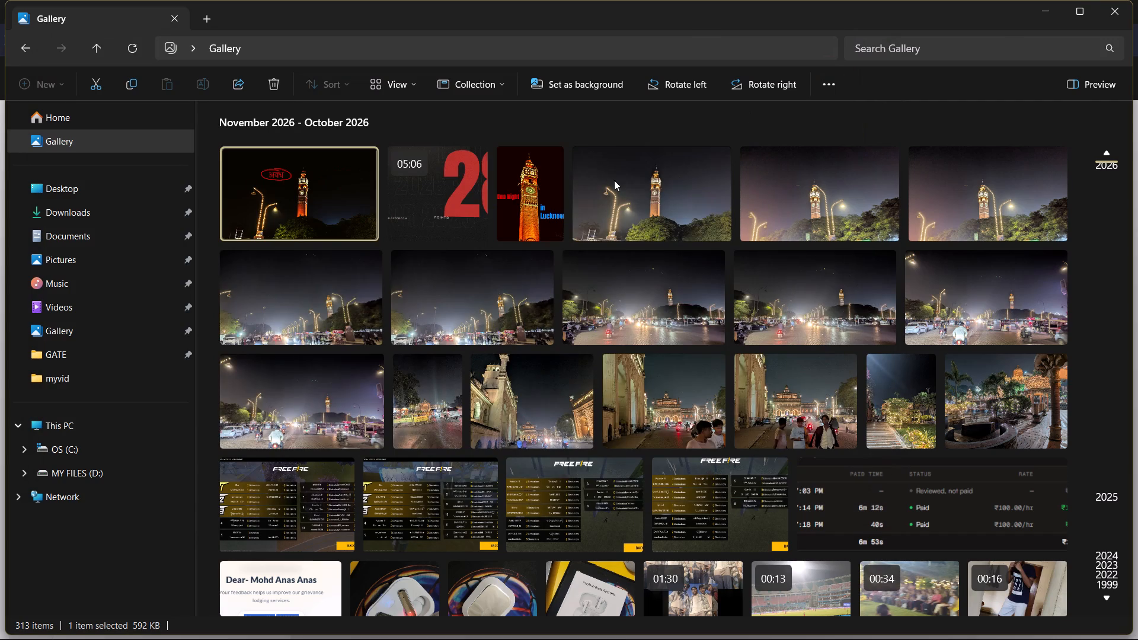
double_click(507, 203)
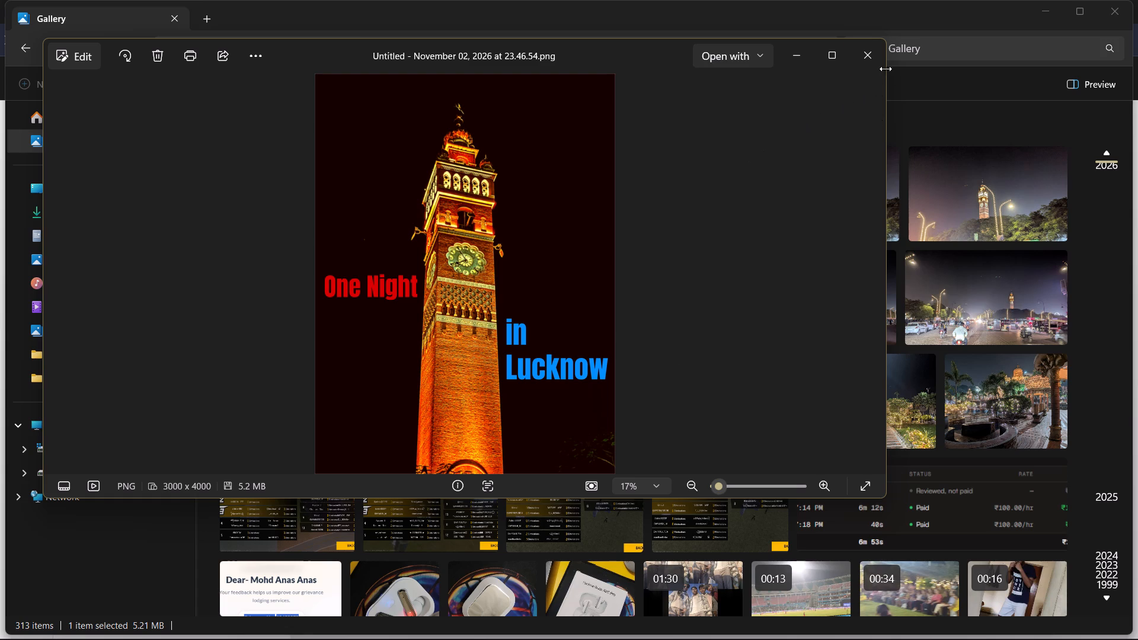
left_click(868, 65)
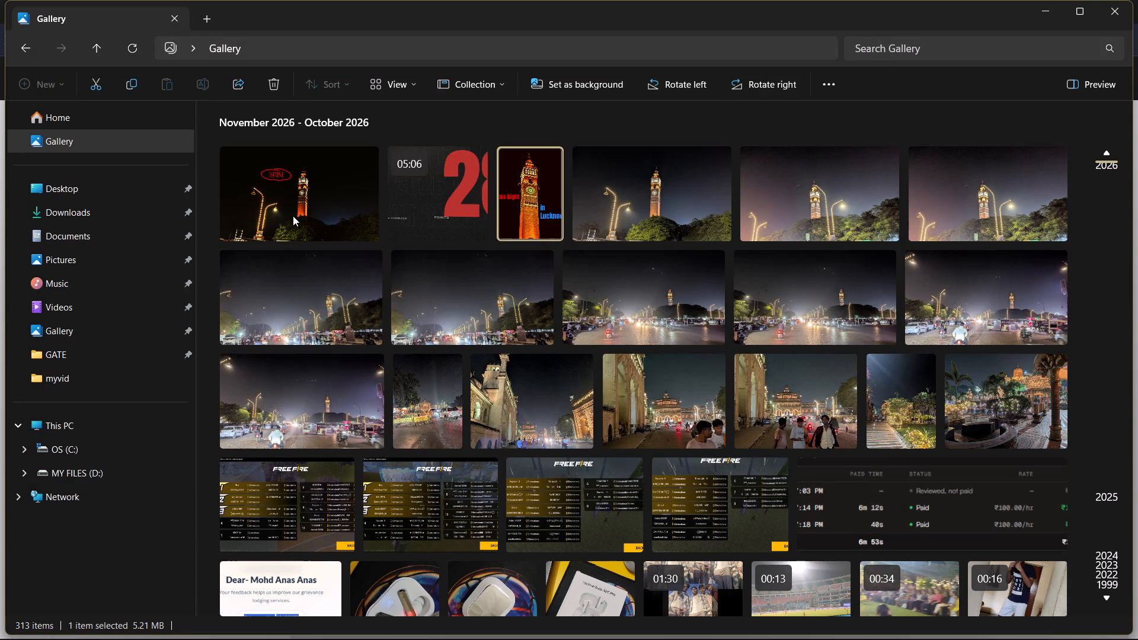
Delete the 05:06 video from the Gallery.
left_click(435, 209)
left_click(269, 87)
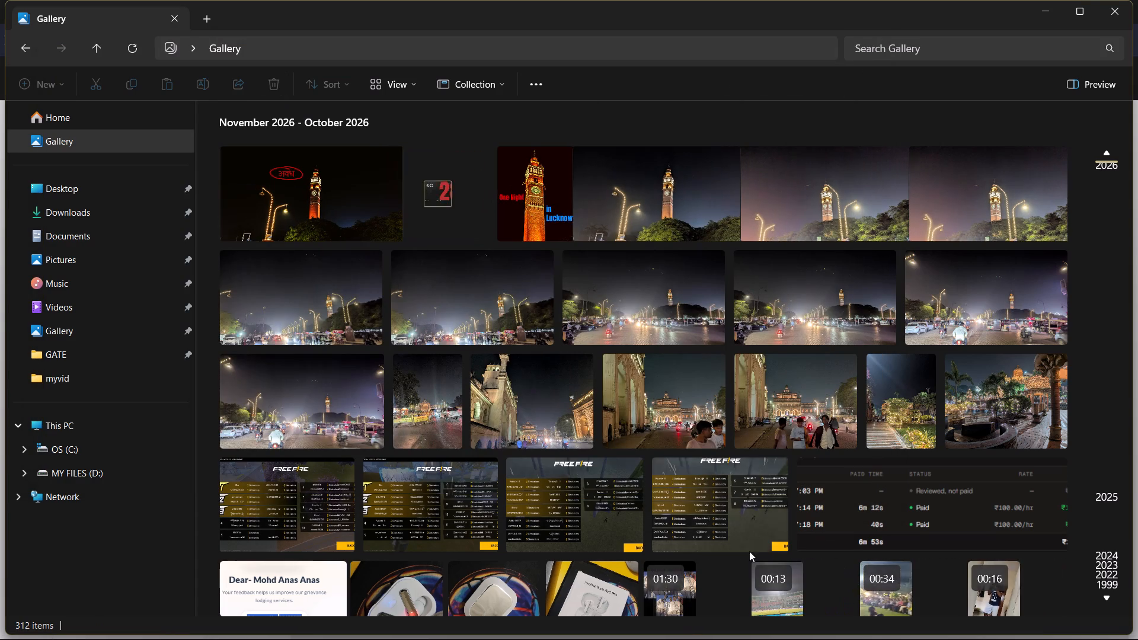
Switch back to Adobe Express and open the "One Night in Lucknow" clock tower design from the recent files.
left_click(702, 625)
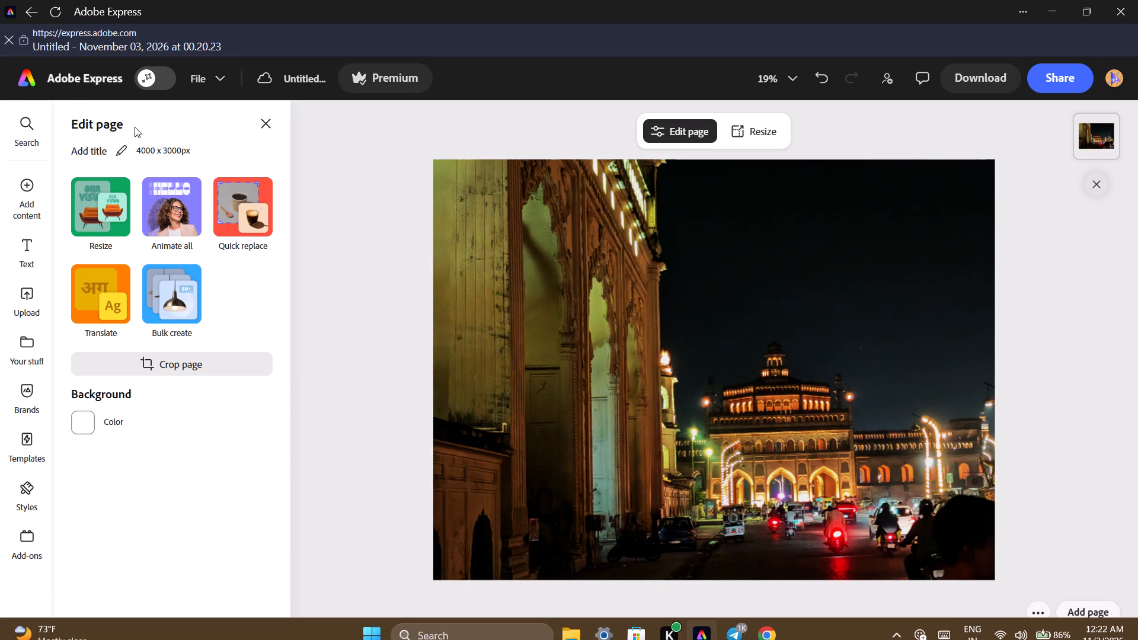
left_click(75, 80)
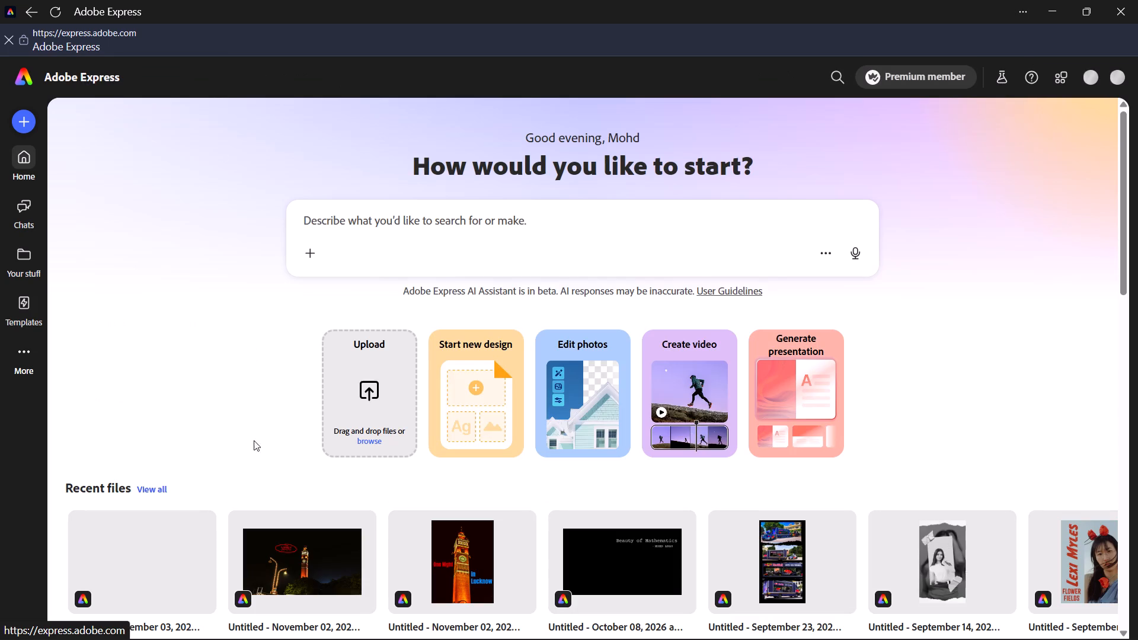
left_click(465, 573)
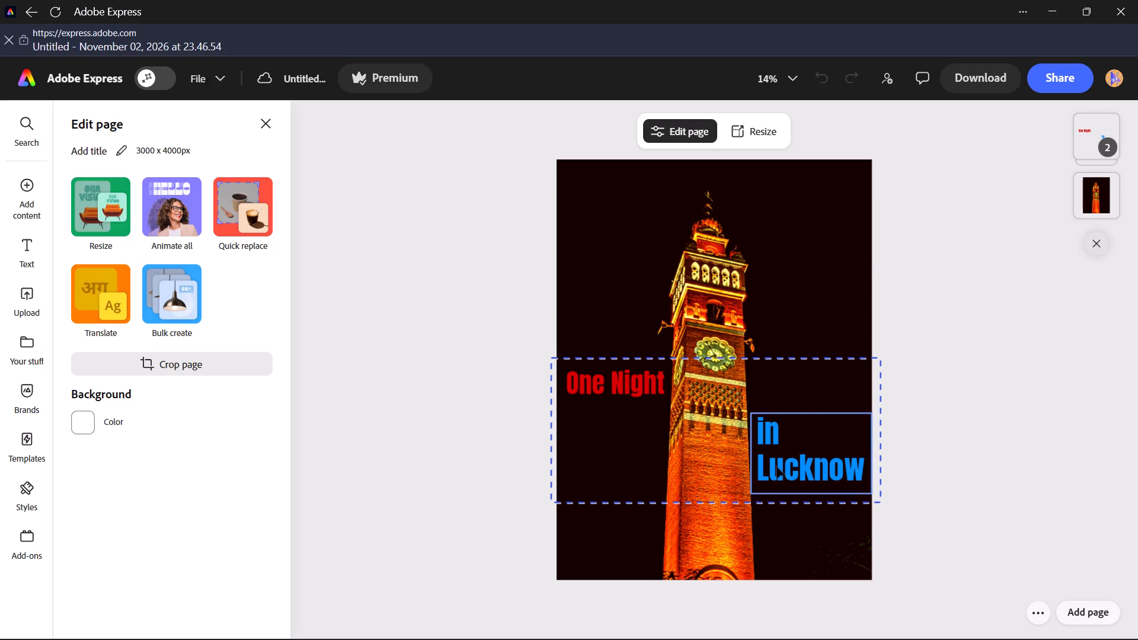
Recolour the "One Night" text, trying coral #F75C46, pink, magenta, purple and white default swatches before choosing violet-blue #686DF4.
left_click(617, 386)
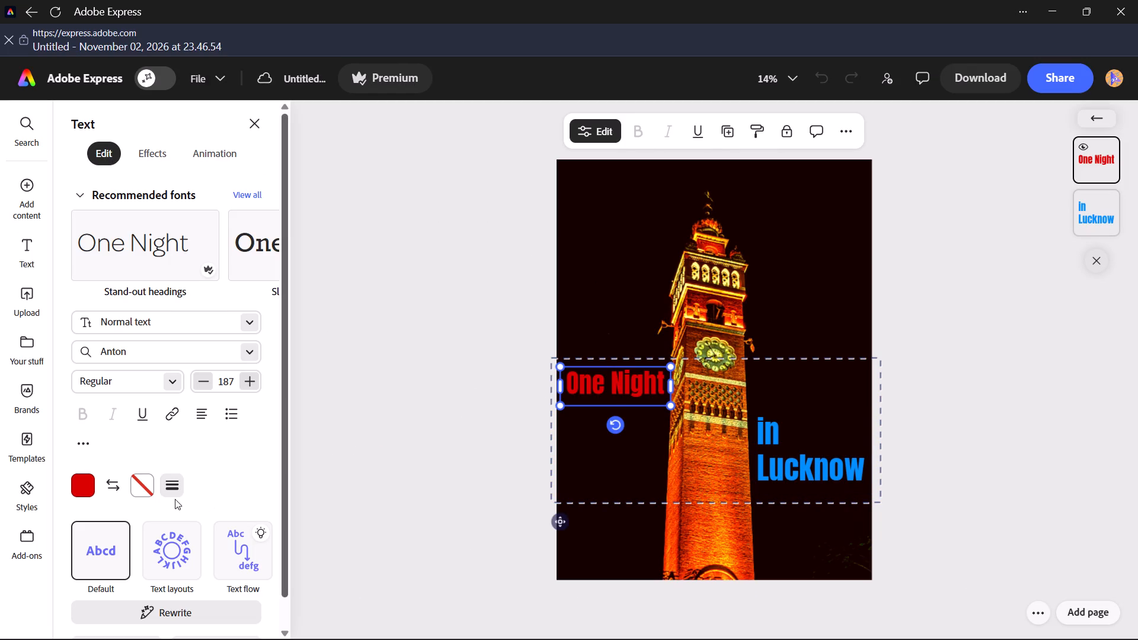
left_click(86, 488)
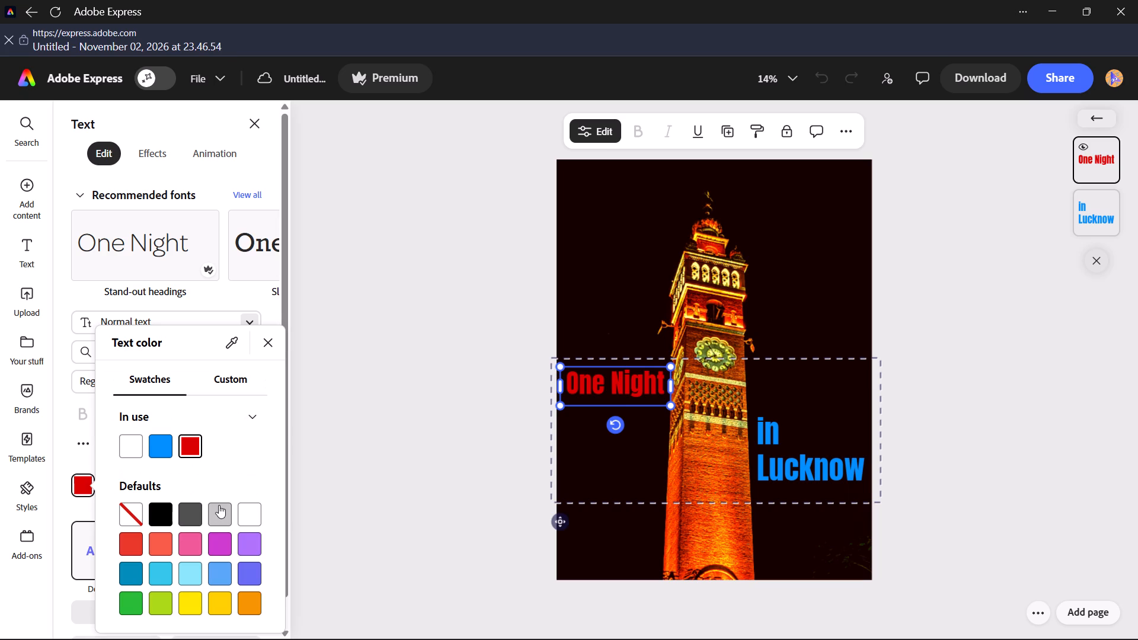
scroll(188, 517, "down", 4)
left_click(162, 542)
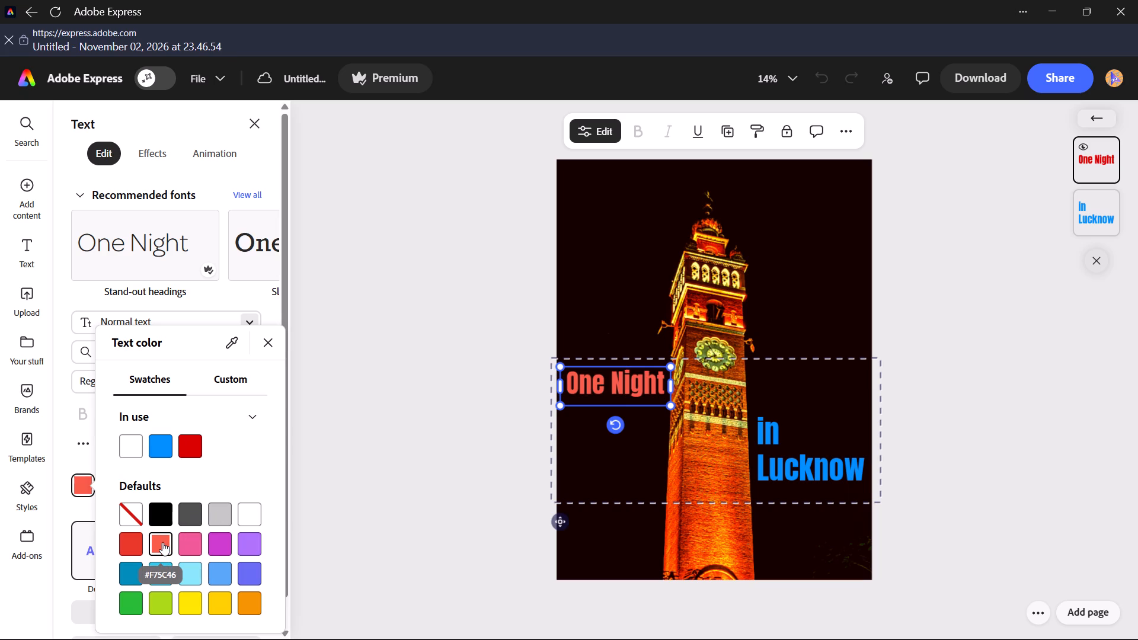
left_click(192, 545)
left_click(231, 541)
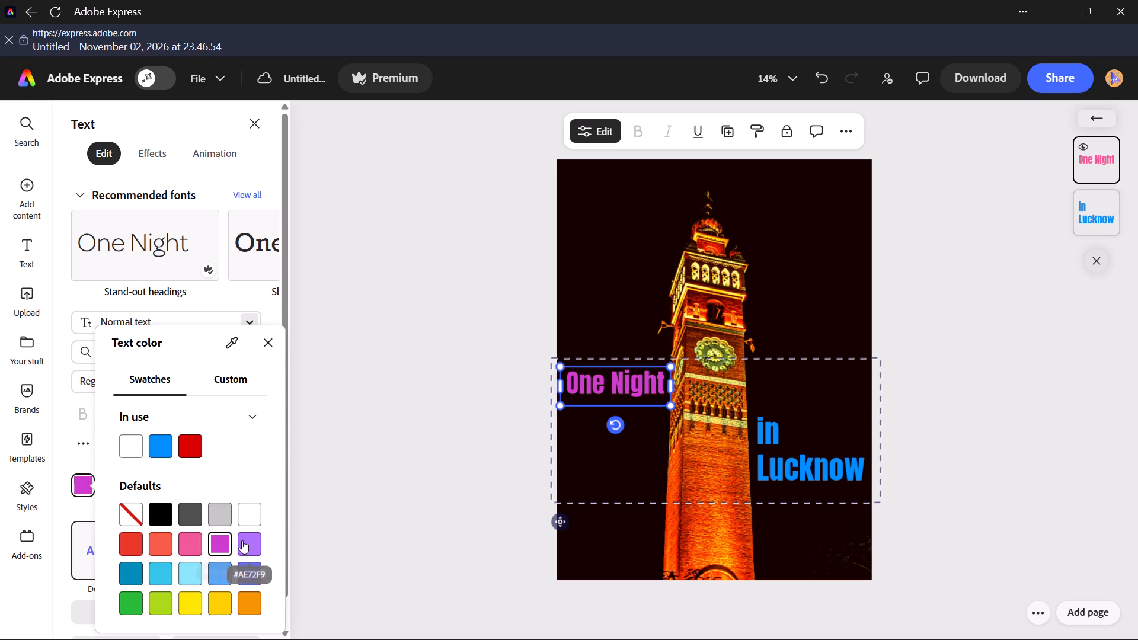
left_click(247, 540)
left_click(243, 526)
left_click(244, 571)
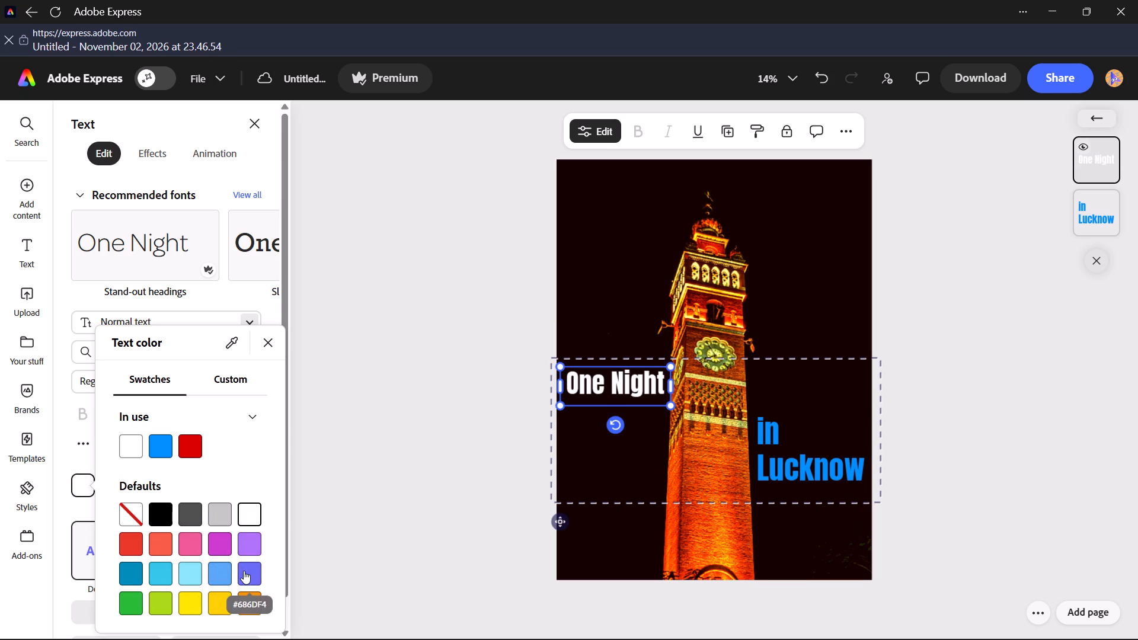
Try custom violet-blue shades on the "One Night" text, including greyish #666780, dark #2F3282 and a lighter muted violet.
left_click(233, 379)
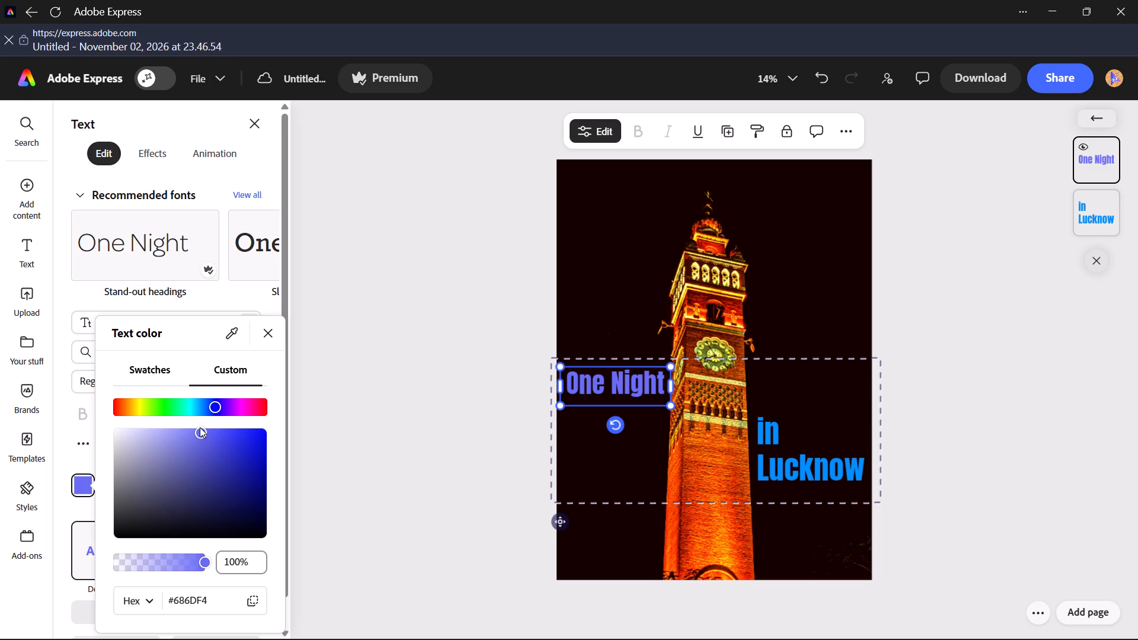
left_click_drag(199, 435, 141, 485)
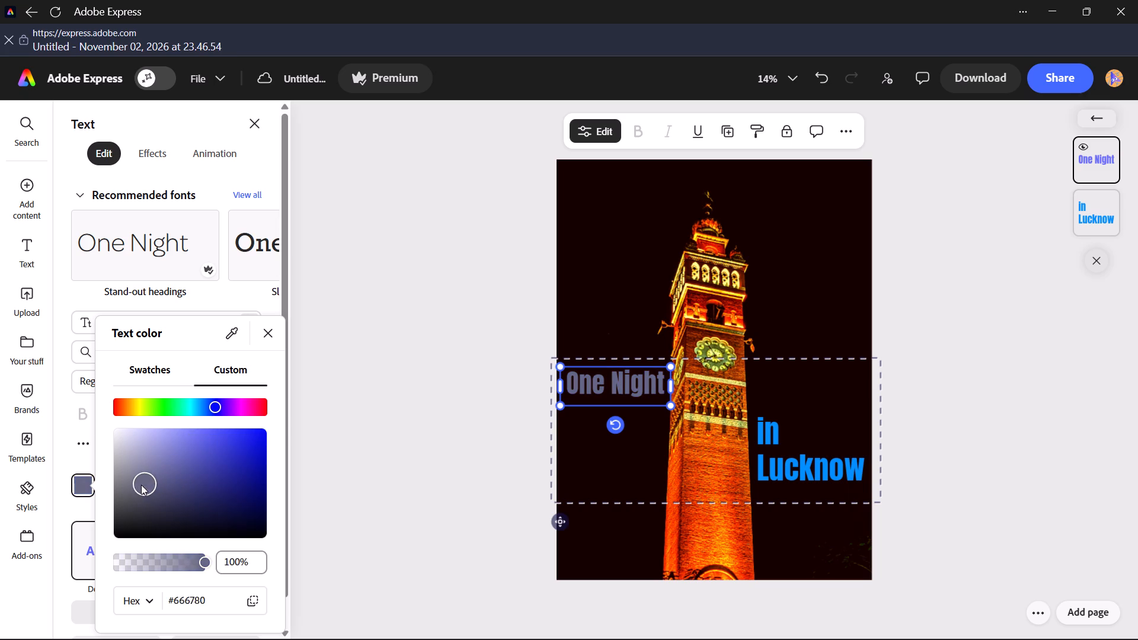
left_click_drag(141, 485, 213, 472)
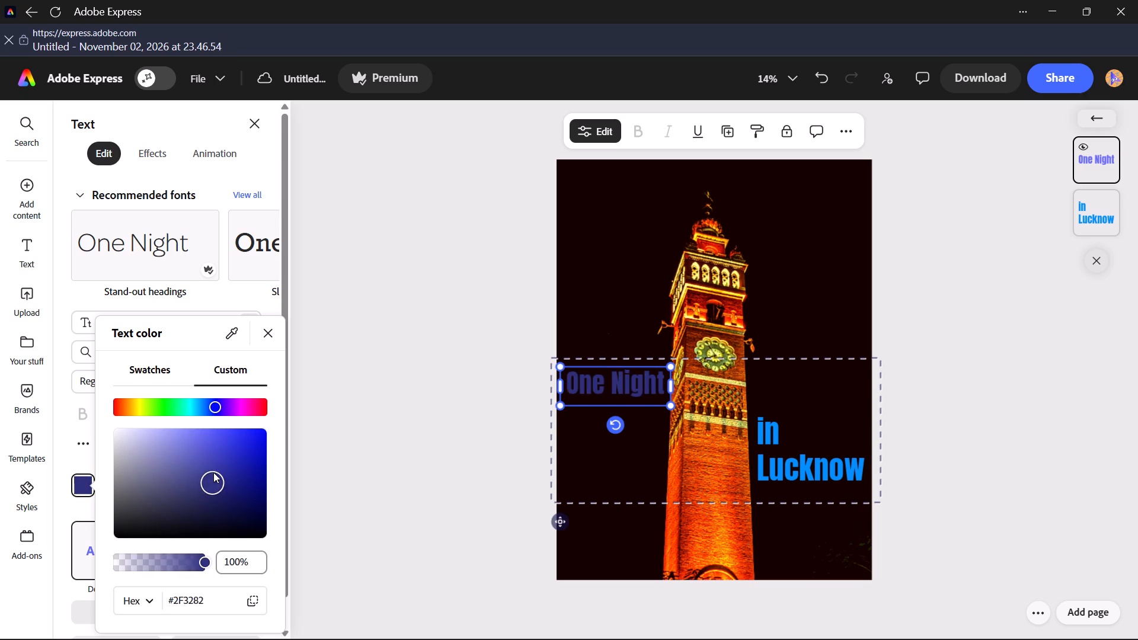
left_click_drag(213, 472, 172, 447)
Recolour the "One Night" text with the default red swatch and adjust it to the muted custom red #AB4138.
left_click(152, 373)
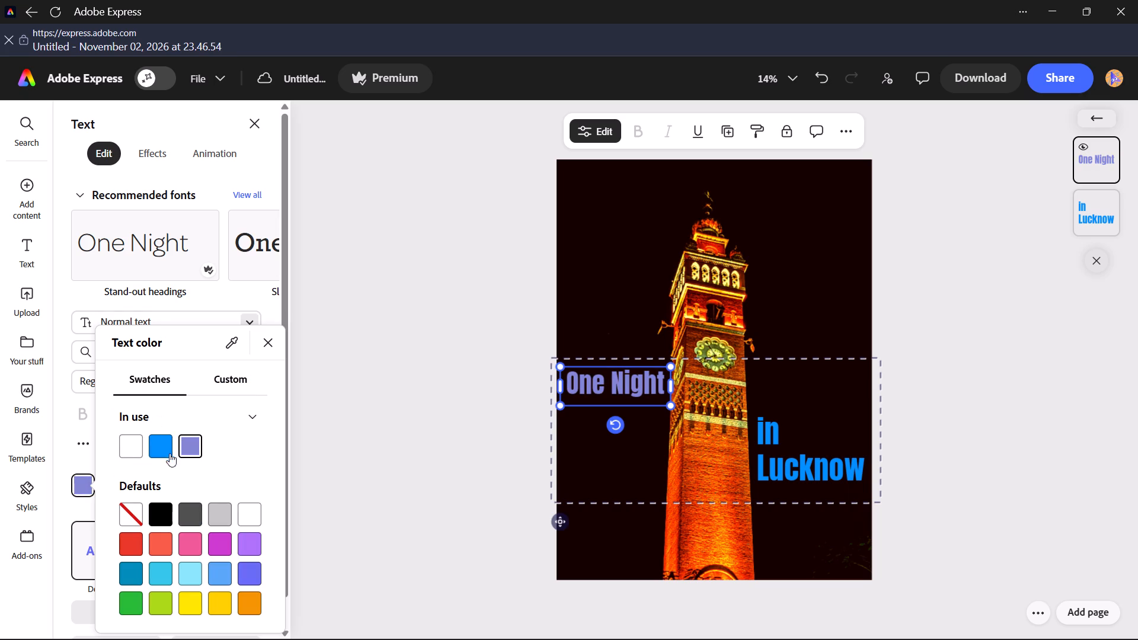
left_click(128, 540)
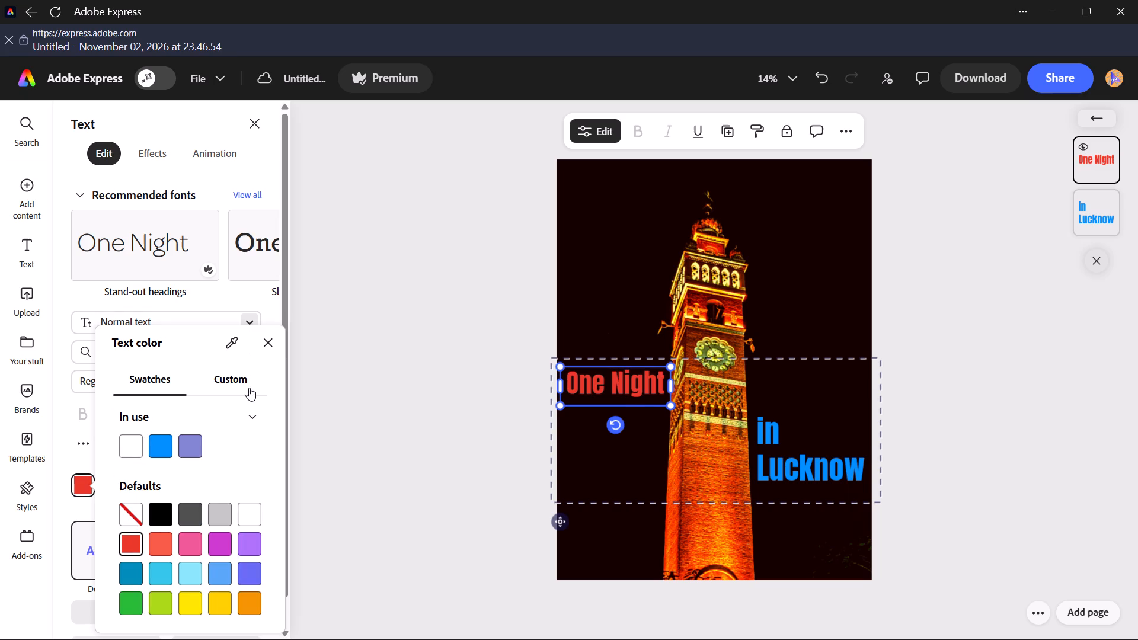
left_click(242, 380)
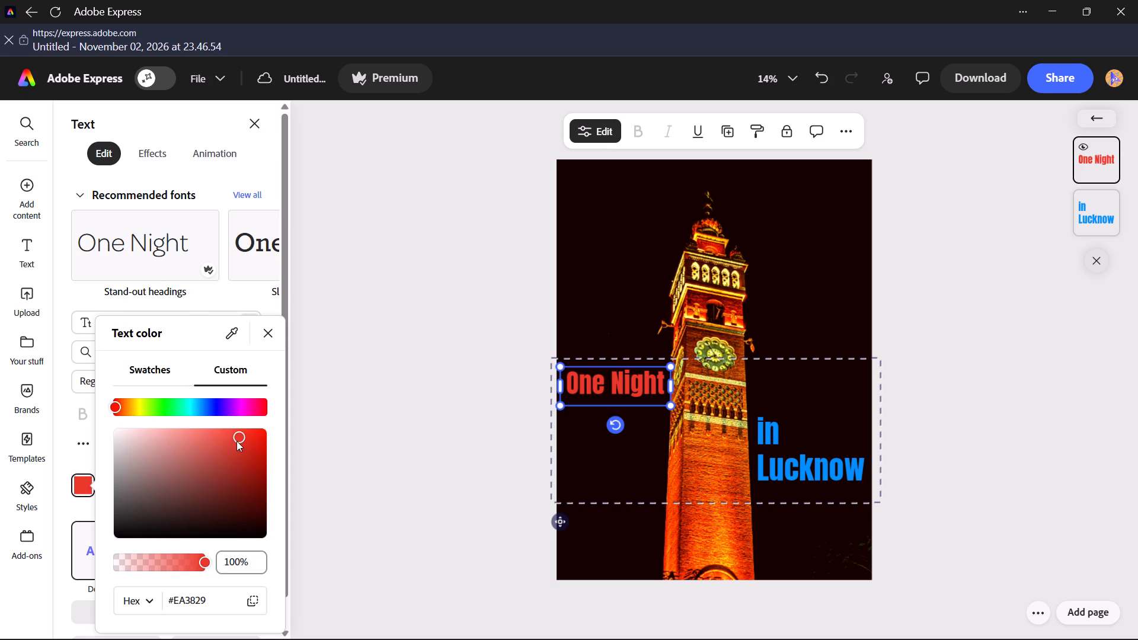
left_click_drag(236, 437, 232, 469)
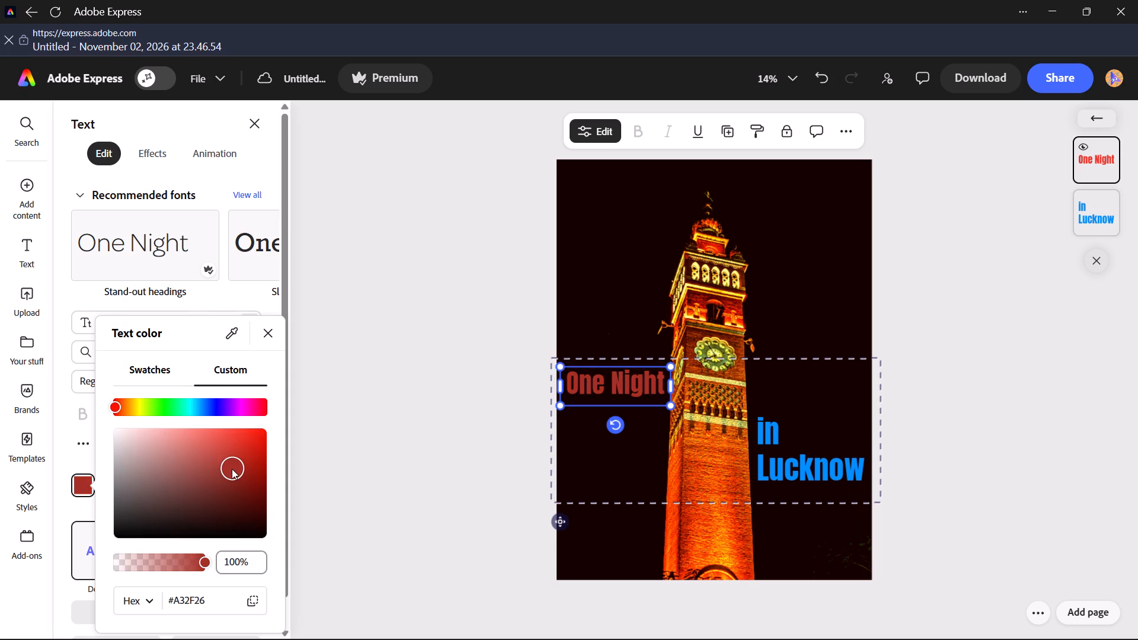
left_click_drag(232, 469, 218, 478)
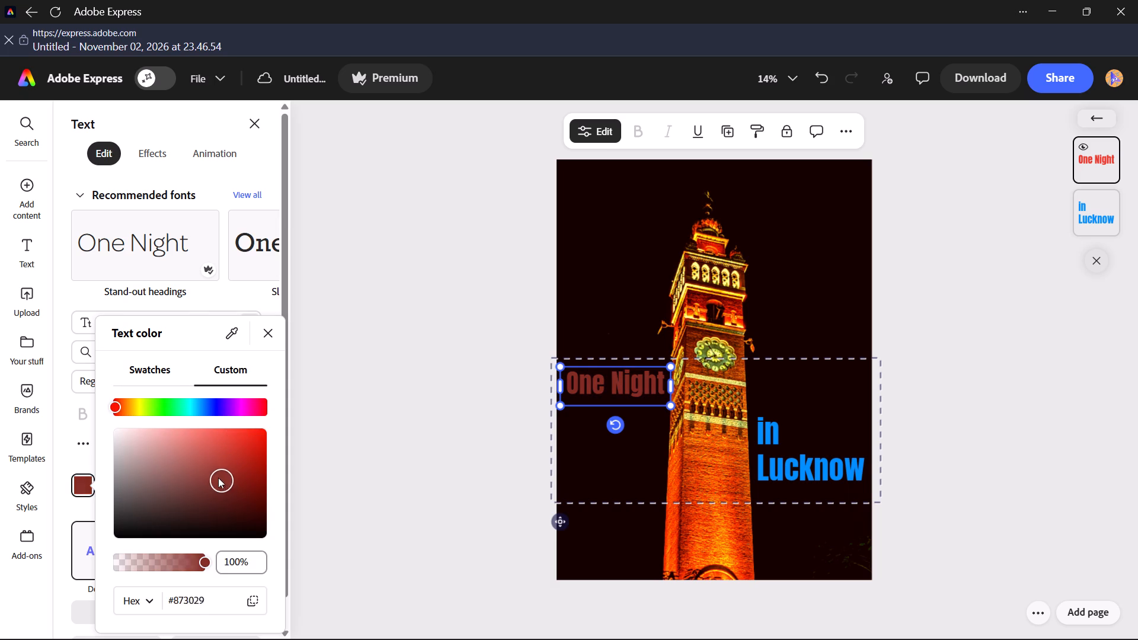
left_click_drag(218, 478, 192, 470)
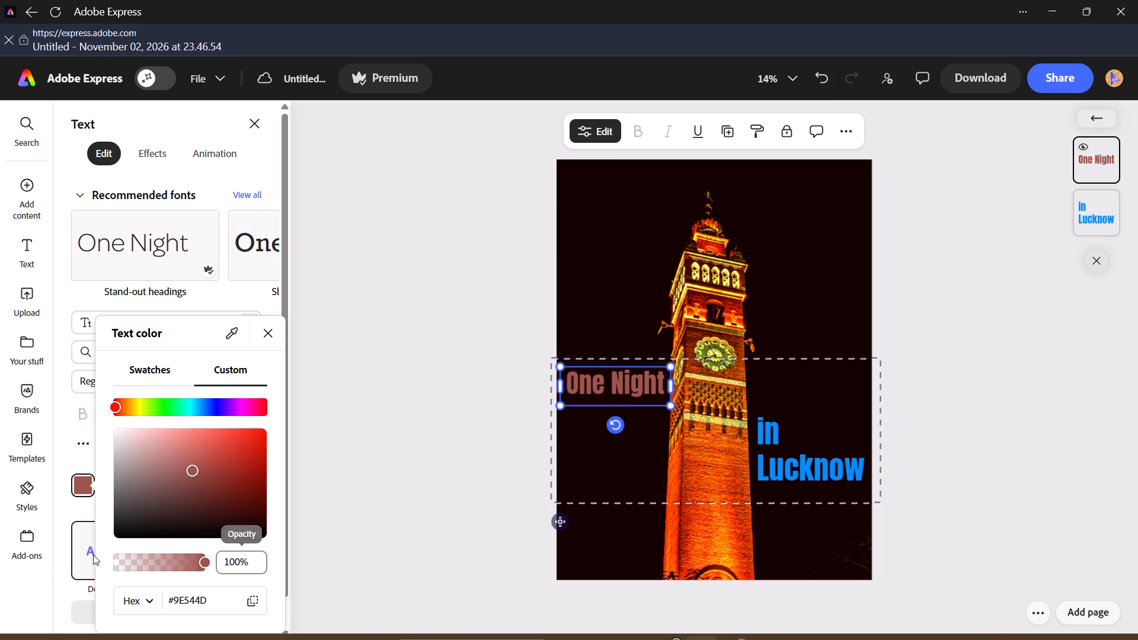
left_click_drag(185, 467, 191, 480)
right_click_drag(254, 456, 214, 472)
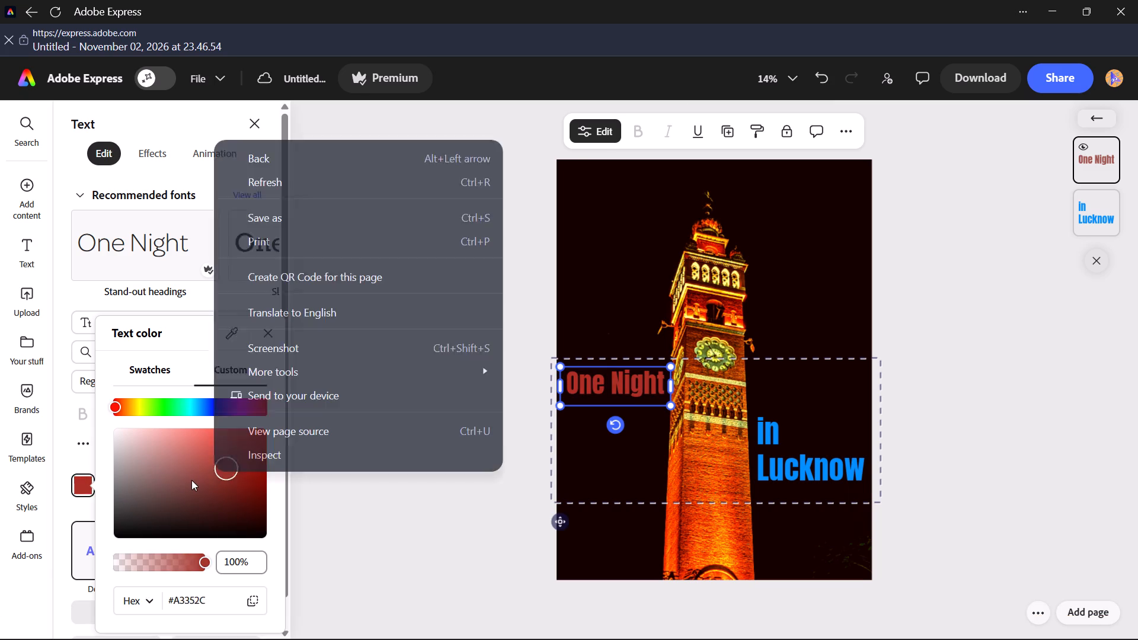
left_click_drag(191, 480, 190, 481)
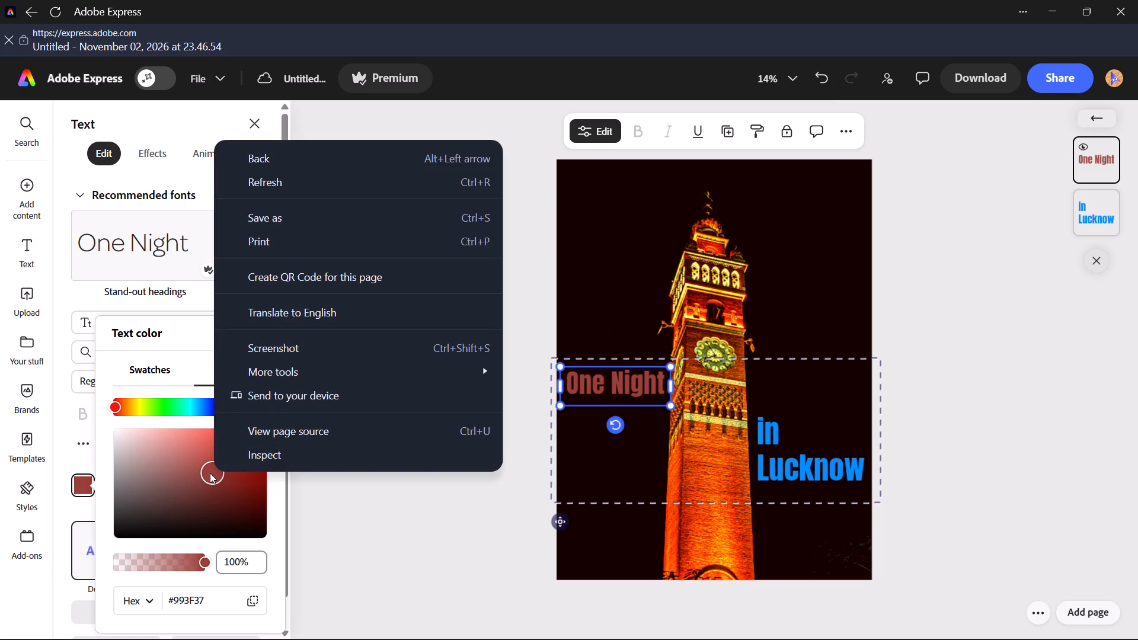
left_click(210, 473)
left_click_drag(210, 473, 217, 464)
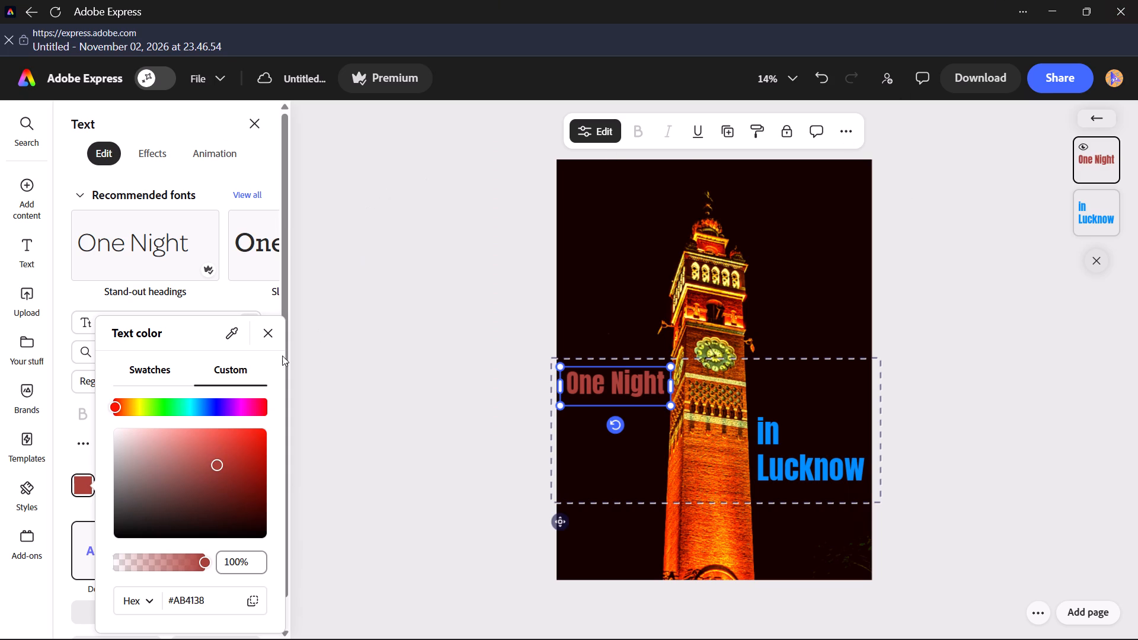
left_click(269, 337)
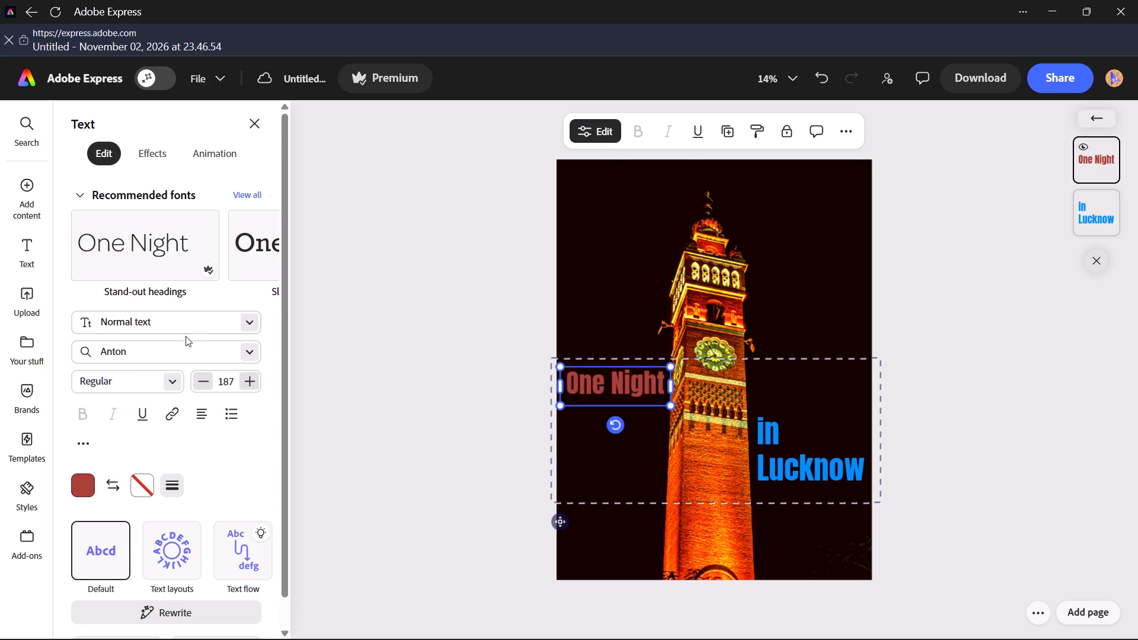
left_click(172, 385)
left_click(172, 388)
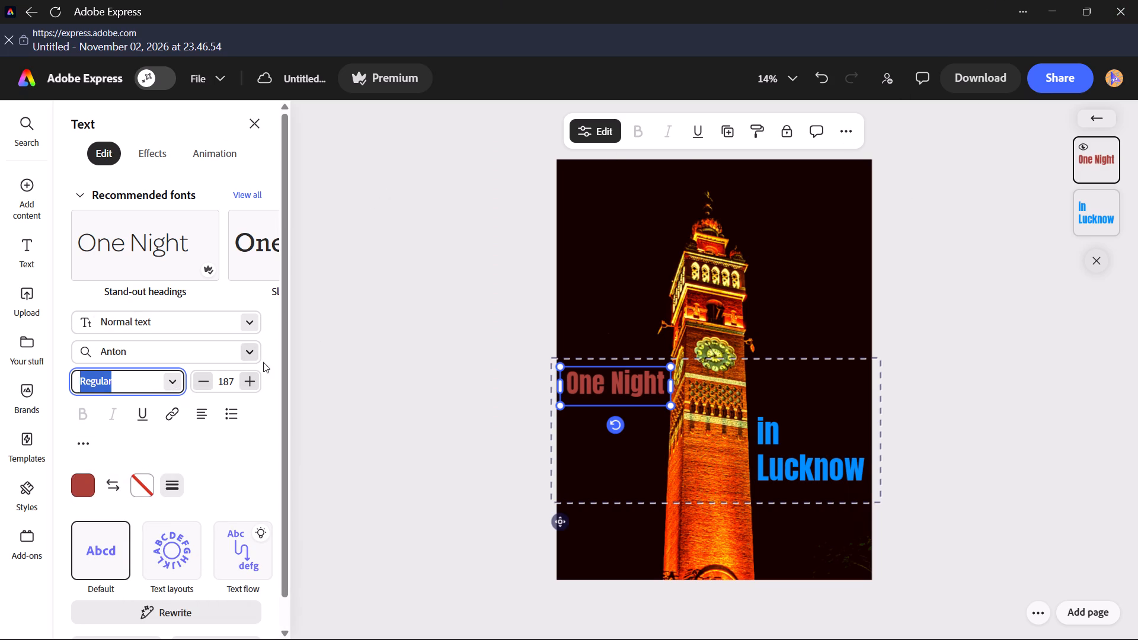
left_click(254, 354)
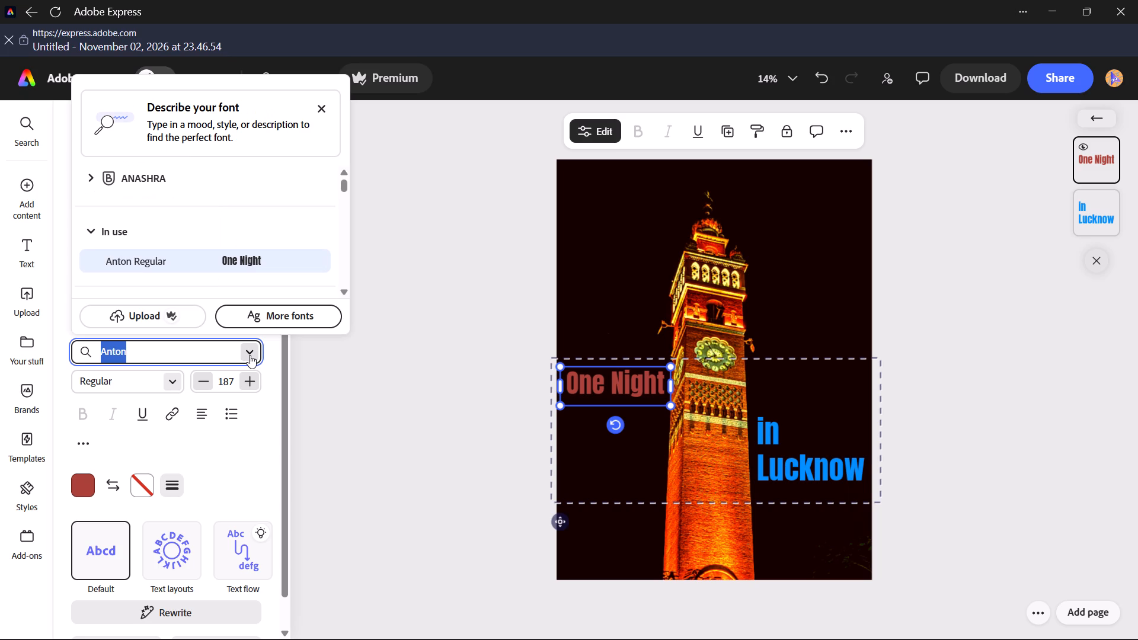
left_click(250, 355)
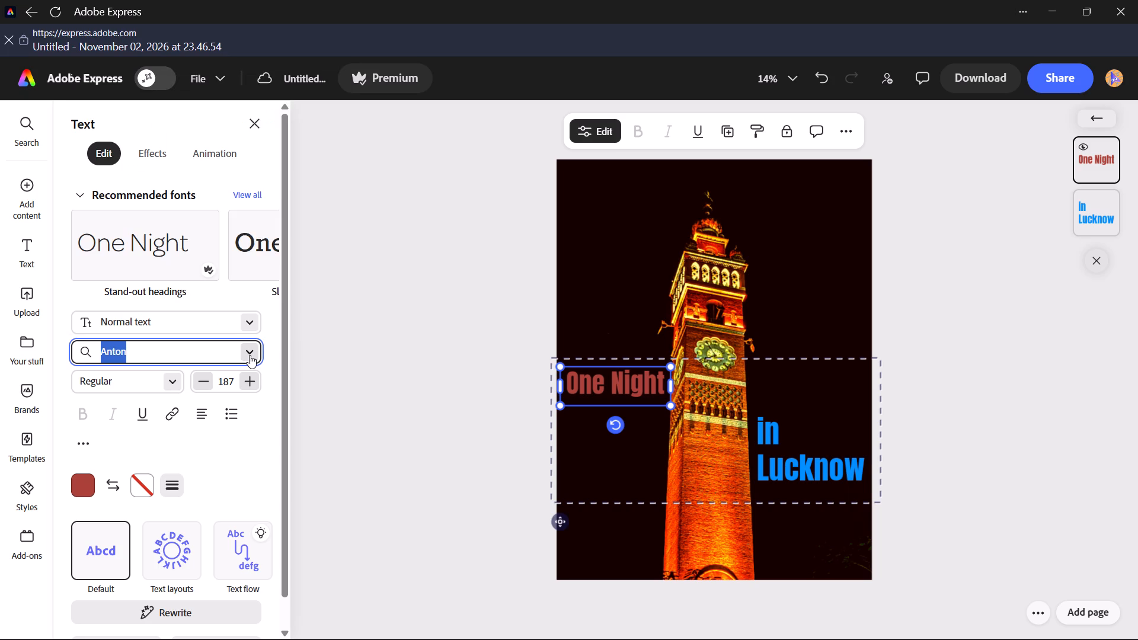
Browse all the recommended fonts, from stand-out headings to featured fonts, previewing them on the "One Night" text.
left_click(244, 197)
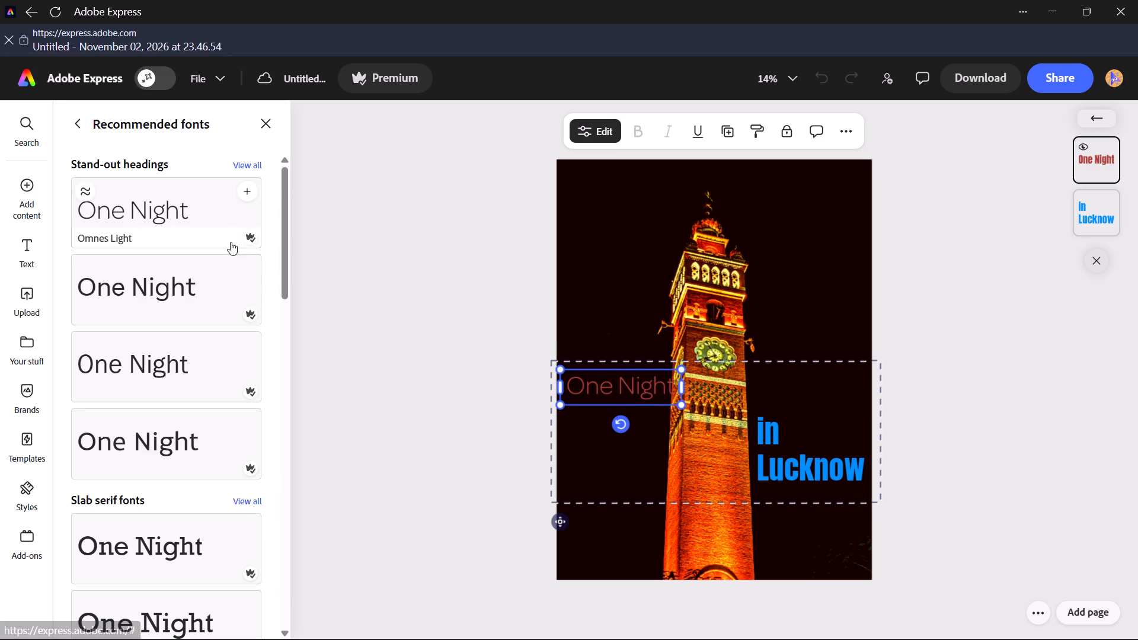
scroll(177, 392, "down", 4)
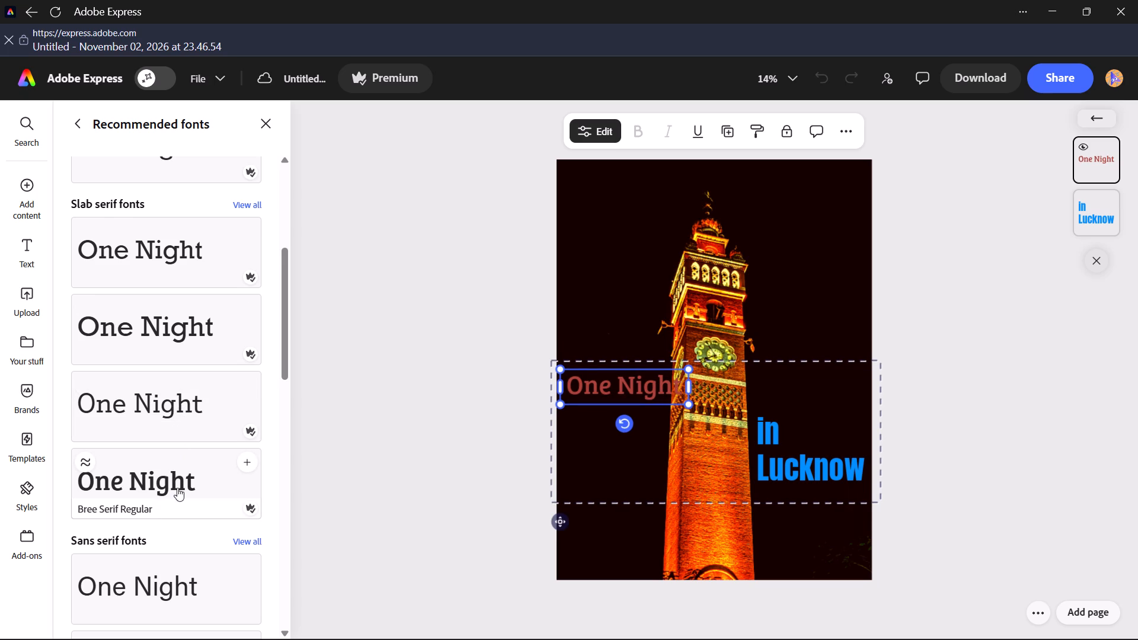
scroll(177, 488, "down", 8)
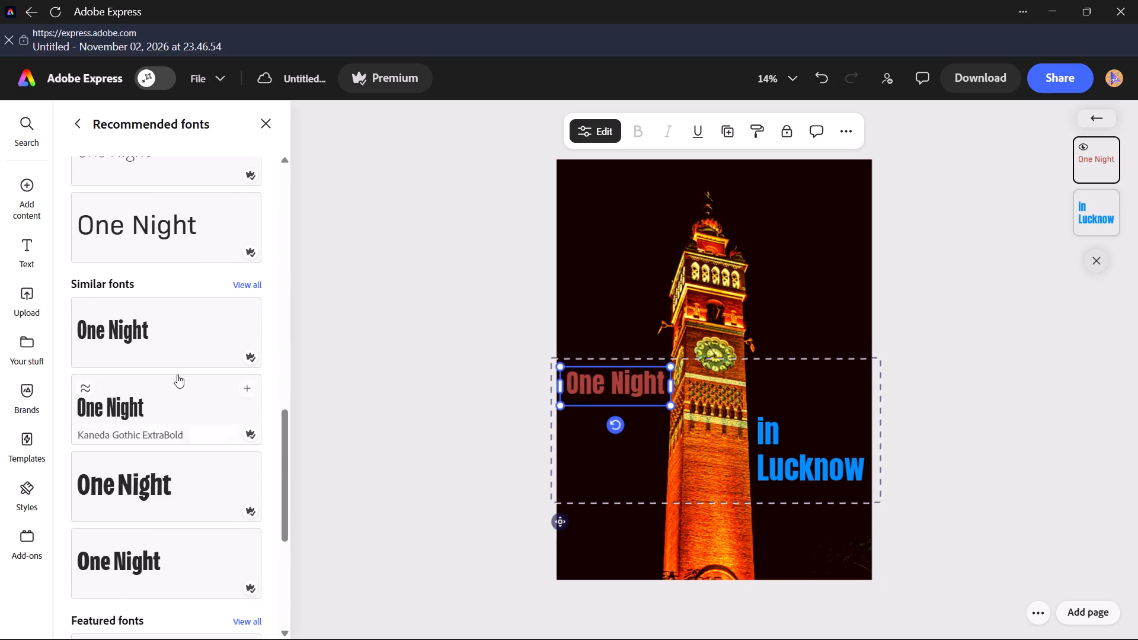
scroll(179, 246, "down", 4)
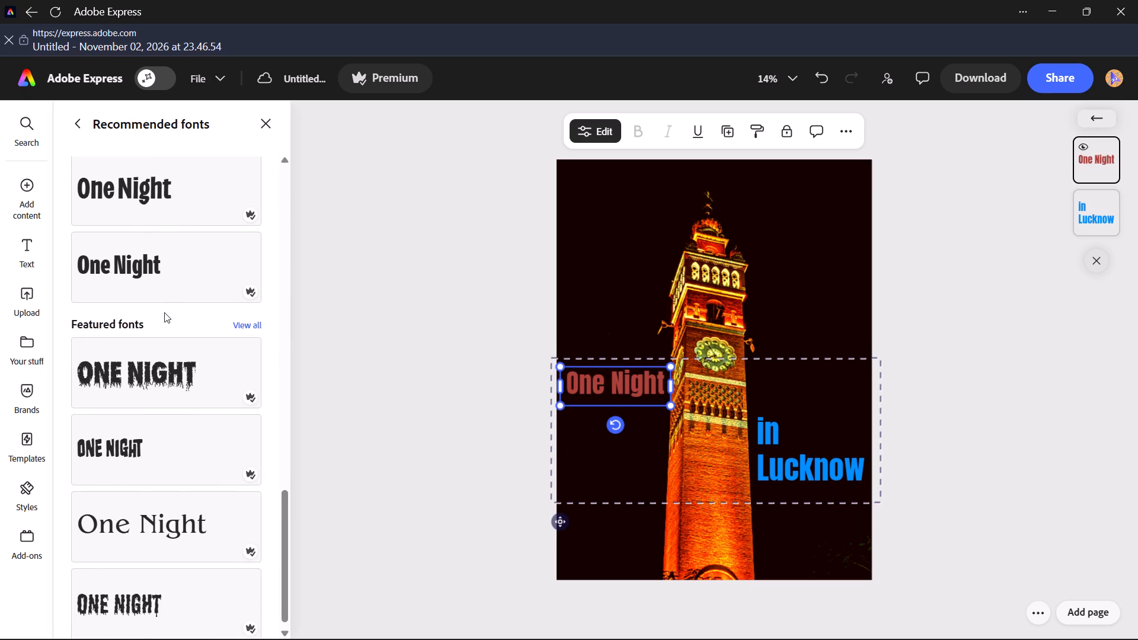
scroll(162, 318, "down", 1)
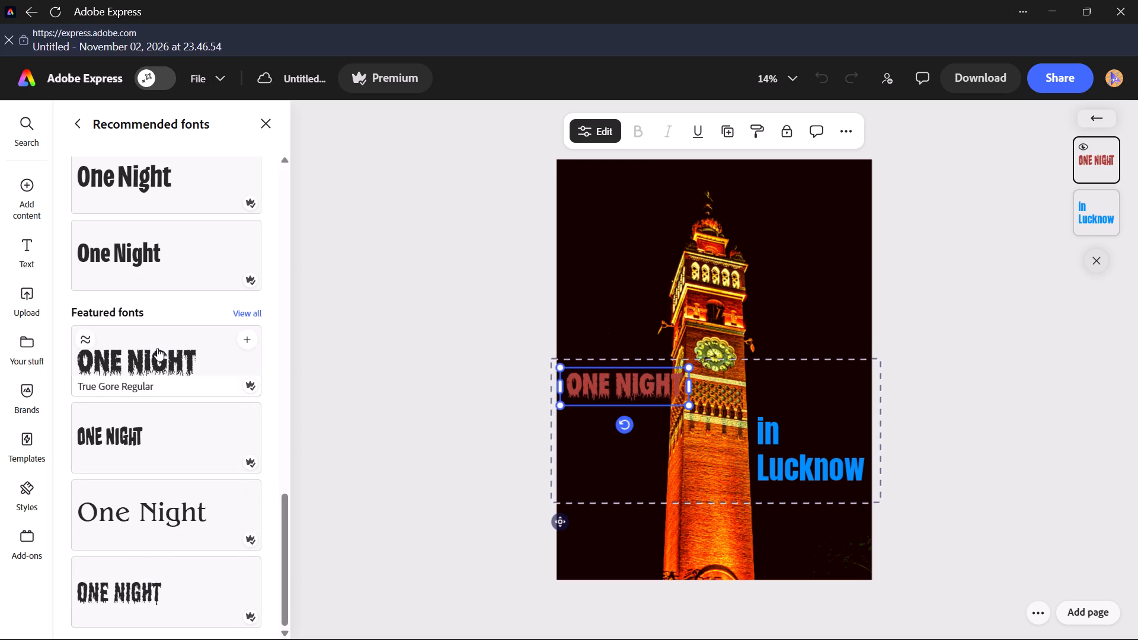
scroll(158, 443, "down", 4)
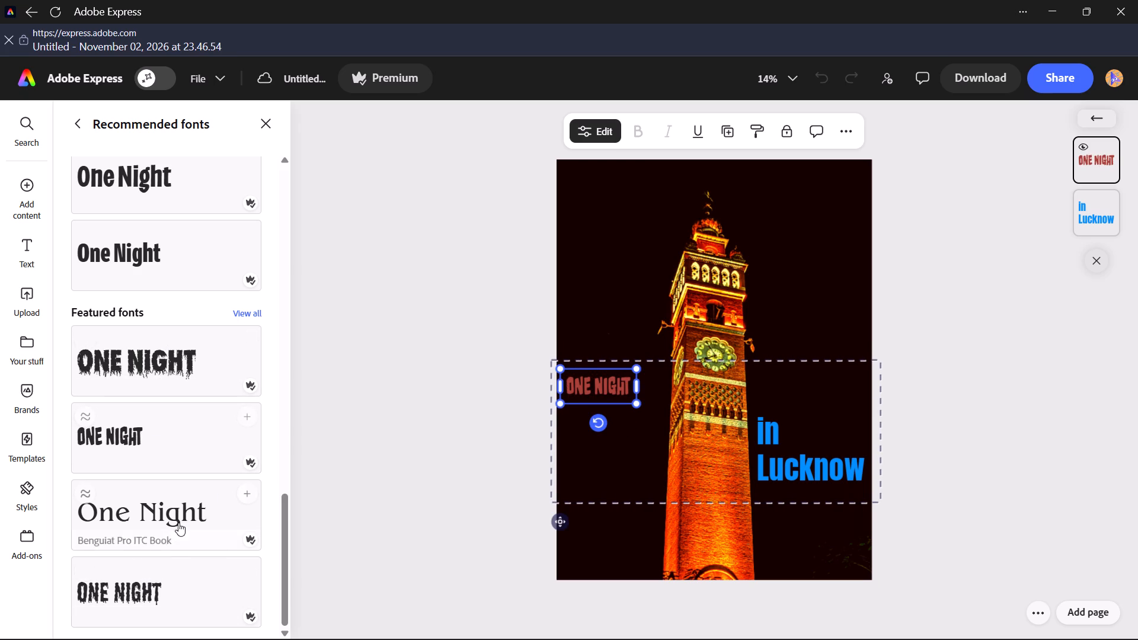
scroll(177, 530, "down", 19)
scroll(217, 507, "up", 7)
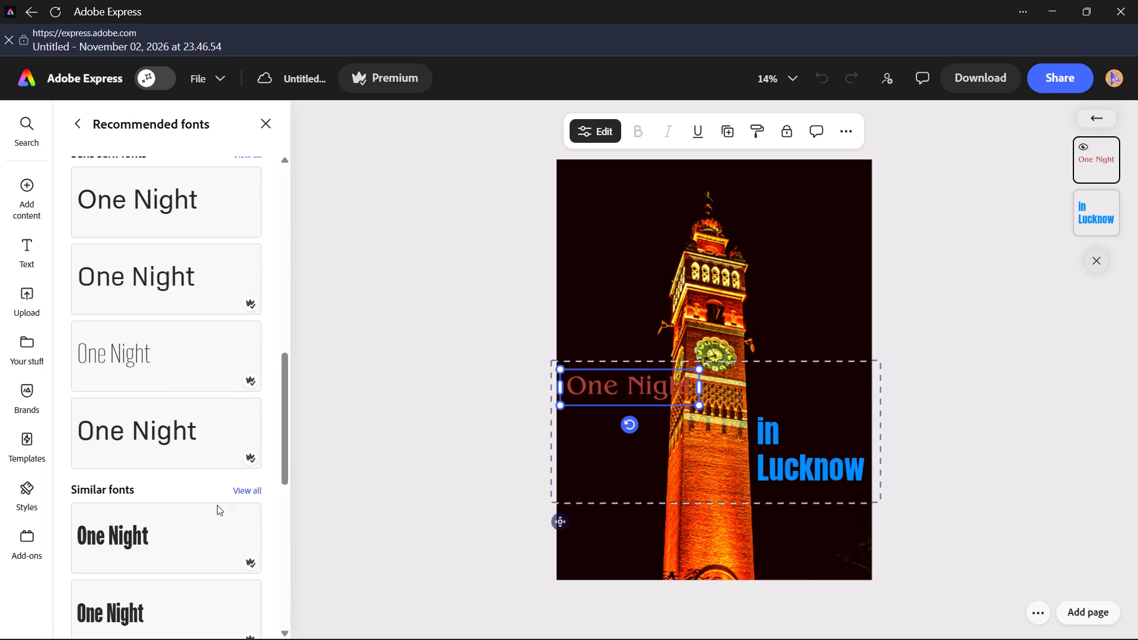
scroll(217, 505, "down", 14)
scroll(218, 476, "up", 8)
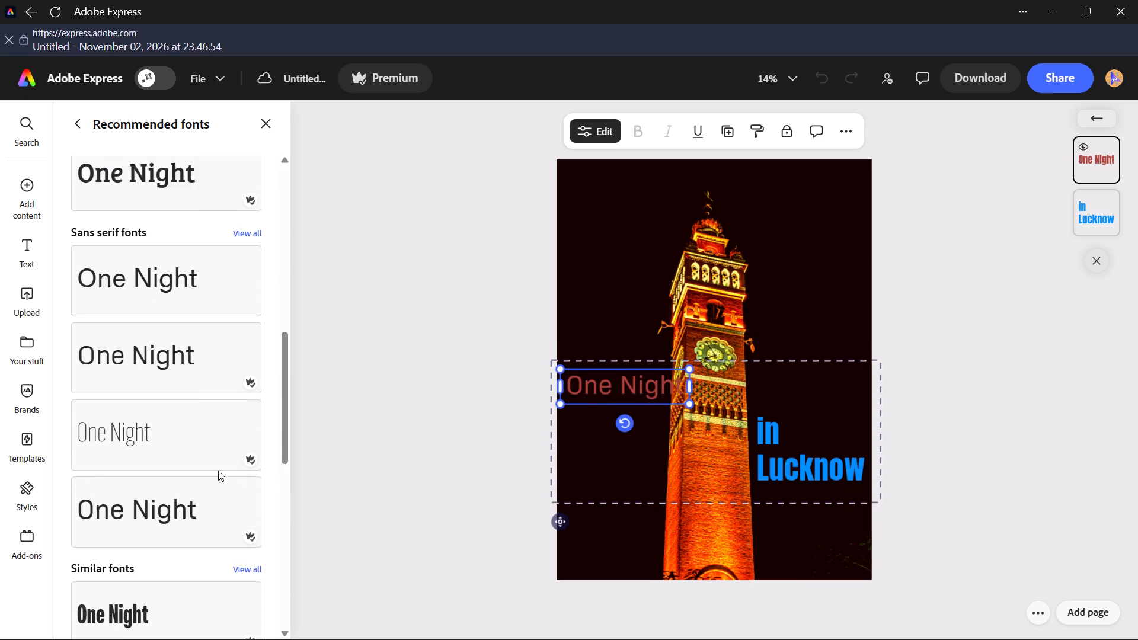
scroll(218, 471, "down", 2)
scroll(156, 404, "up", 5)
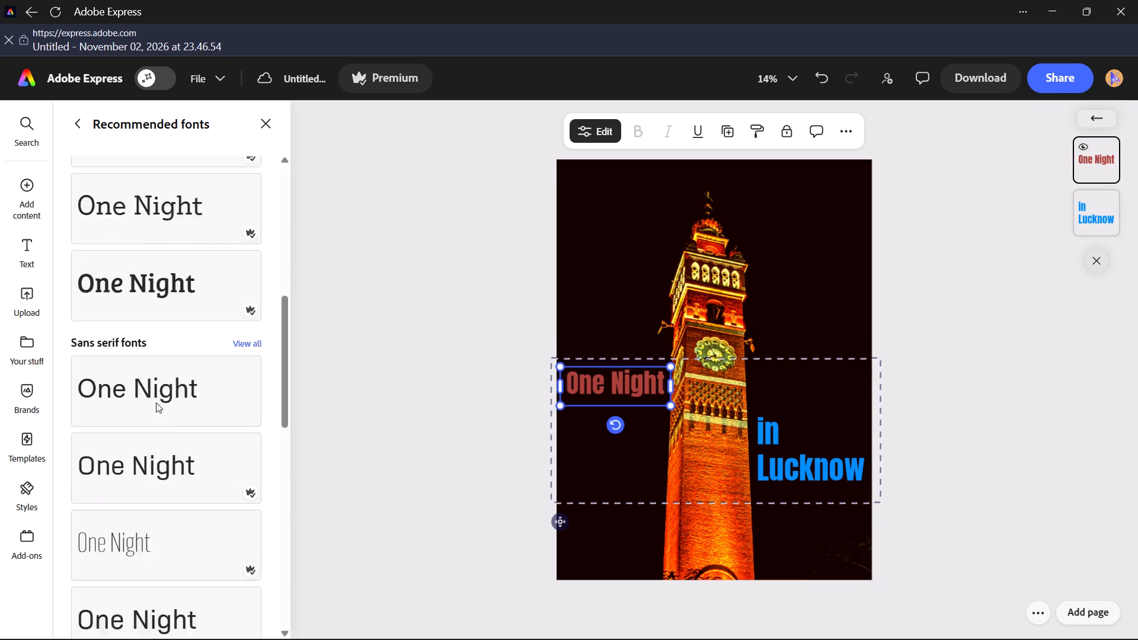
scroll(156, 400, "up", 12)
left_click(69, 119)
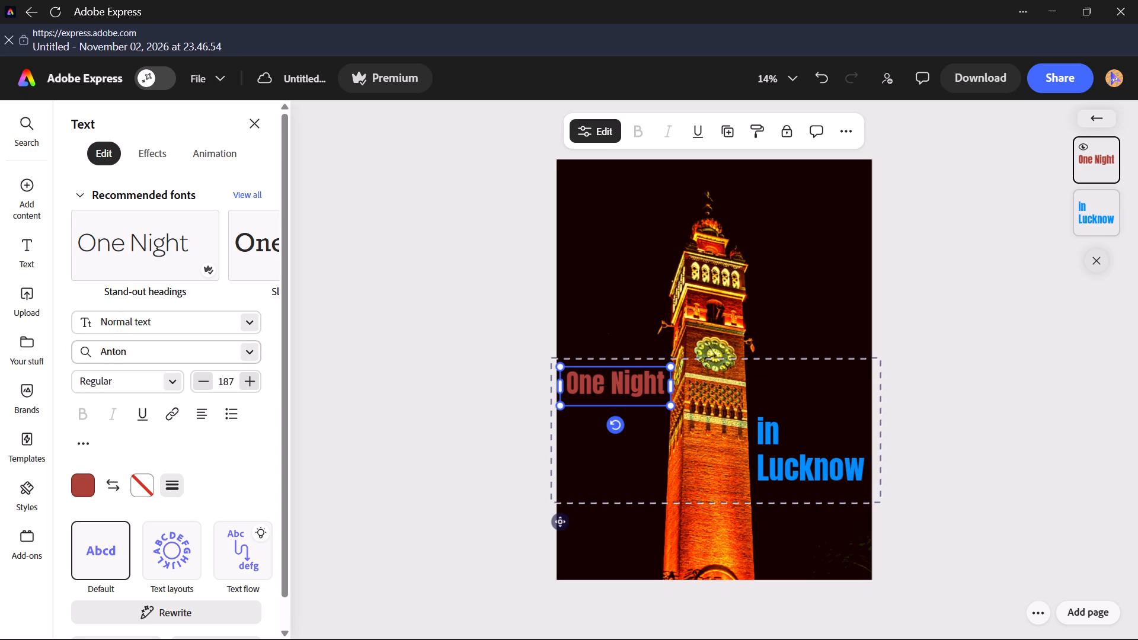
Search the fonts for "cursive", expand the matching results and preview the cursive fonts on the "One Night" text.
left_click(206, 353)
key("BackSpace")
type("cu")
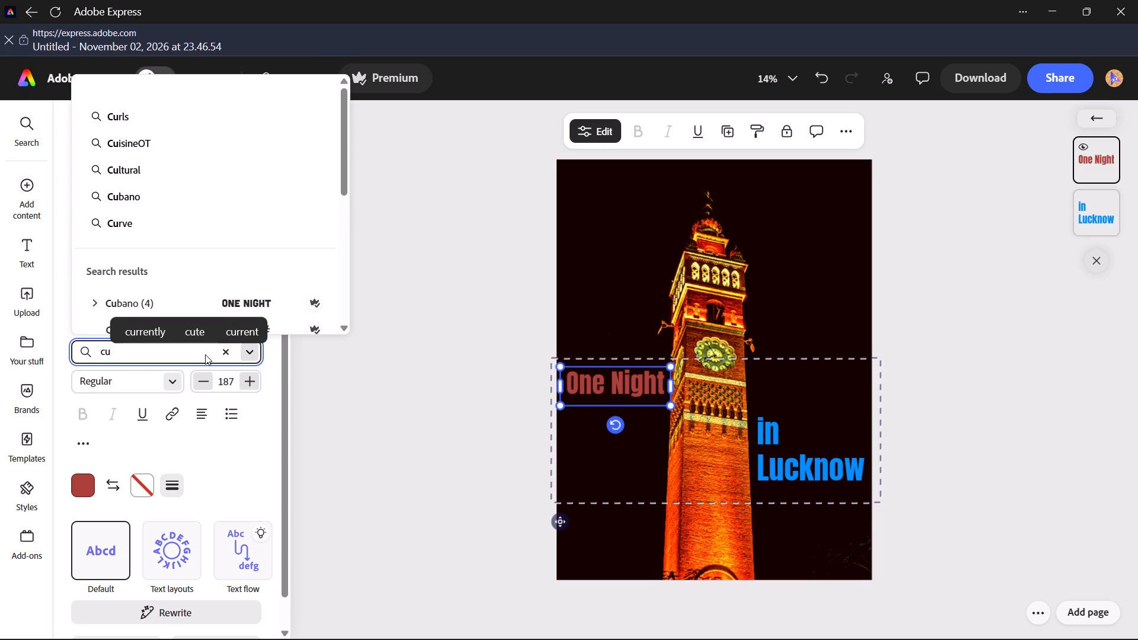
type("rsive")
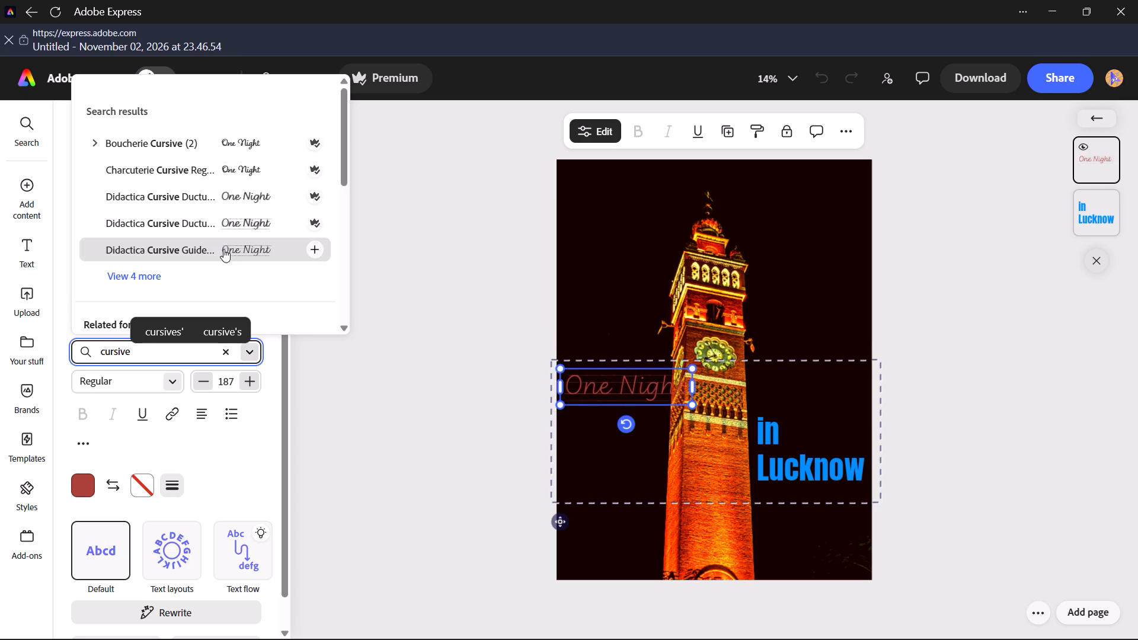
left_click(156, 277)
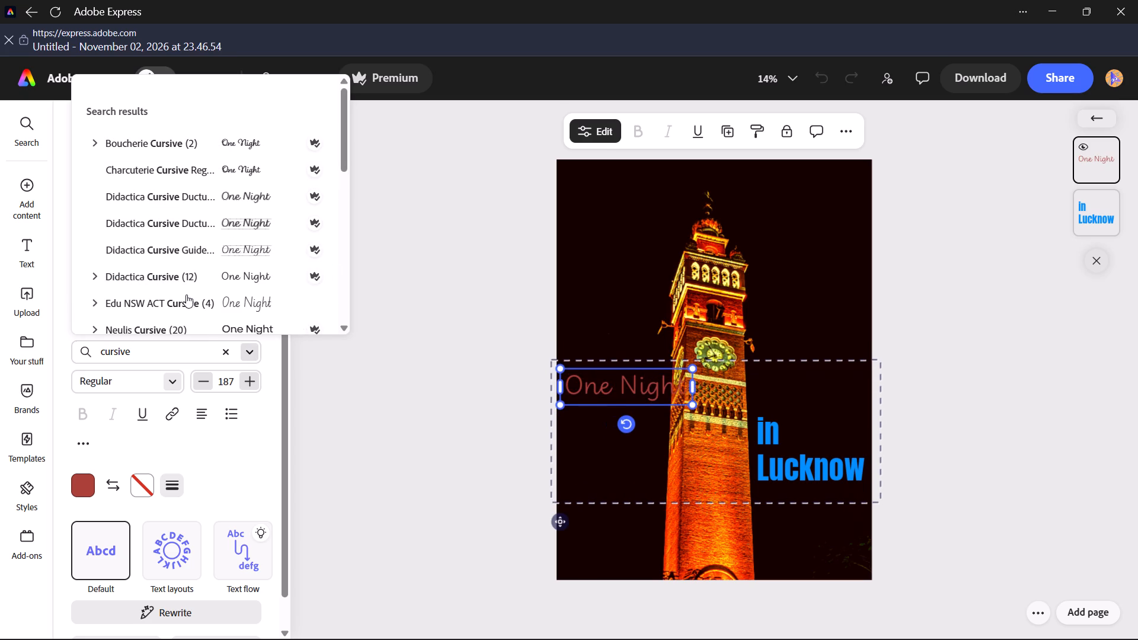
scroll(190, 289, "down", 4)
scroll(207, 245, "up", 5)
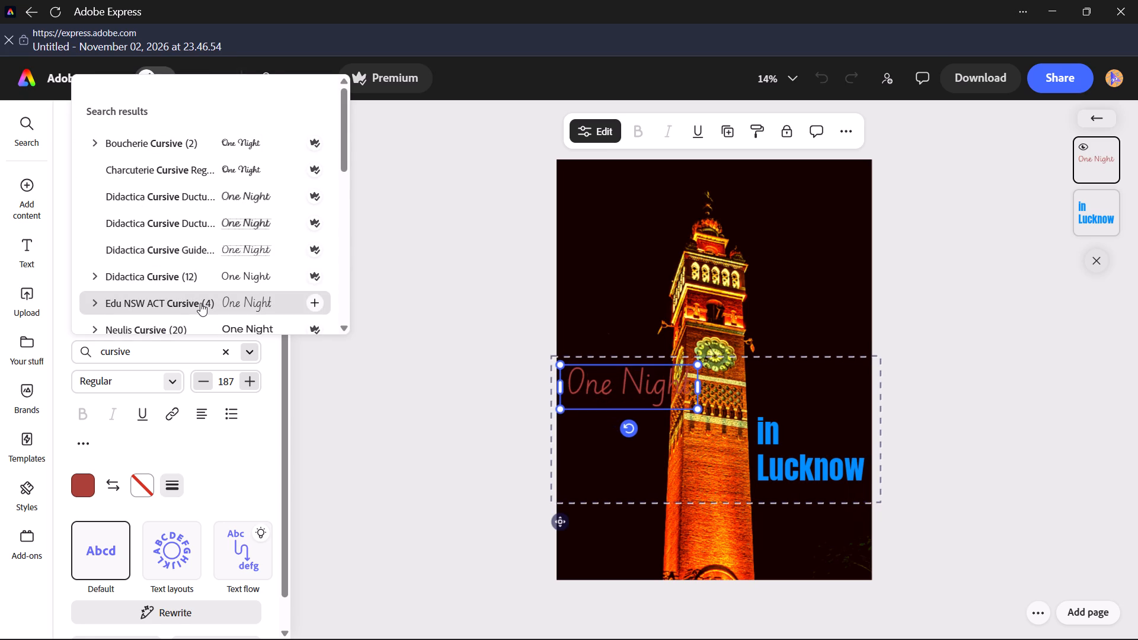
scroll(200, 303, "down", 1)
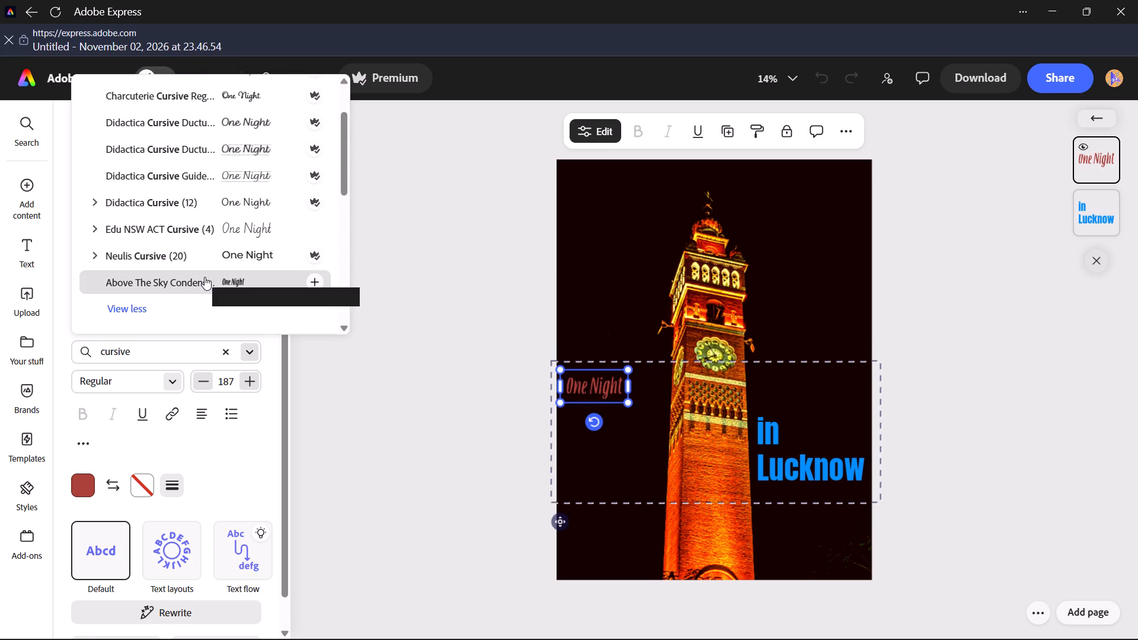
scroll(204, 271, "down", 2)
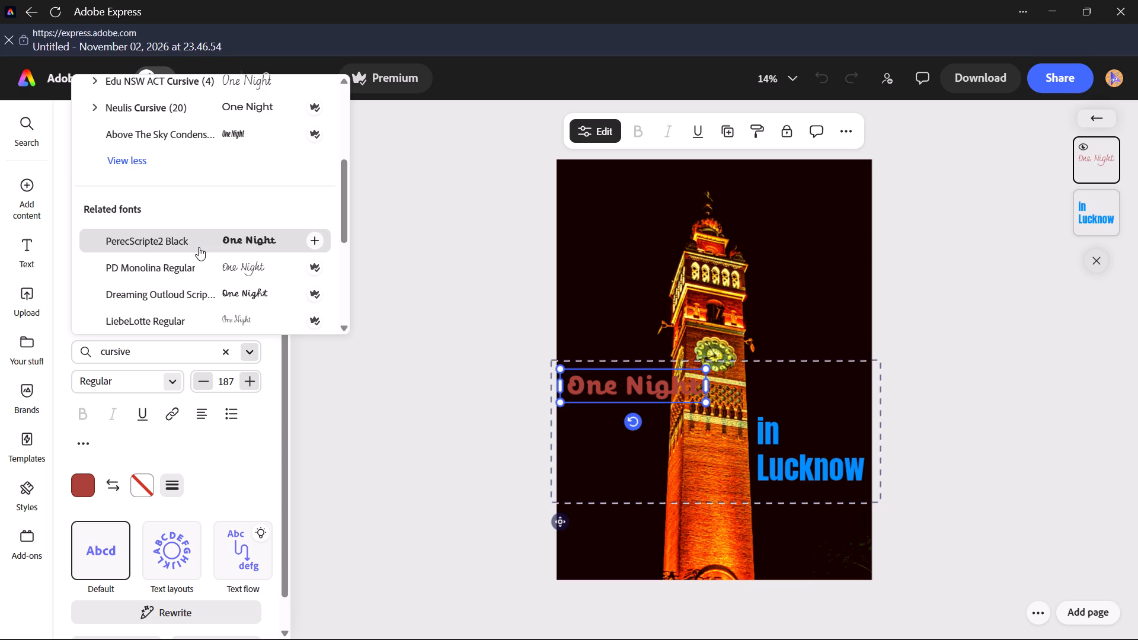
scroll(199, 247, "up", 4)
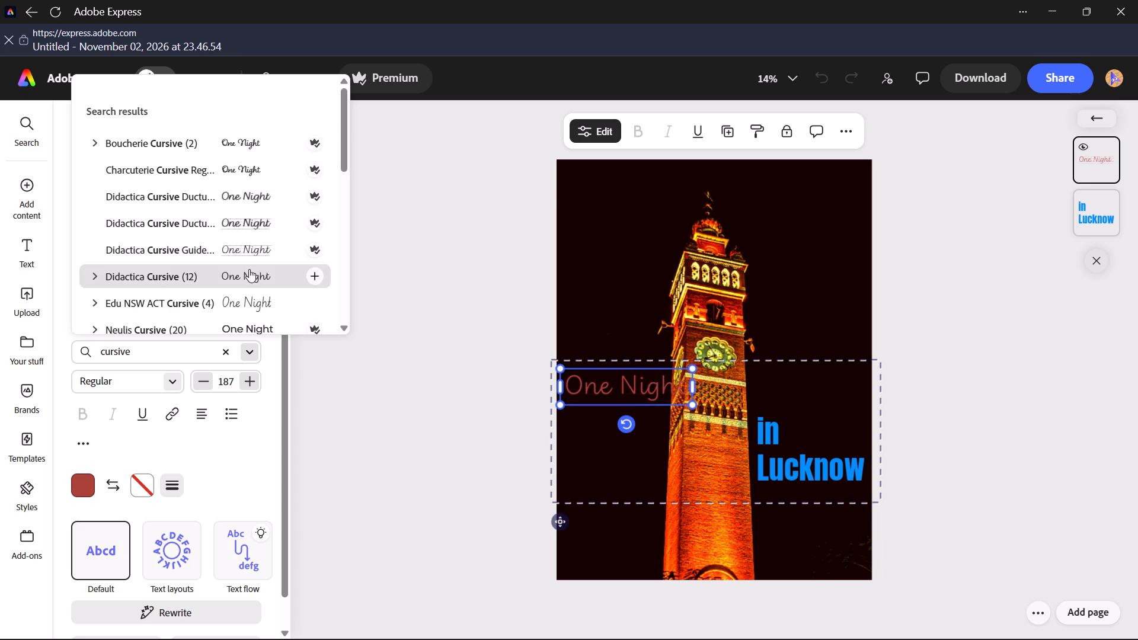
scroll(249, 269, "down", 2)
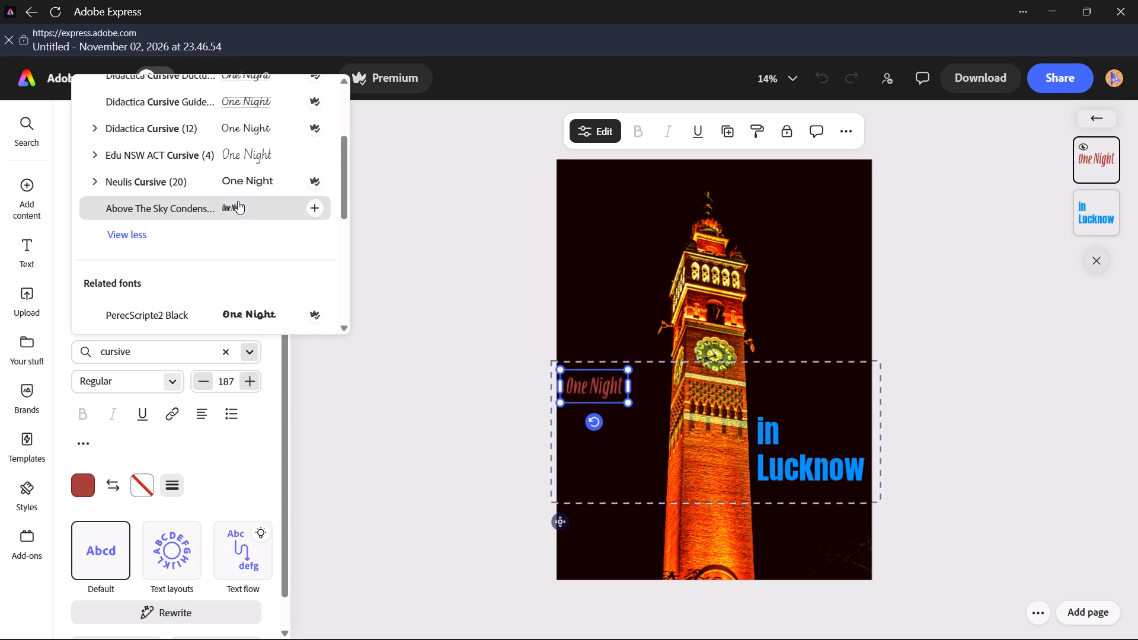
scroll(196, 317, "down", 1)
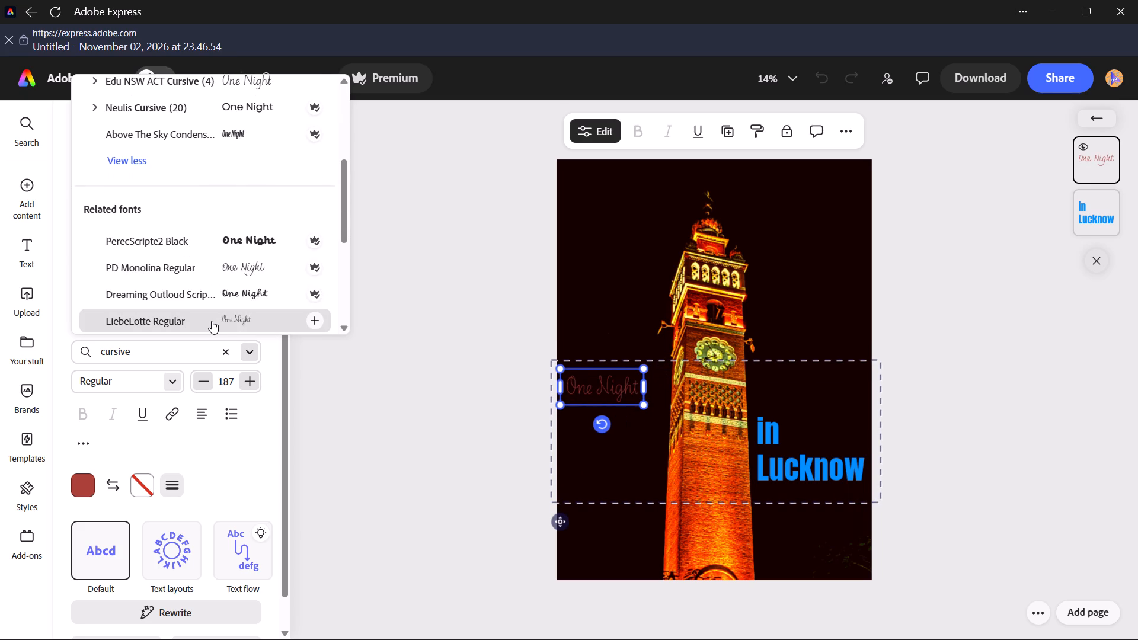
scroll(211, 318, "down", 1)
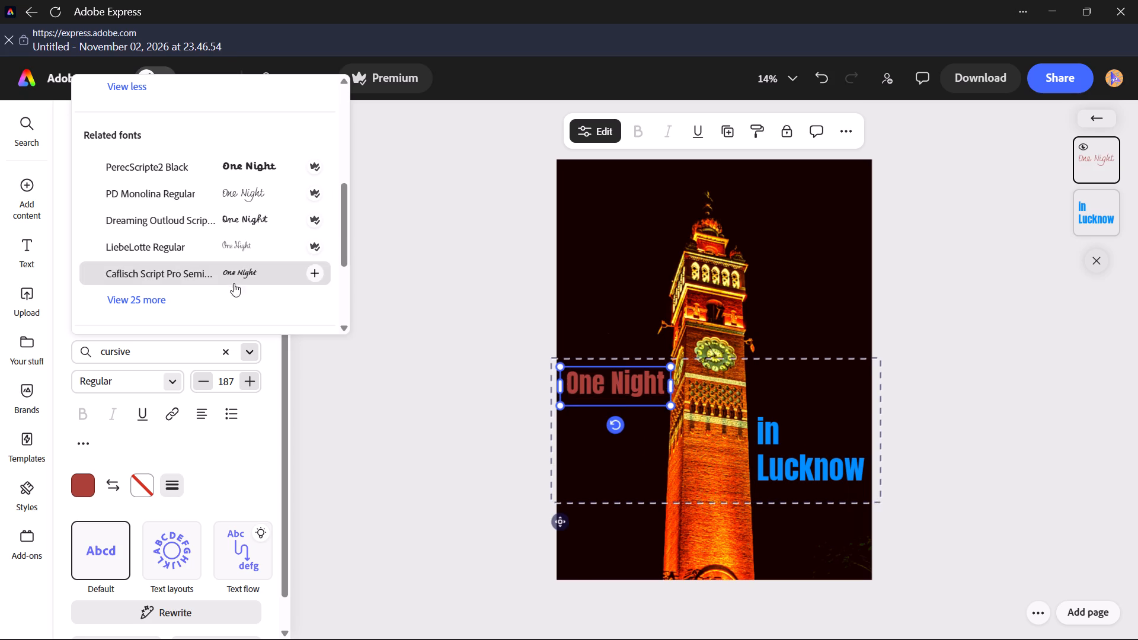
Expand the related cursive fonts and preview script styles on the "One Night" text, leaving the font list without choosing one.
left_click(156, 304)
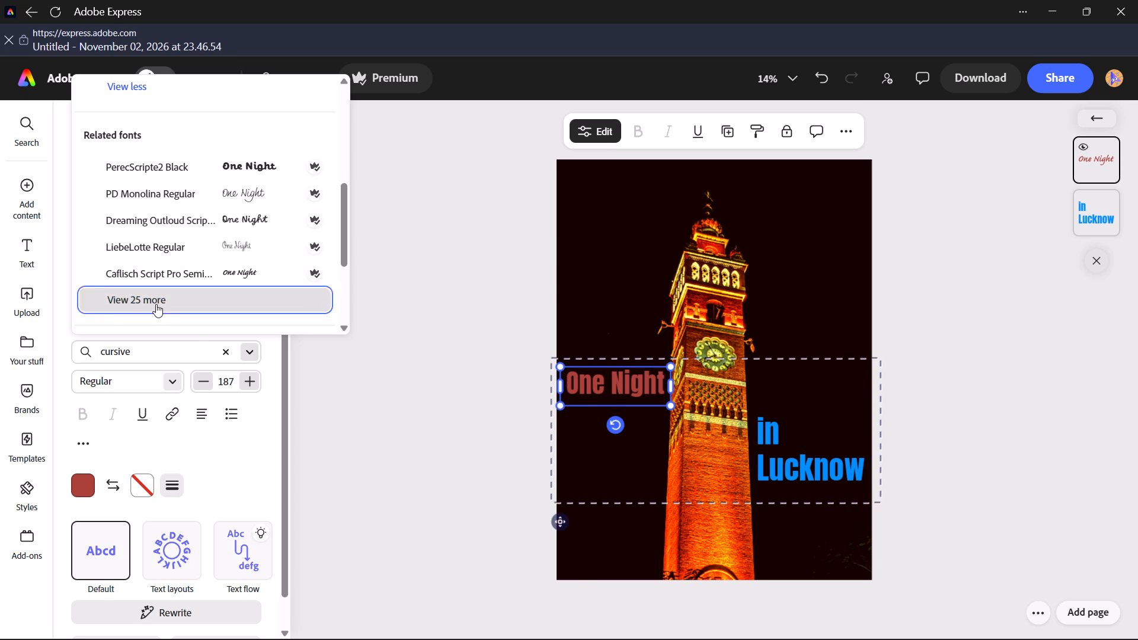
scroll(159, 300, "down", 1)
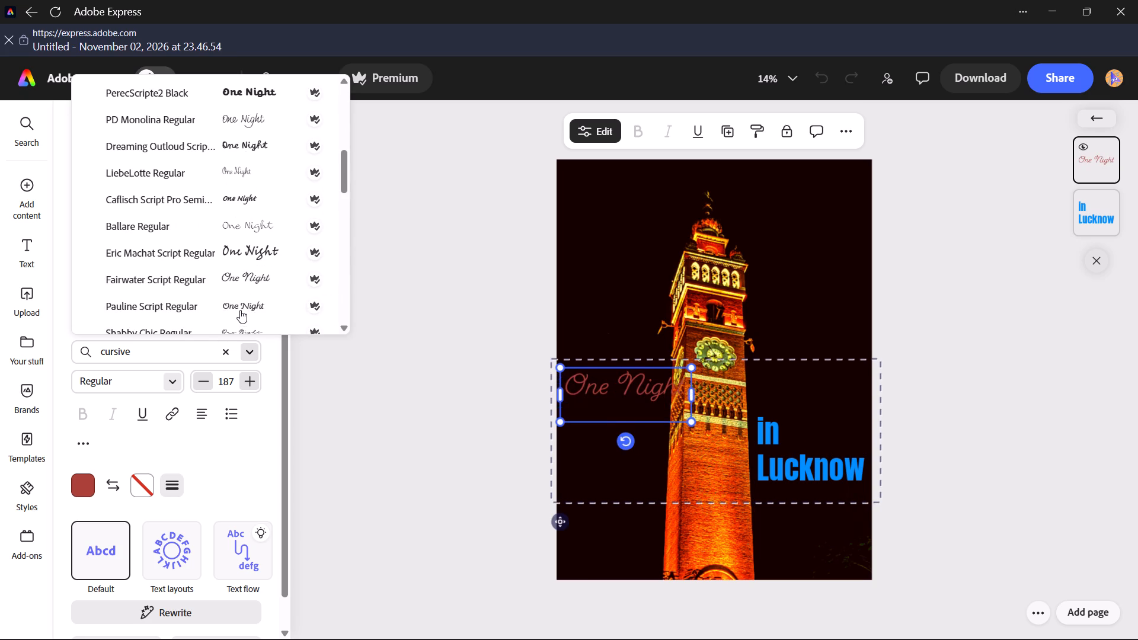
scroll(240, 329, "down", 1)
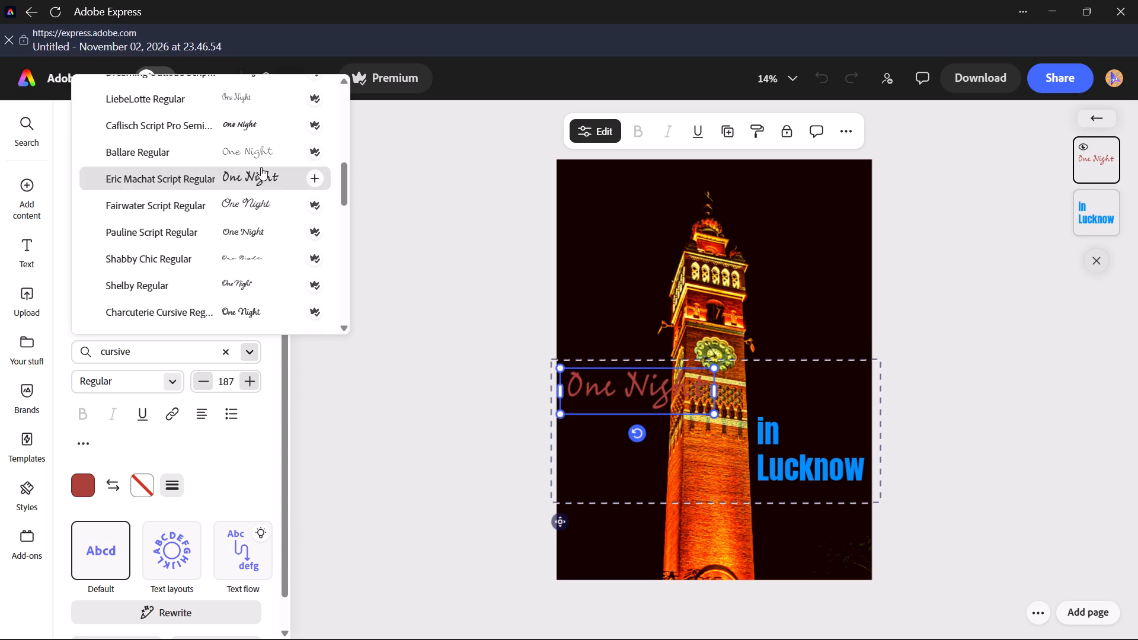
scroll(261, 169, "up", 2)
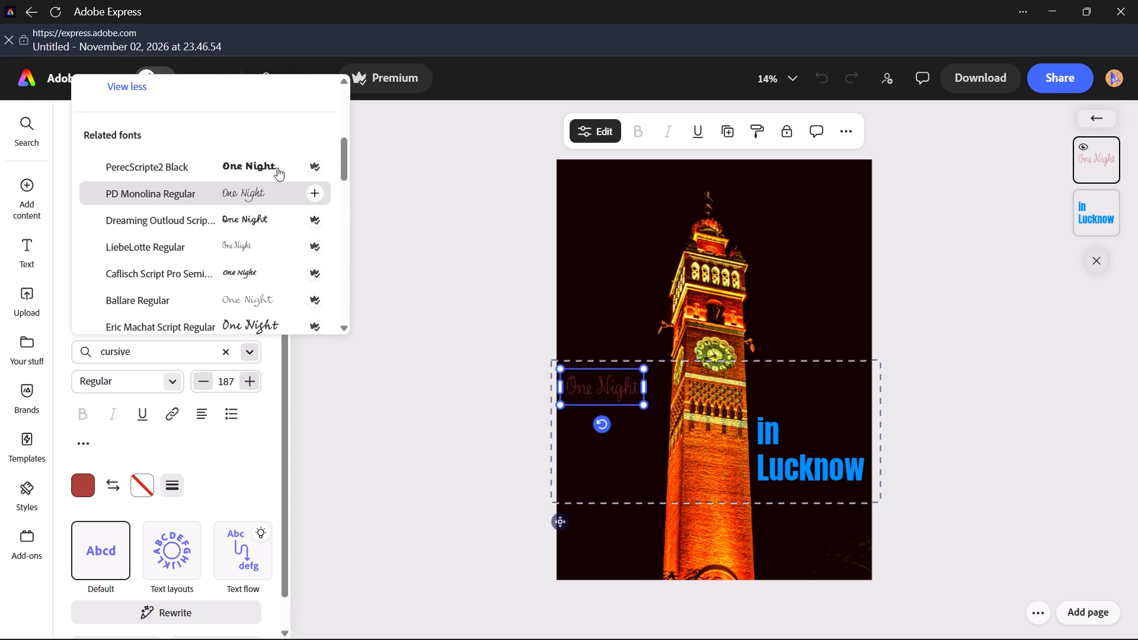
scroll(289, 167, "up", 4)
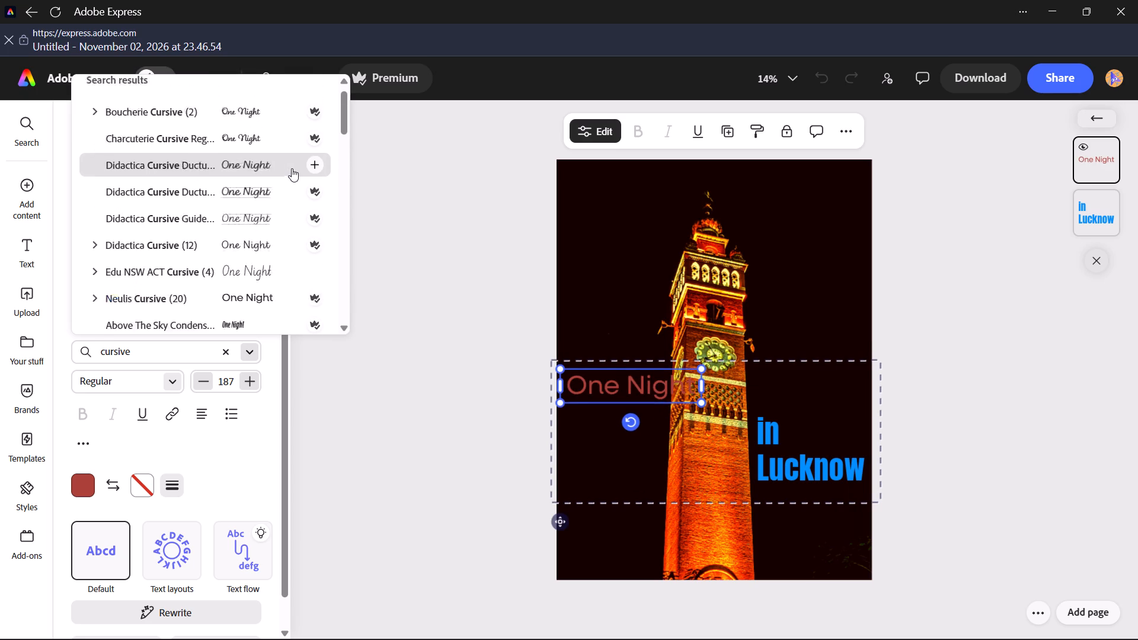
left_click(423, 175)
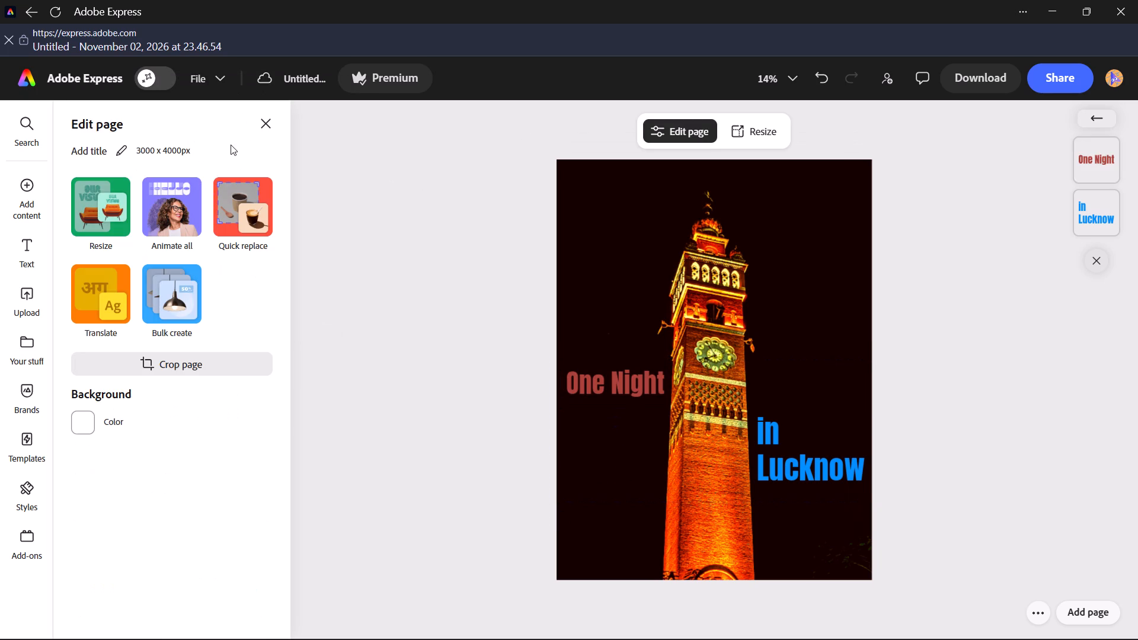
Apply the featured font Shlop Regular from the full recommended fonts to the "One Night" text.
left_click(634, 396)
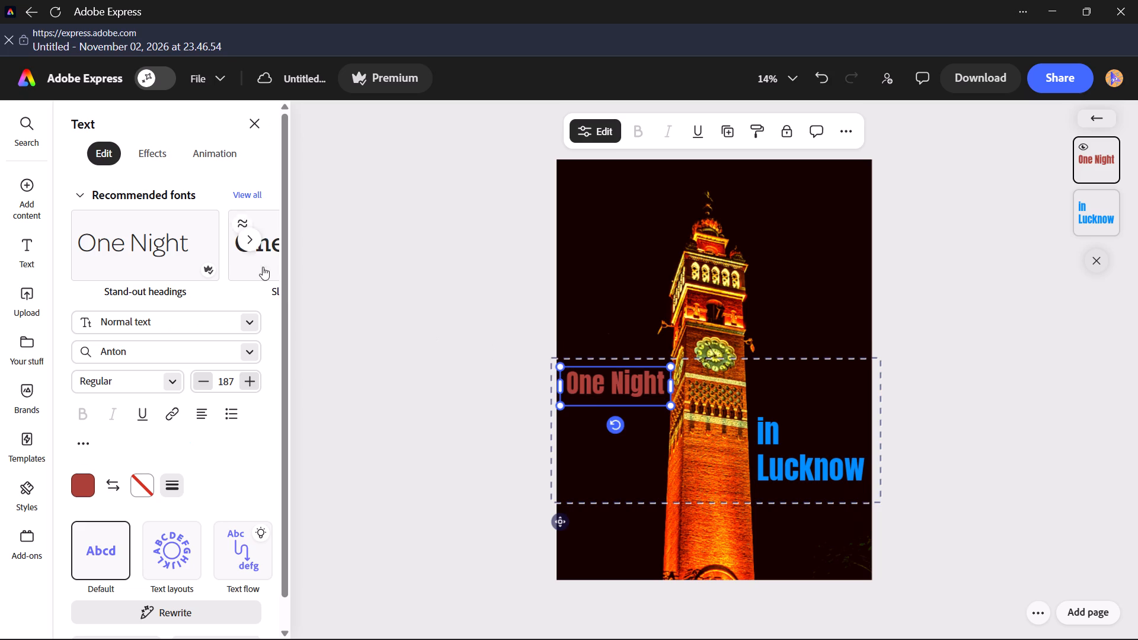
left_click(240, 190)
scroll(210, 322, "down", 5)
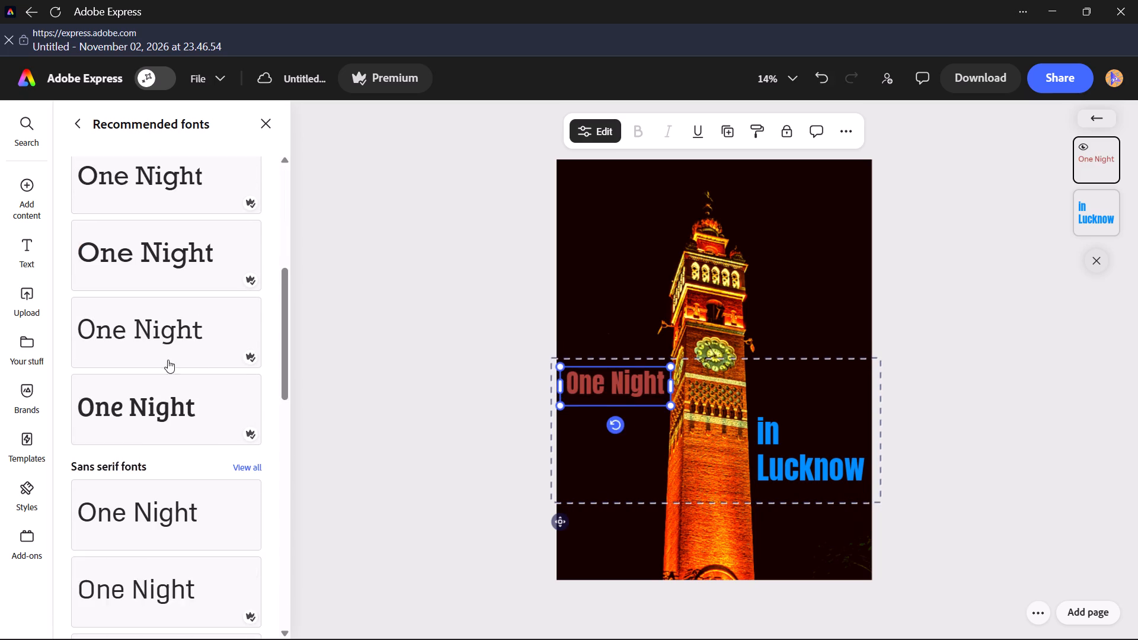
scroll(165, 364, "down", 9)
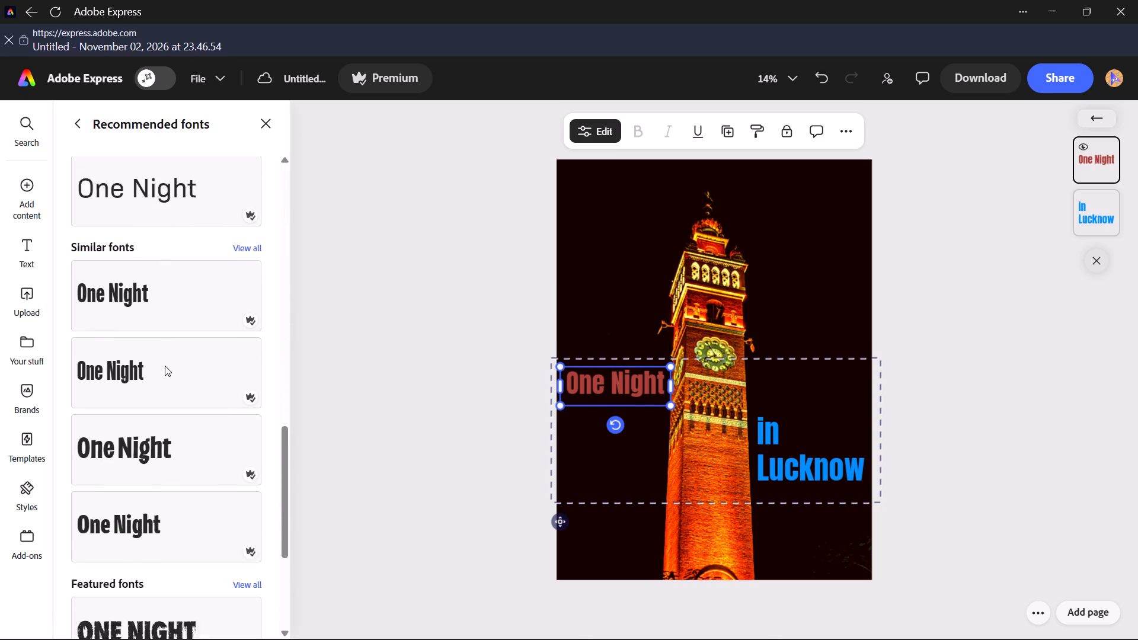
scroll(172, 376, "down", 5)
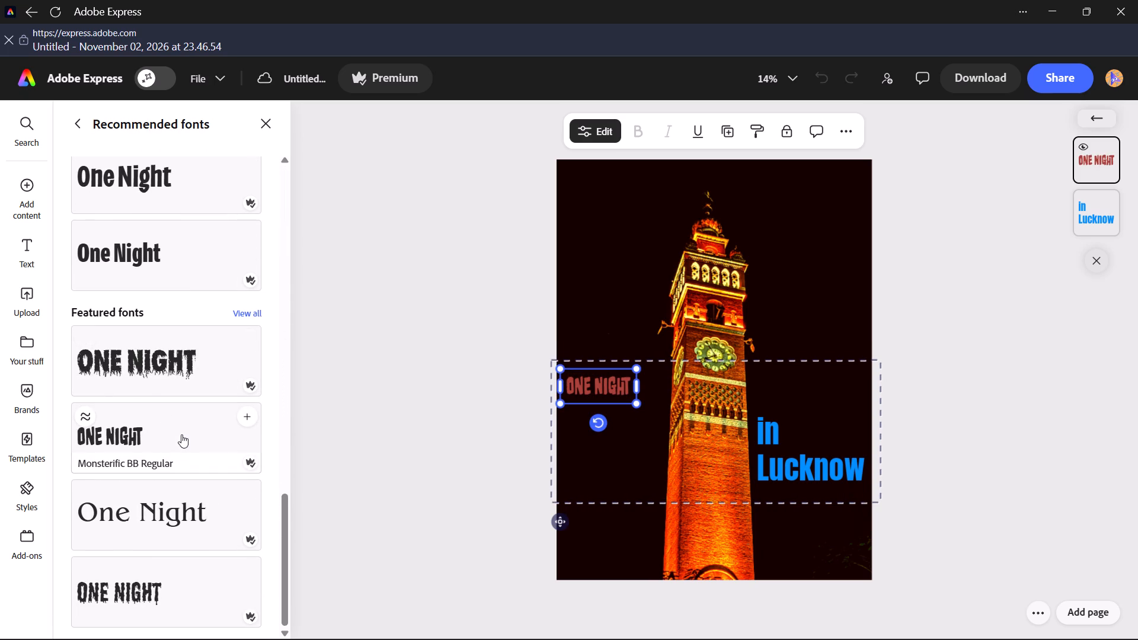
left_click(196, 581)
Move the "One Night" text slightly higher so it sits beside the tower's clock face.
left_click_drag(627, 390, 626, 390)
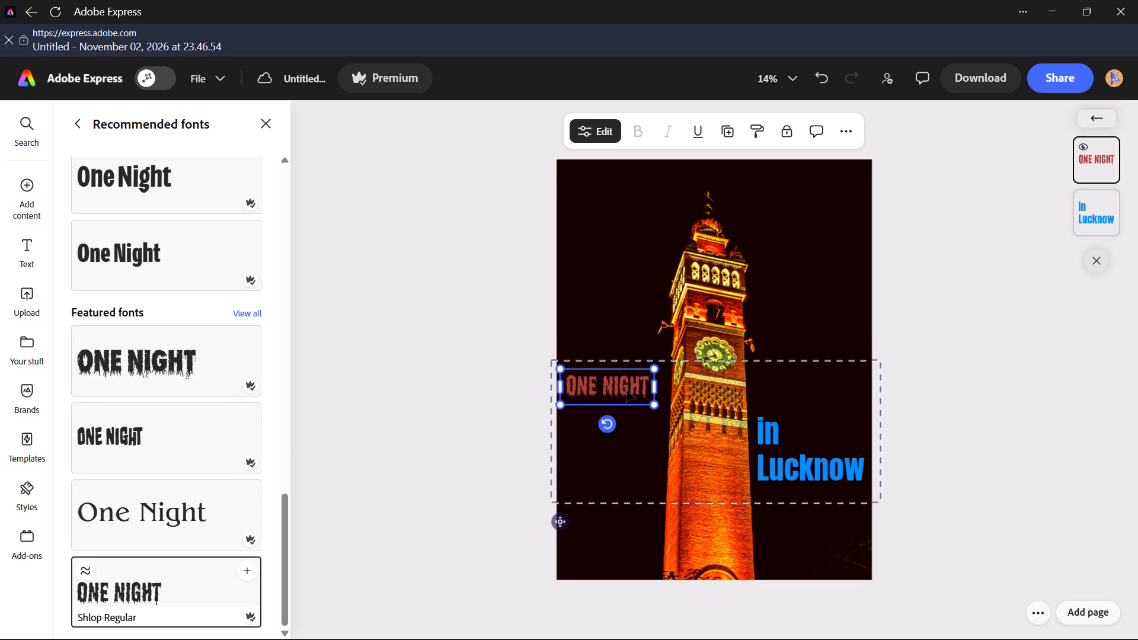
left_click_drag(626, 390, 629, 358)
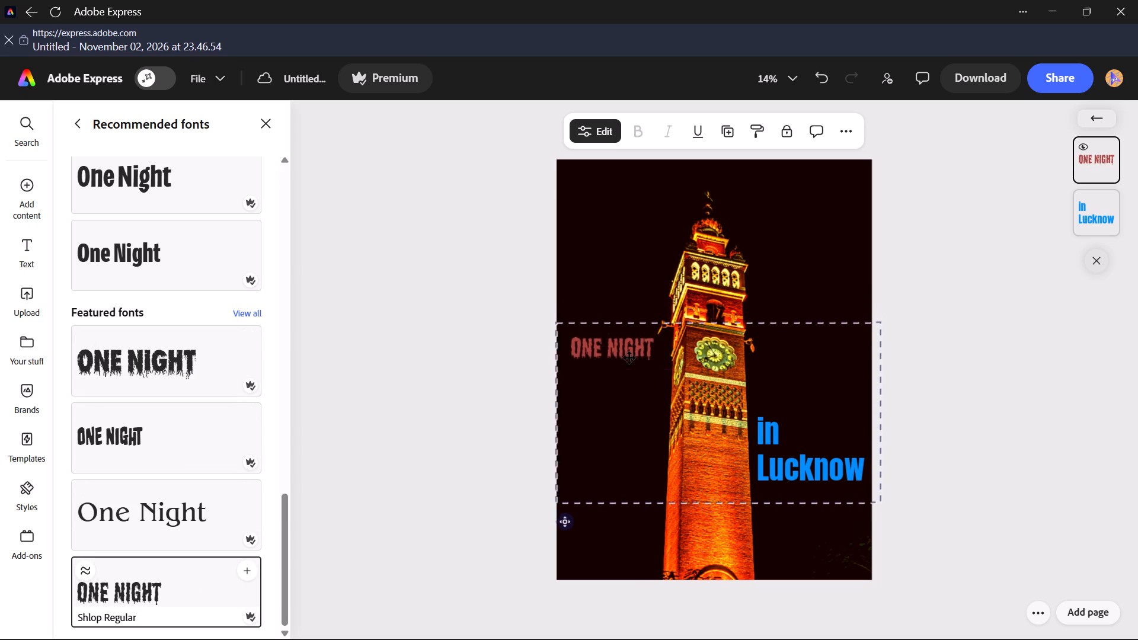
left_click_drag(629, 358, 633, 366)
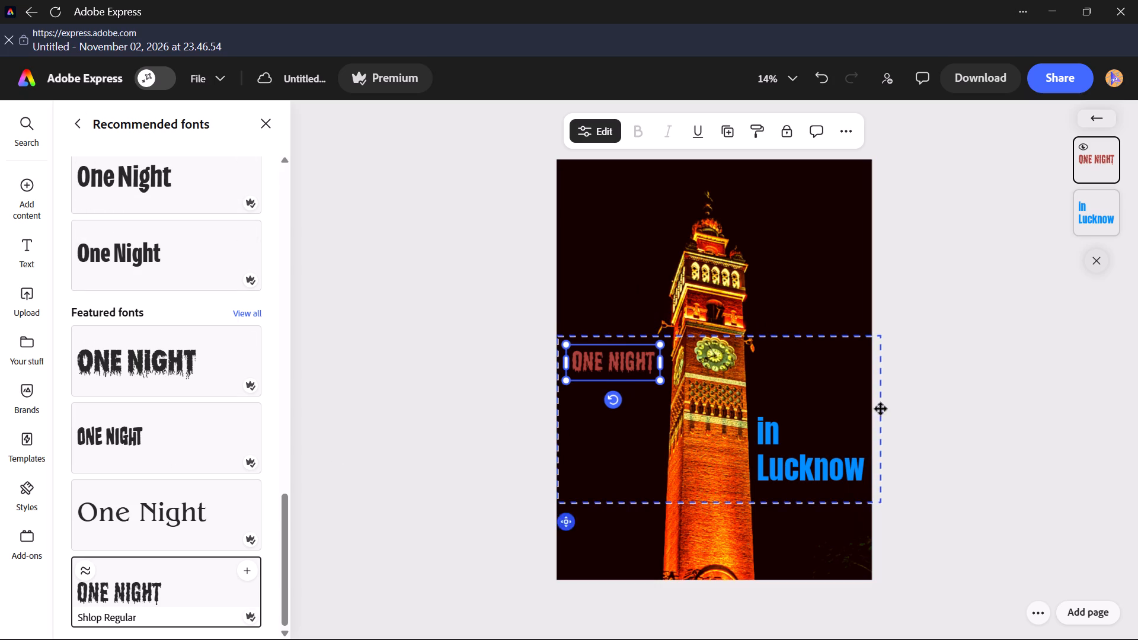
Apply the same featured font, Shlop Regular, to the "in Lucknow" text.
left_click(827, 456)
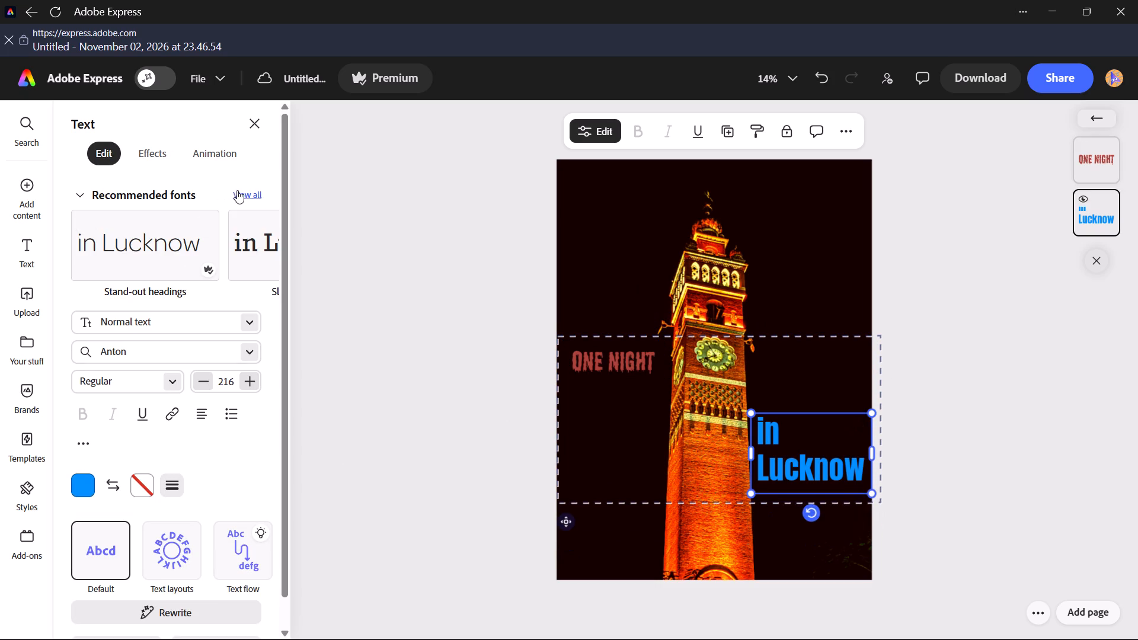
left_click(240, 190)
scroll(158, 447, "down", 17)
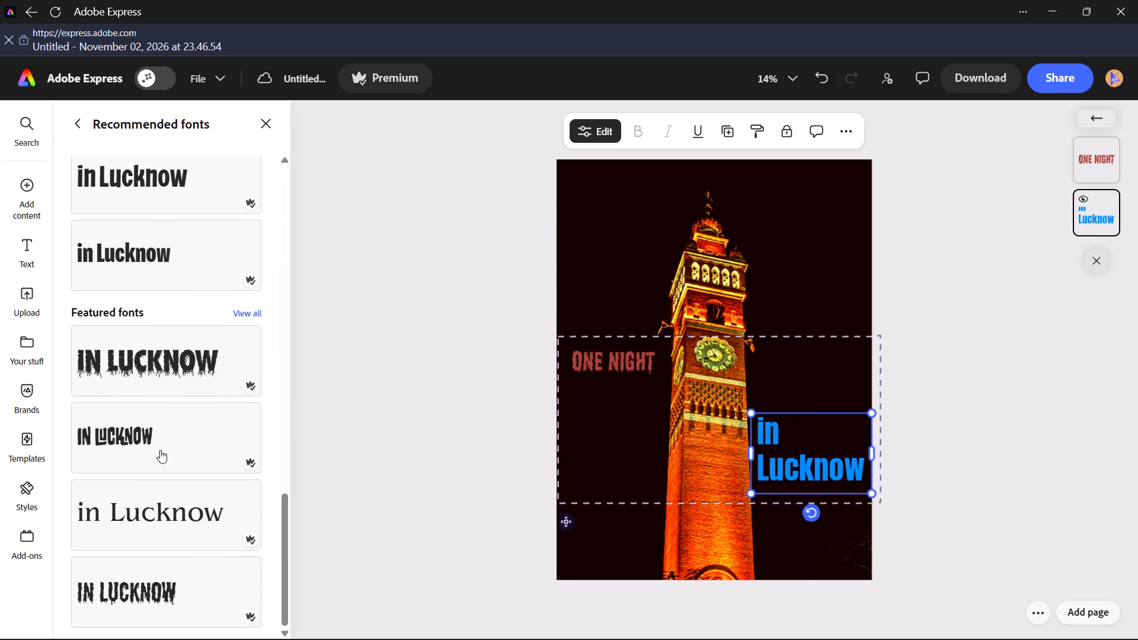
left_click(171, 586)
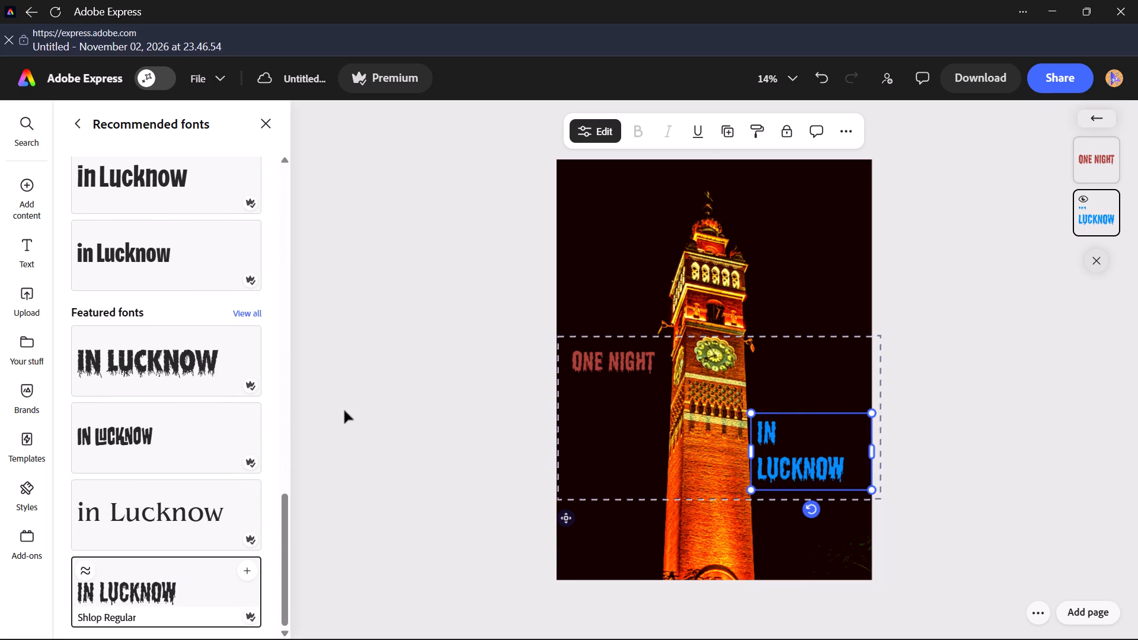
left_click(344, 409)
Change the "in Lucknow" text colour to a muted custom yellow, hex #AB9D1B.
left_click(618, 368)
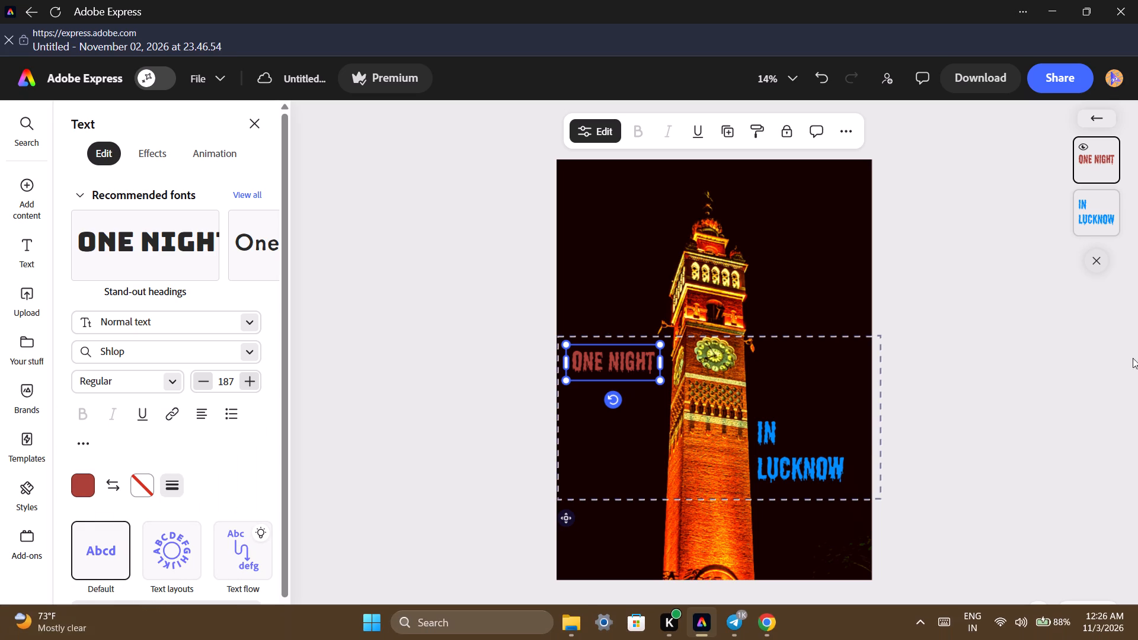
left_click(782, 459)
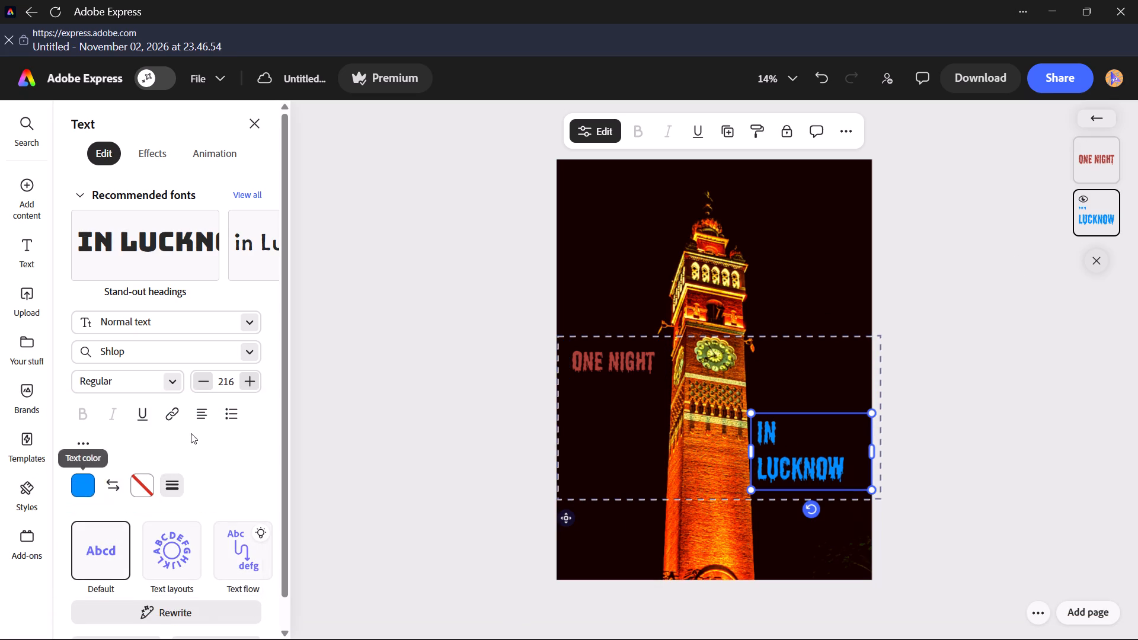
left_click(95, 482)
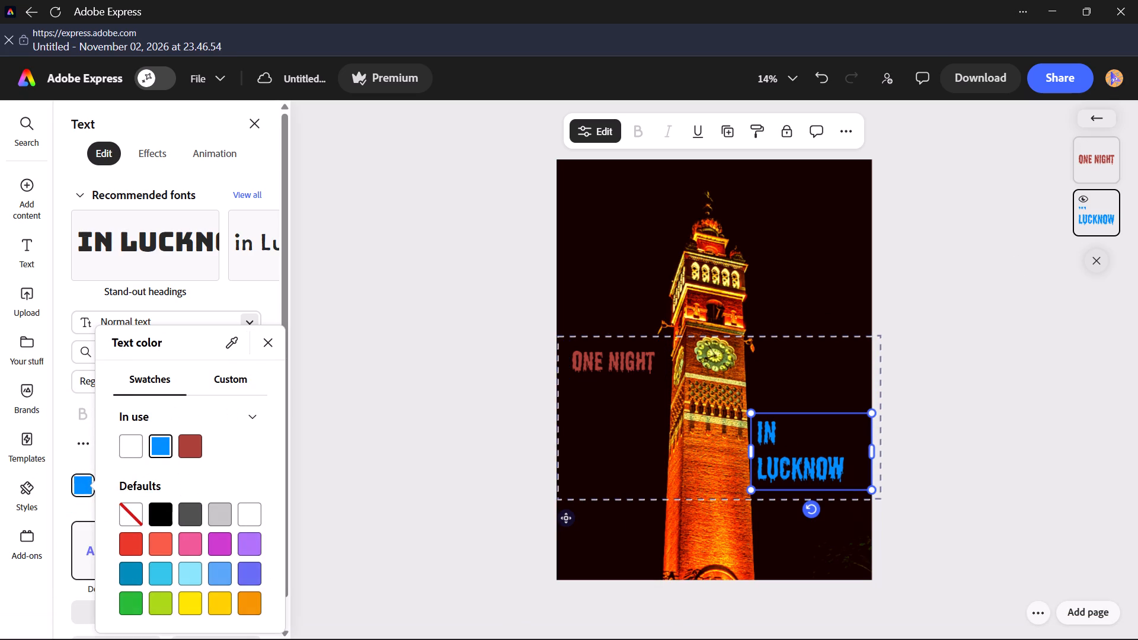
left_click(190, 595)
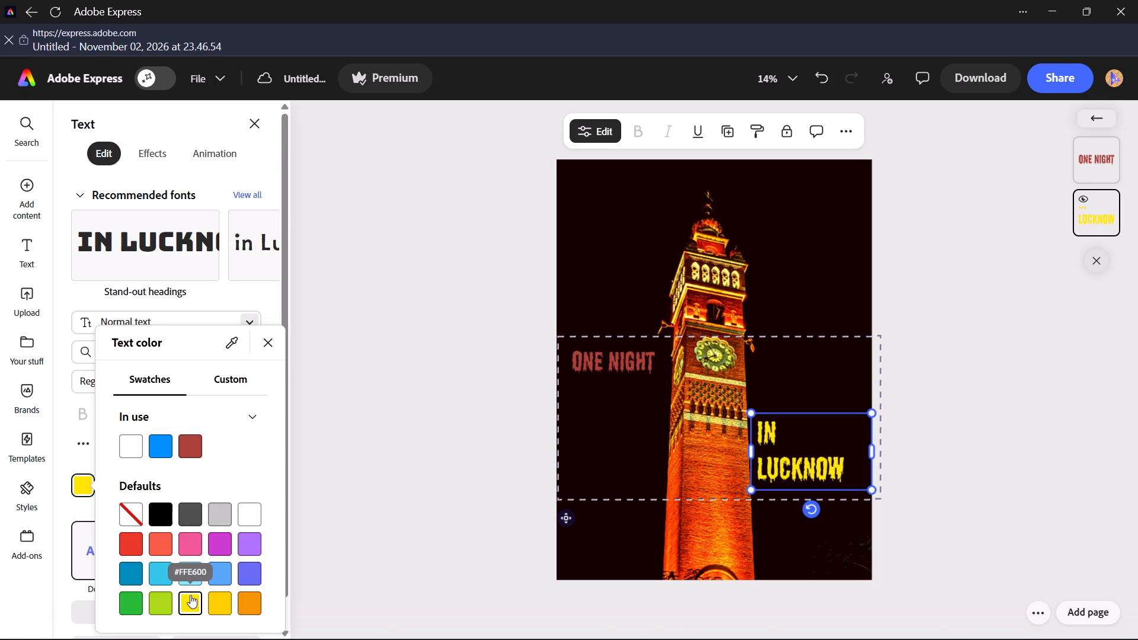
scroll(53, 460, "down", 1)
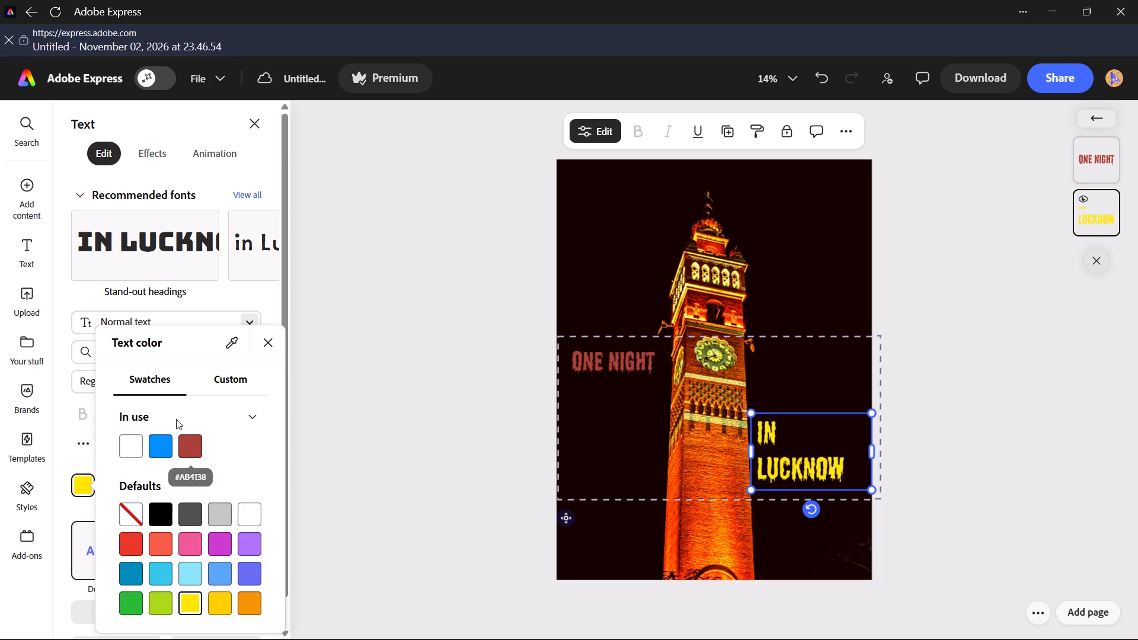
left_click(244, 381)
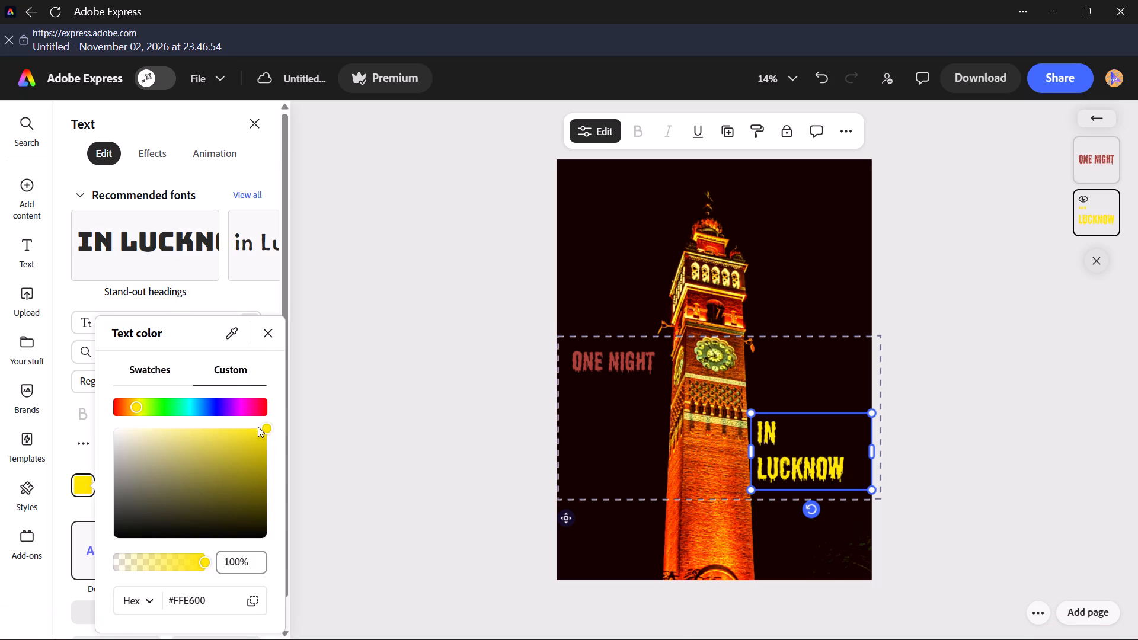
left_click_drag(270, 430, 212, 479)
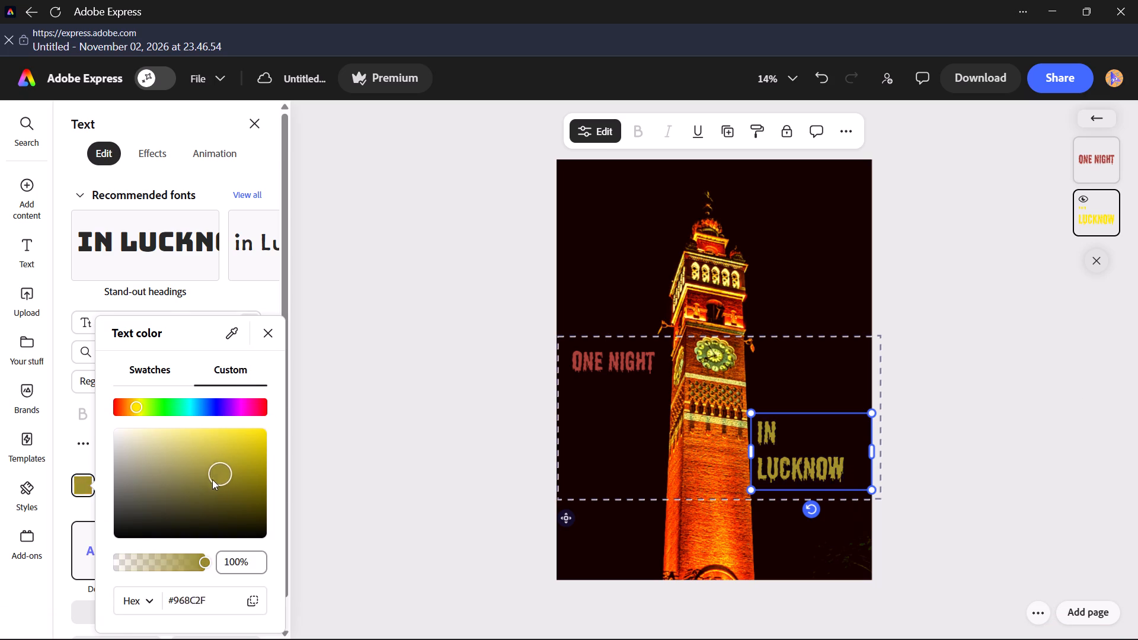
left_click_drag(212, 479, 202, 488)
left_click_drag(200, 488, 144, 452)
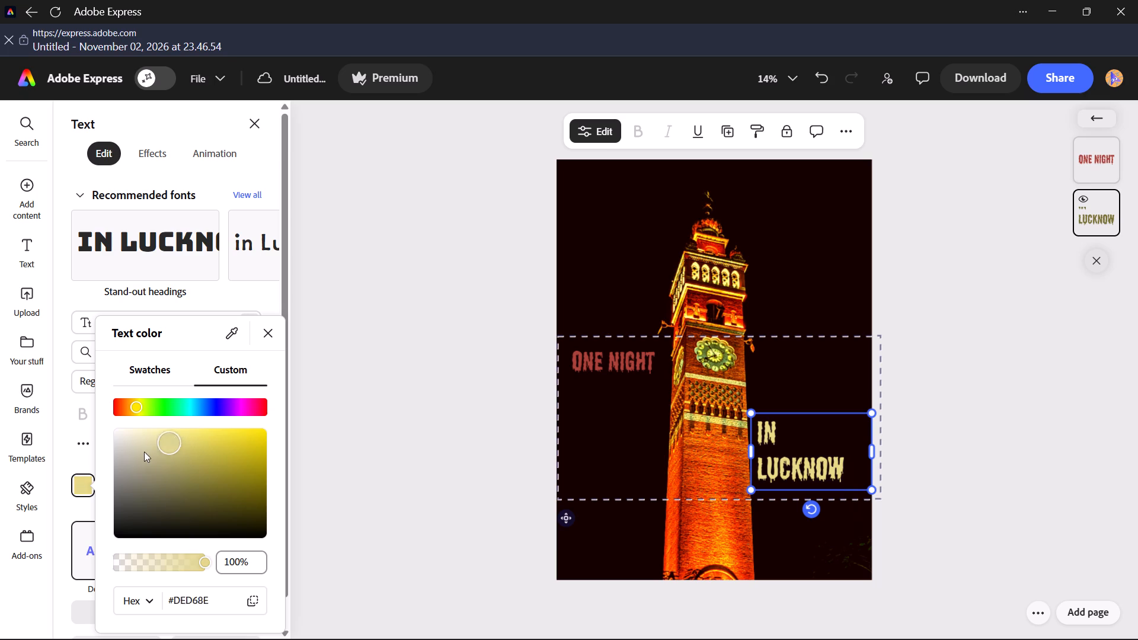
left_click_drag(144, 452, 231, 475)
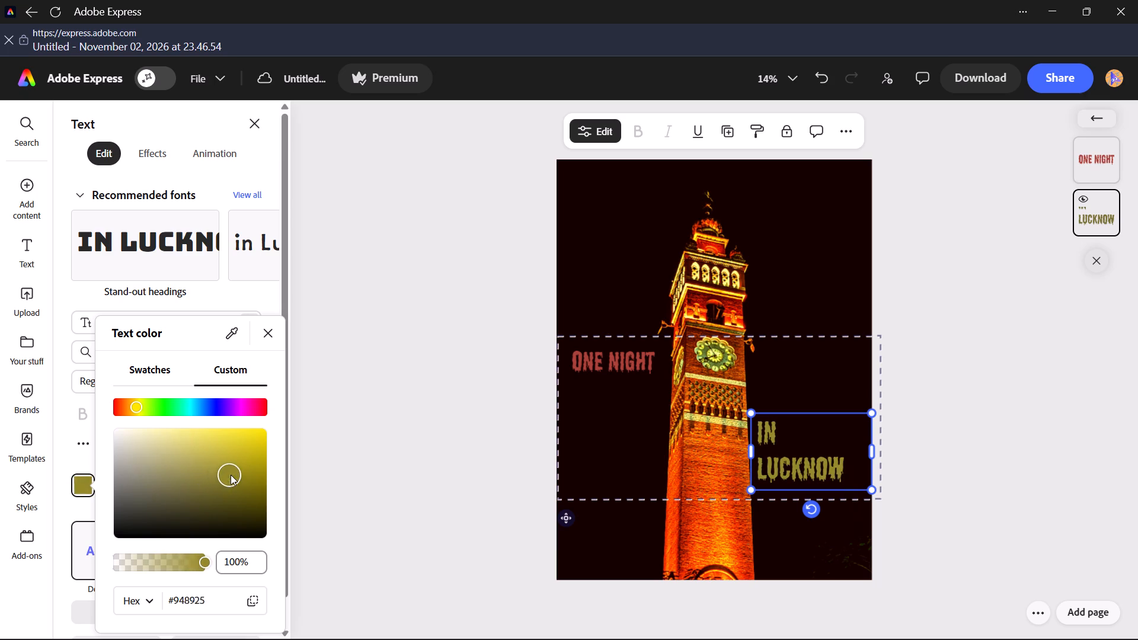
left_click_drag(231, 475, 234, 449)
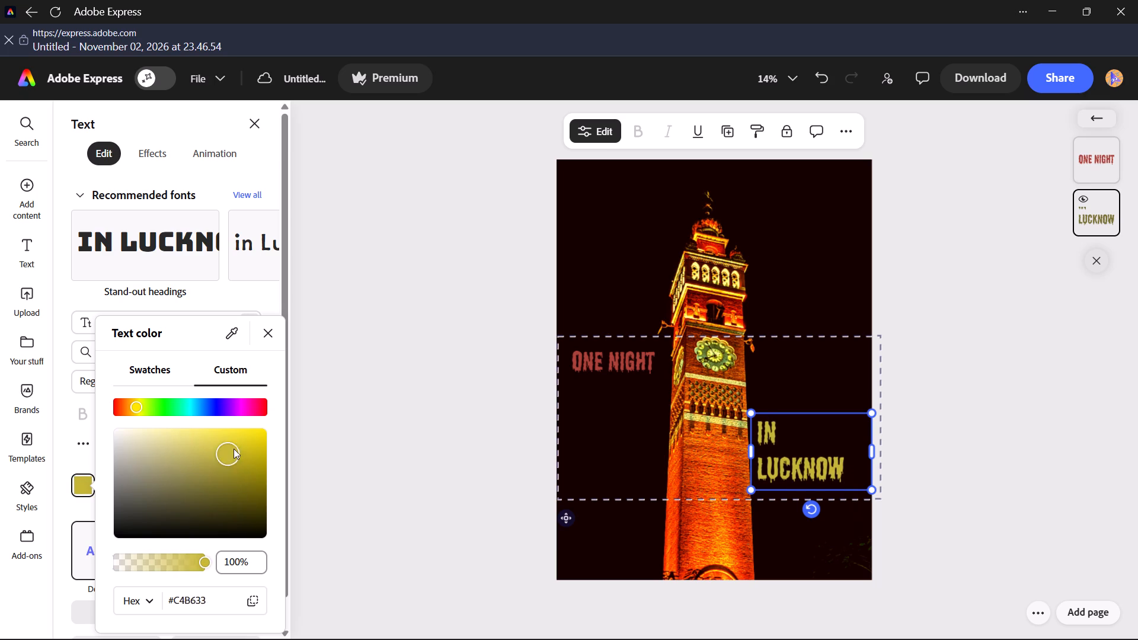
left_click_drag(234, 449, 247, 466)
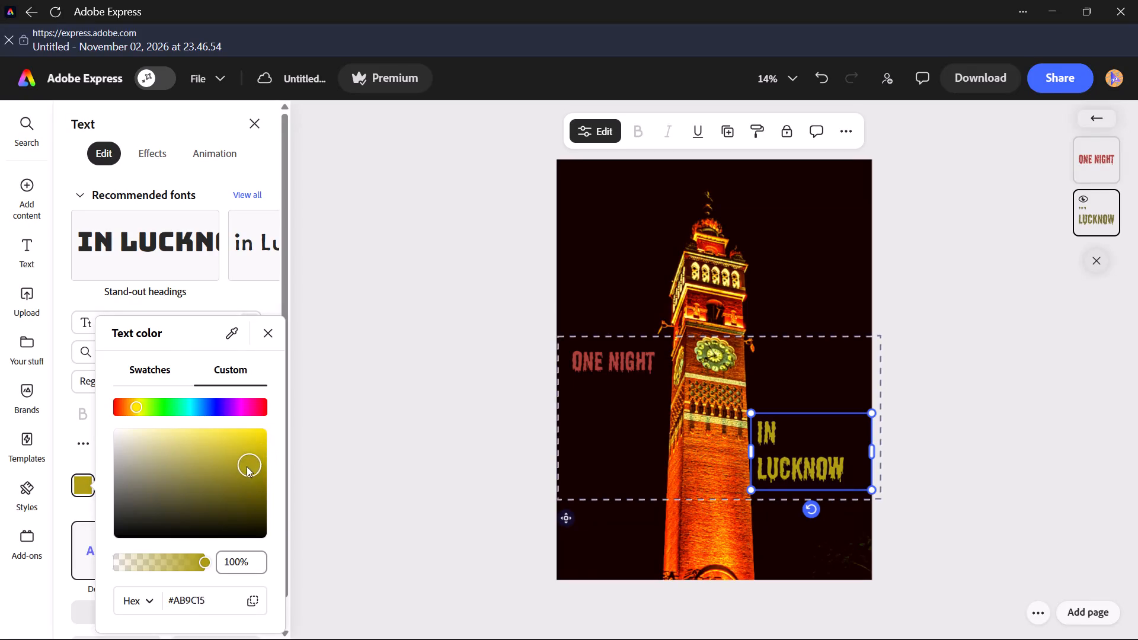
left_click_drag(247, 466, 242, 469)
left_click_drag(242, 469, 243, 465)
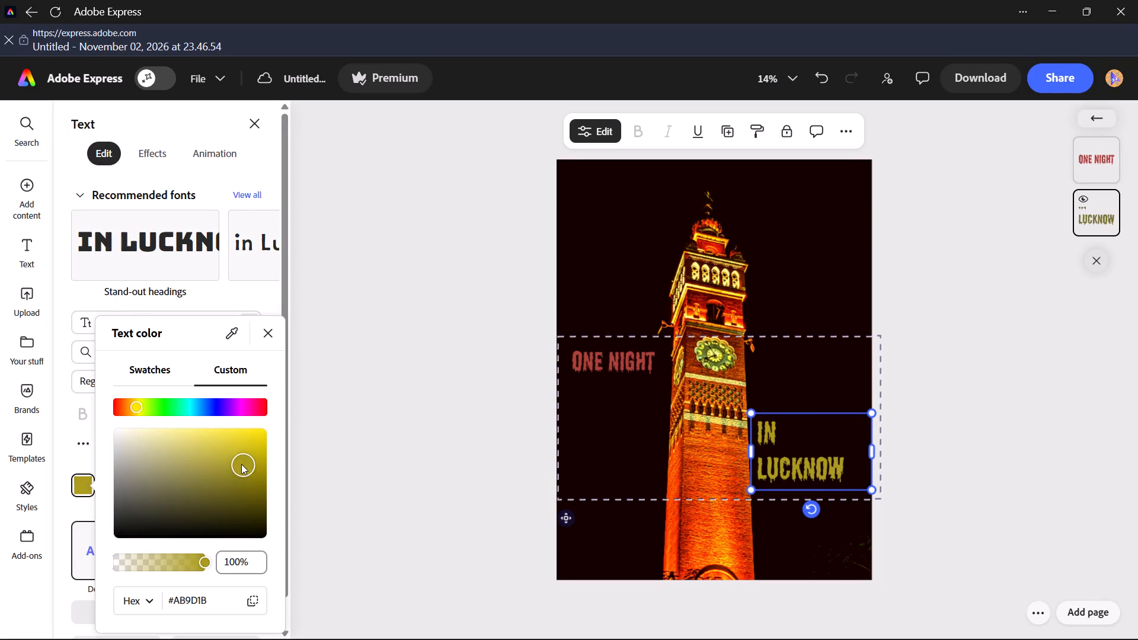
left_click(586, 373)
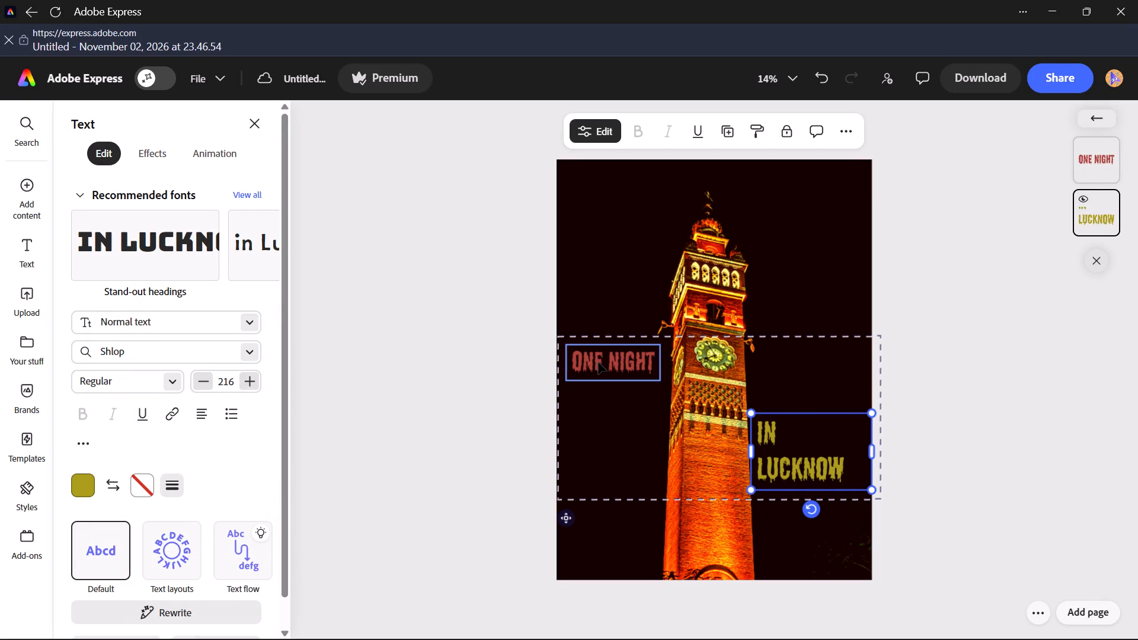
Break the "One Night" text onto two lines, with "Night" below "One".
left_click(598, 362)
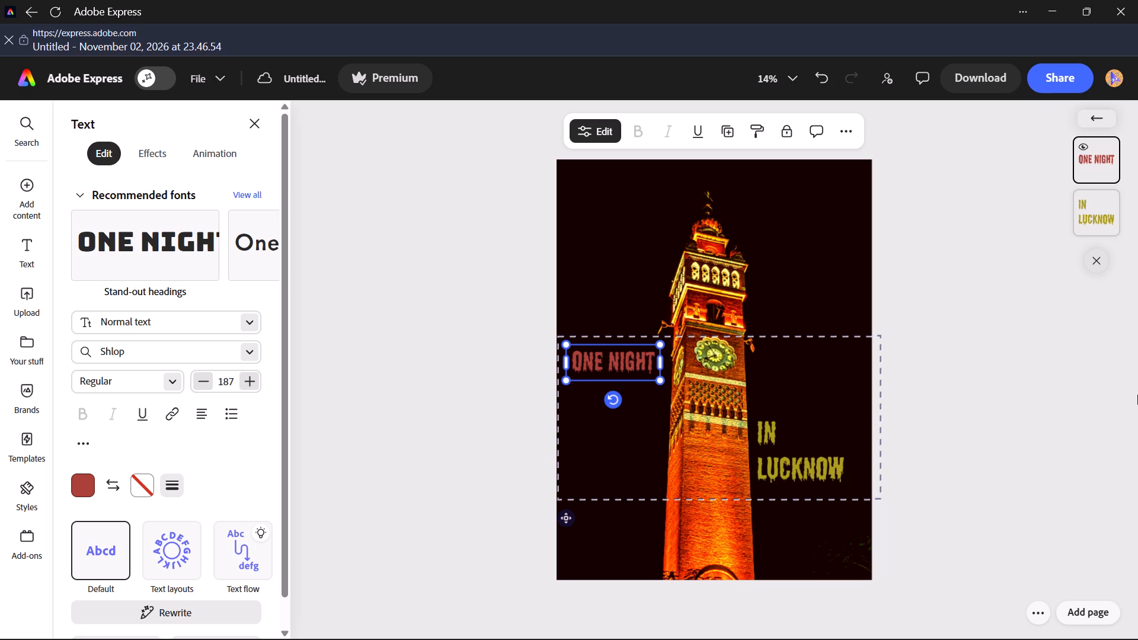
double_click(616, 356)
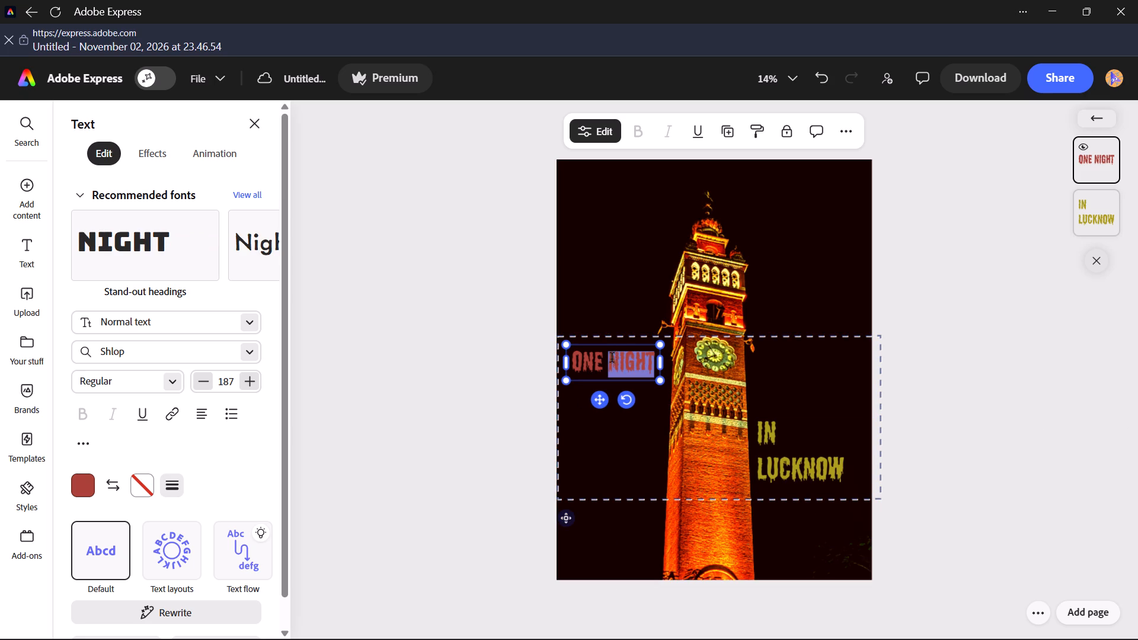
left_click(607, 367)
key("Return")
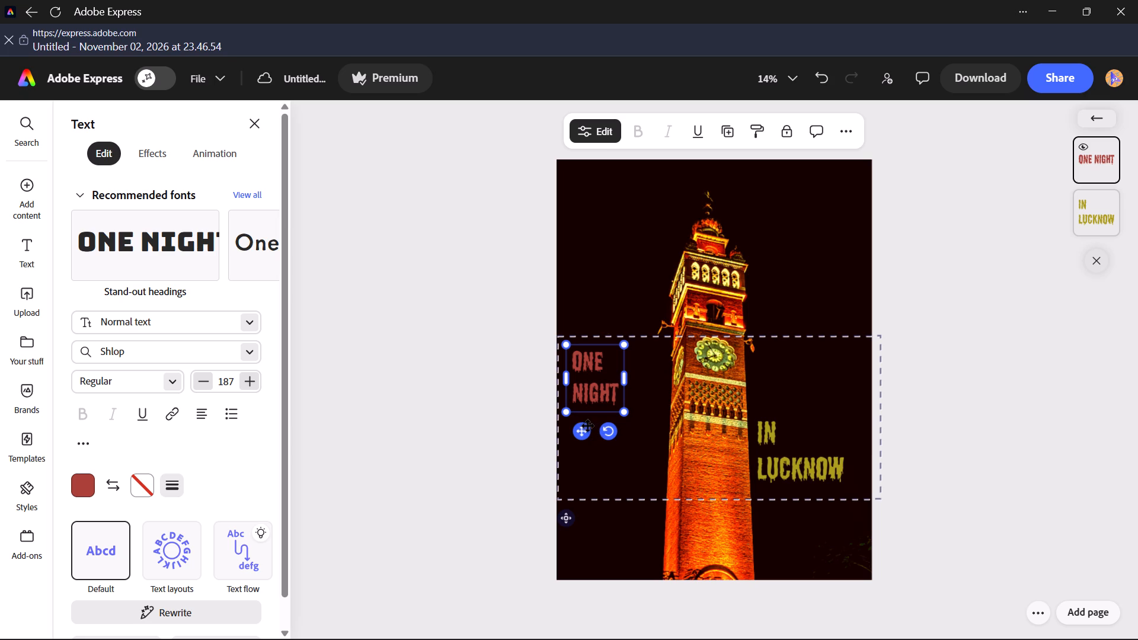
Move the two-line "One Night" text right, close to the tower's edge and level with the clock face.
left_click_drag(584, 434, 628, 428)
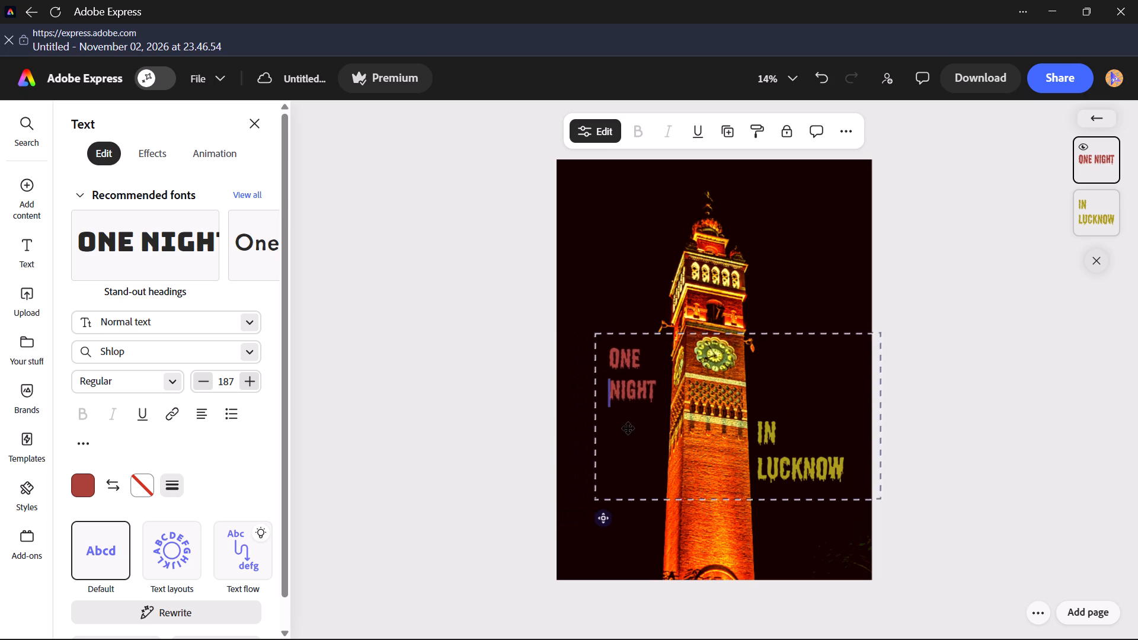
left_click_drag(628, 428, 622, 433)
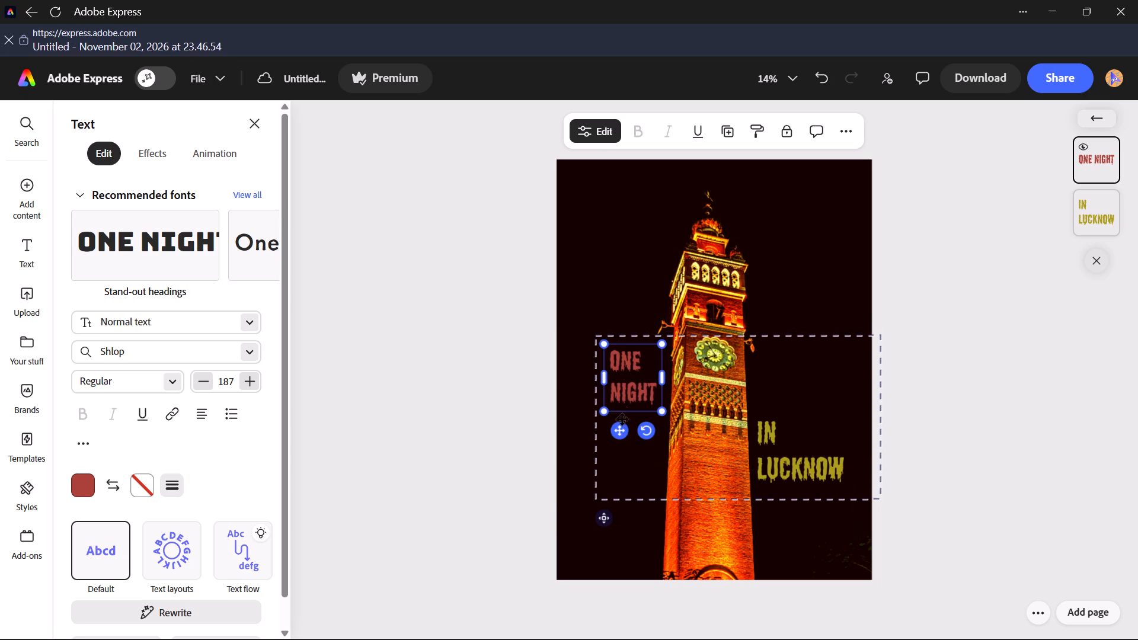
left_click(622, 385)
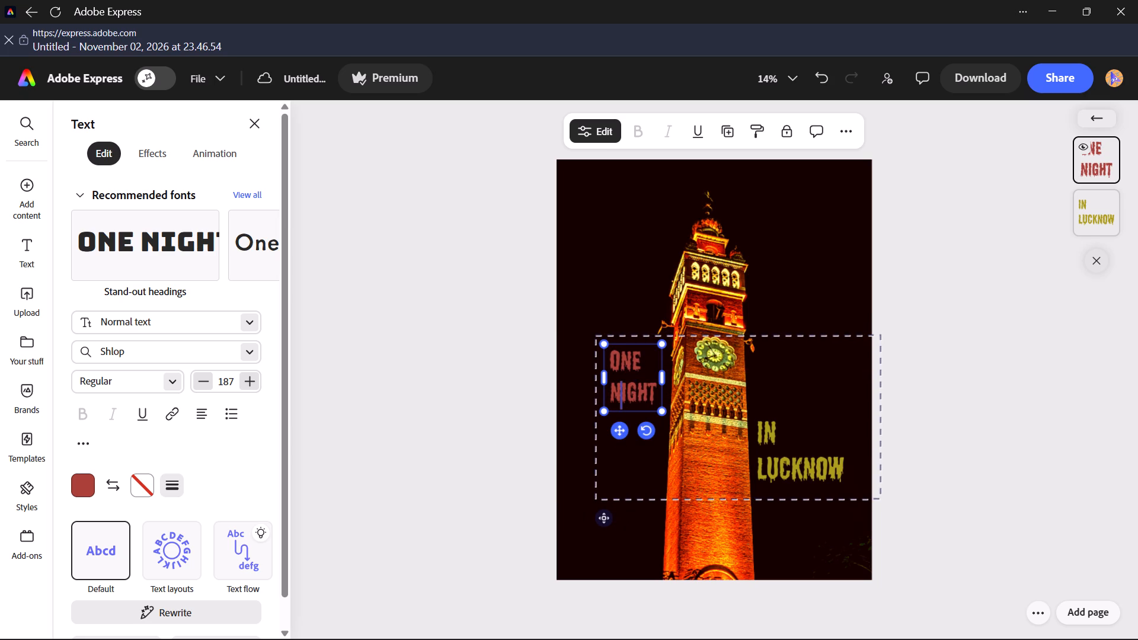
left_click(518, 416)
left_click(626, 386)
left_click(477, 412)
Copy the hex colour code of the "in Lucknow" text.
left_click(93, 492)
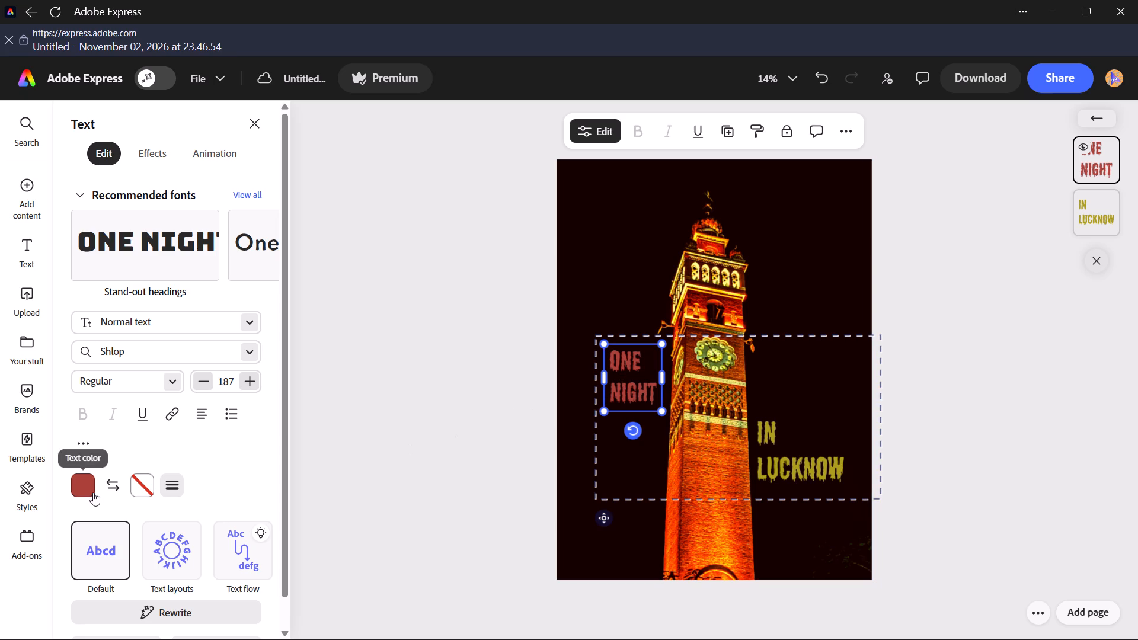
left_click(297, 495)
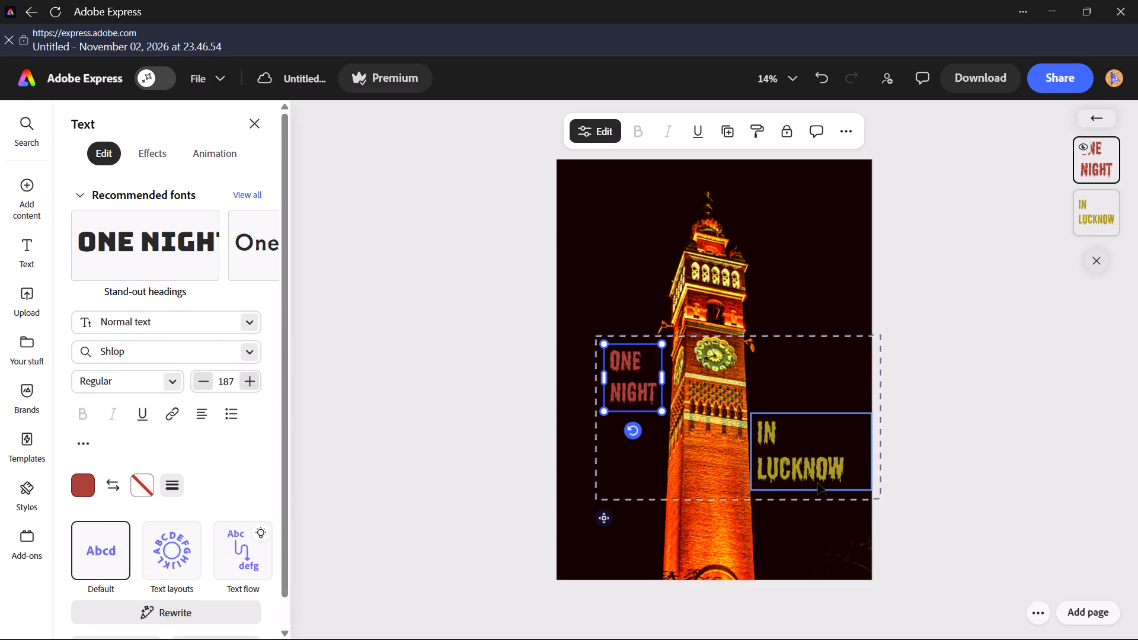
left_click(817, 478)
left_click(96, 492)
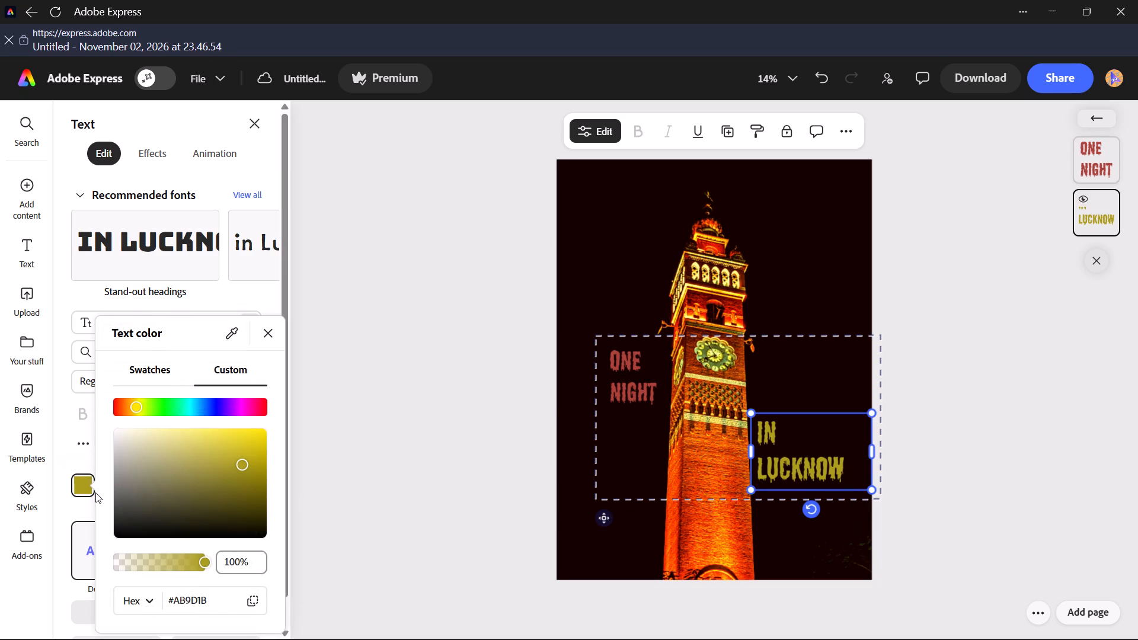
left_click(251, 606)
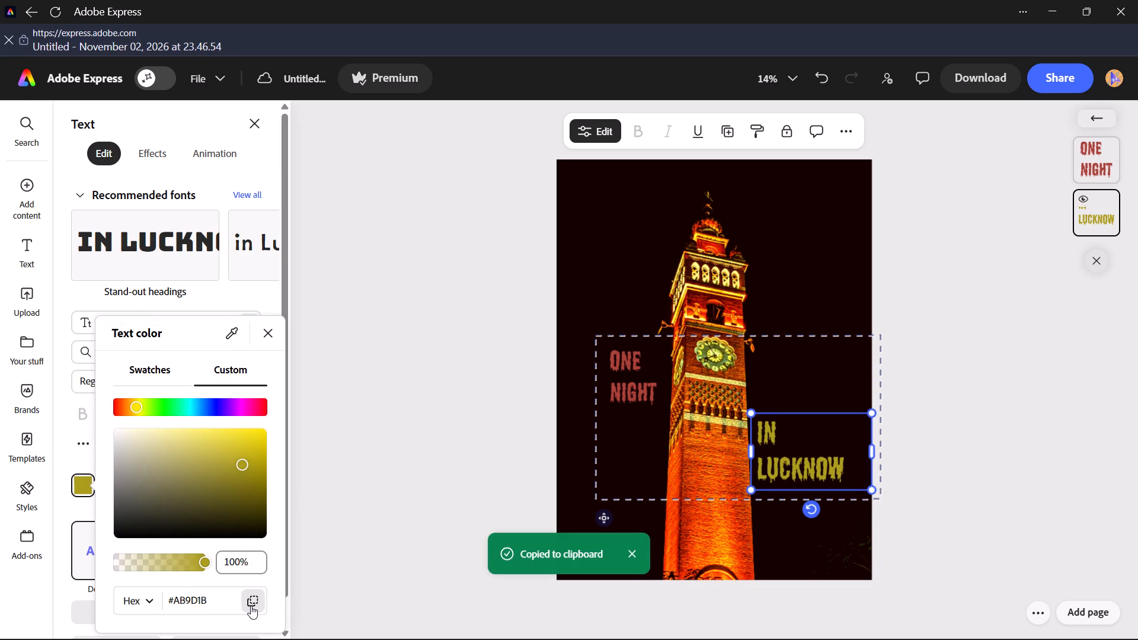
left_click(272, 337)
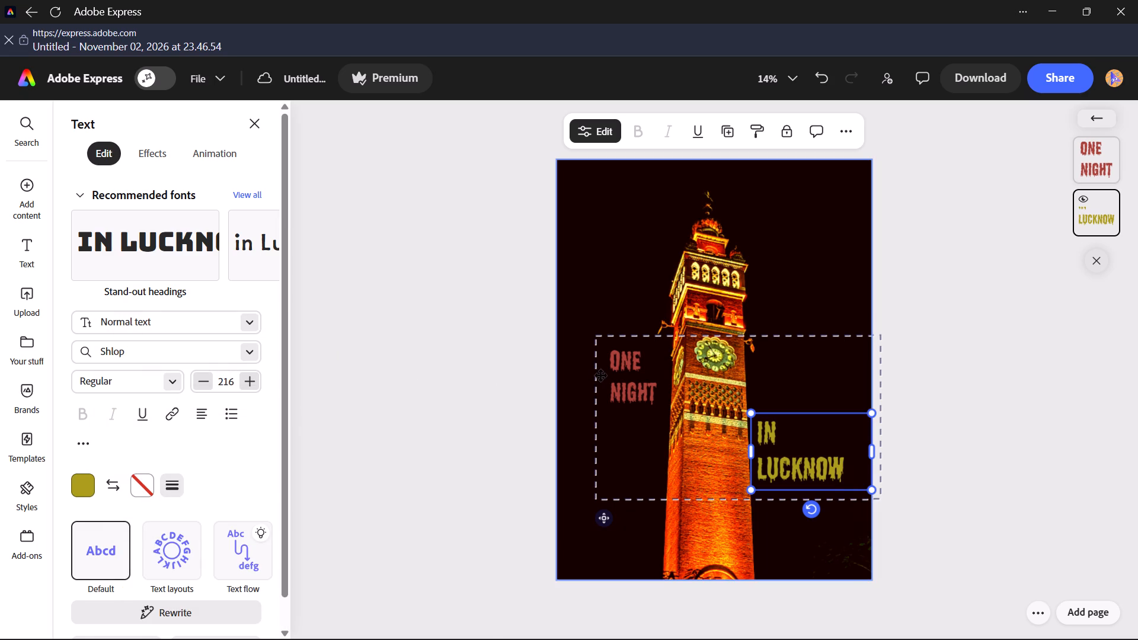
Set the "One Night" text to the copied custom colour #AB9D1B and deselect it.
left_click(612, 375)
left_click(92, 479)
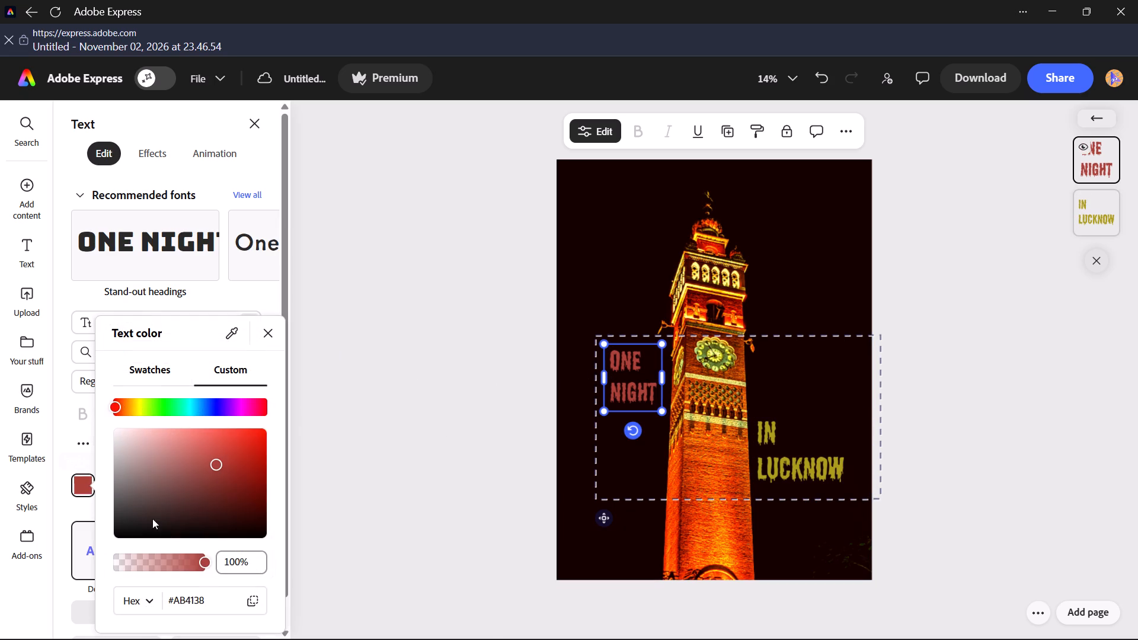
left_click(206, 601)
key("BackSpace")
key("BackSpace")
key("BackSpace")
key("BackSpace")
key("BackSpace")
key("BackSpace")
key("BackSpace")
key("BackSpace")
key("BackSpace")
key("BackSpace")
key("BackSpace")
key("BackSpace")
key("BackSpace")
key("ctrl+v")
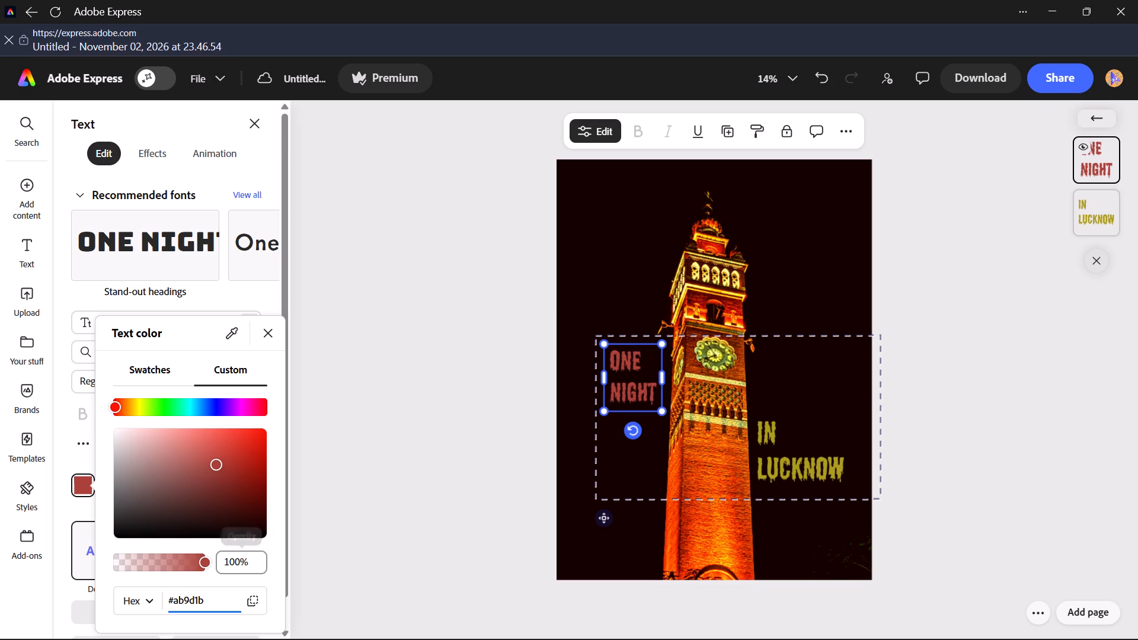
left_click(325, 547)
left_click(359, 510)
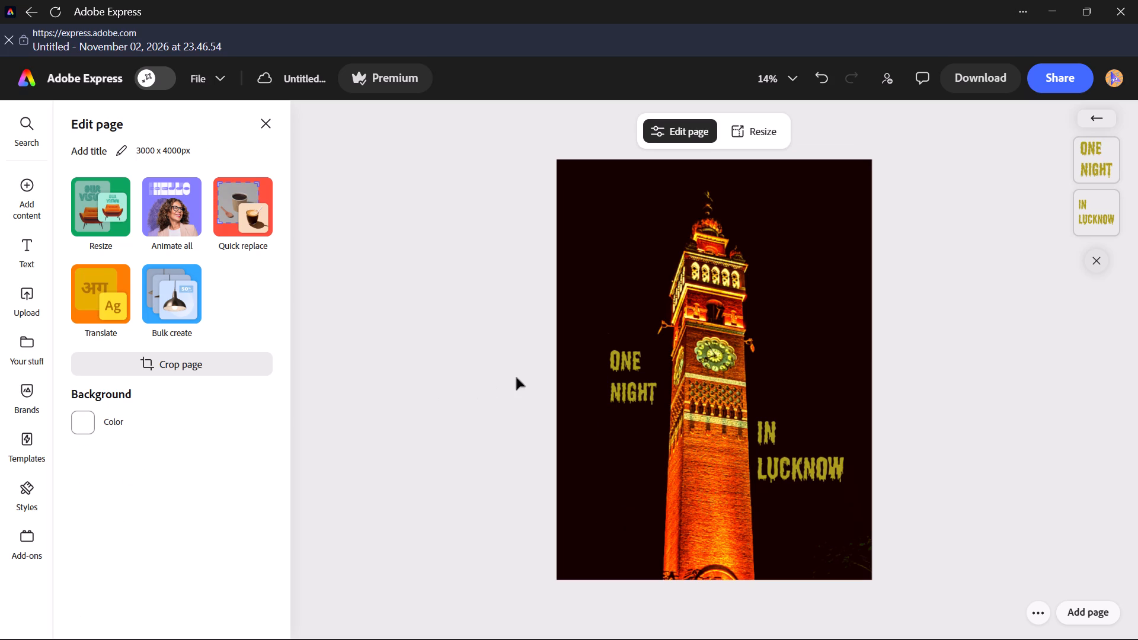
Shift the grouped "One Night" and "in Lucknow" texts together slightly to the right.
left_click_drag(618, 378, 619, 370)
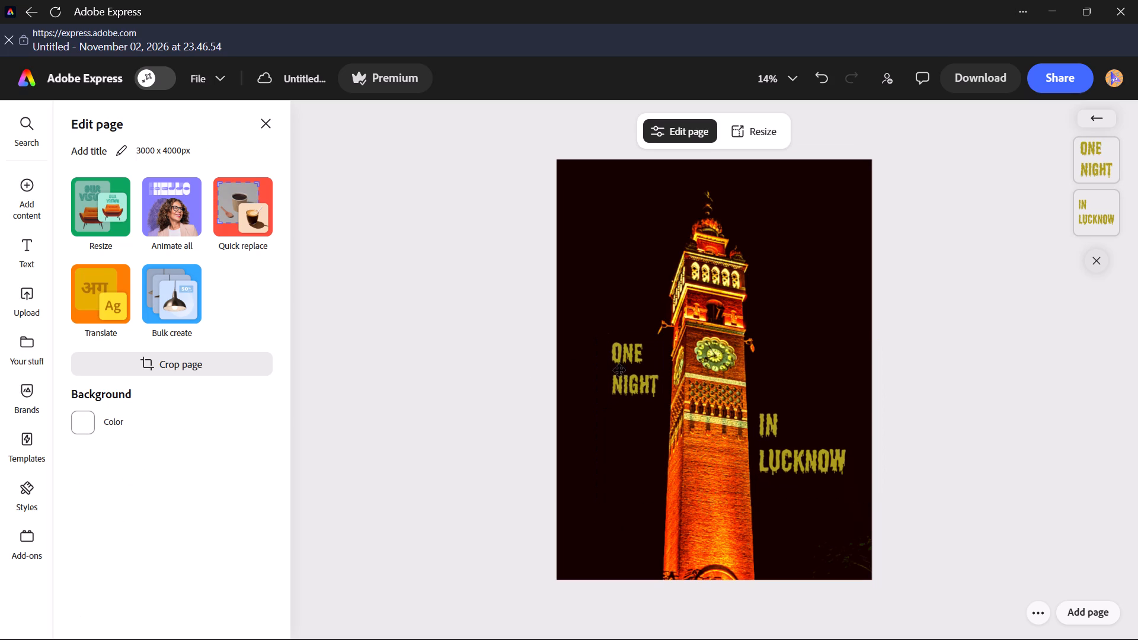
left_click_drag(619, 370, 624, 377)
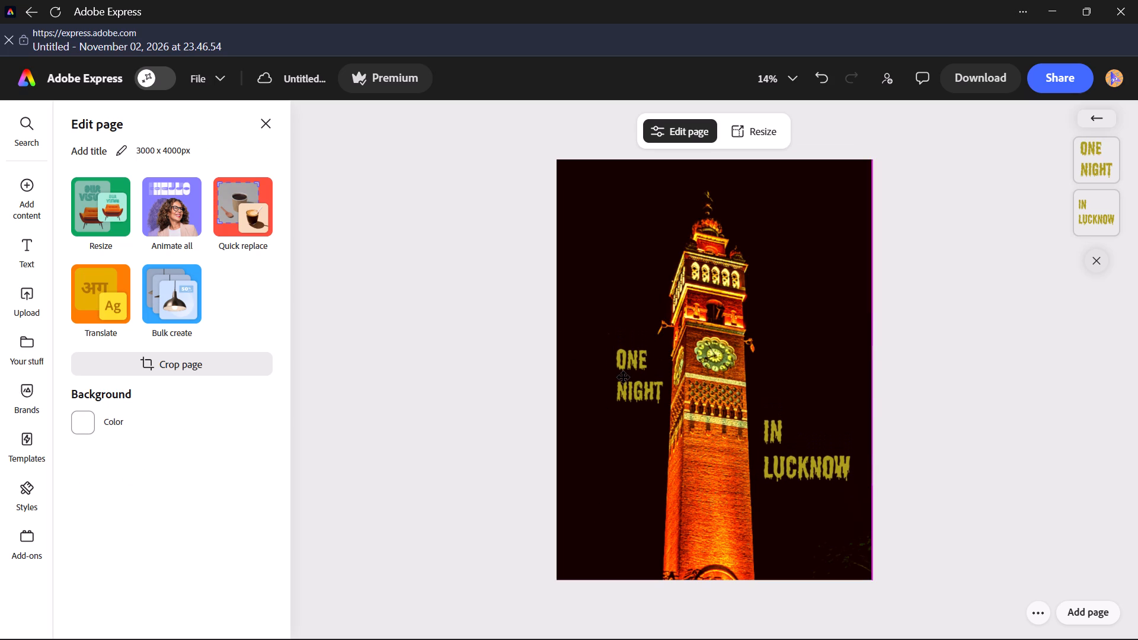
left_click_drag(624, 377, 624, 377)
Move the "One Night" text slightly up beside the tower and deselect it.
left_click(631, 377)
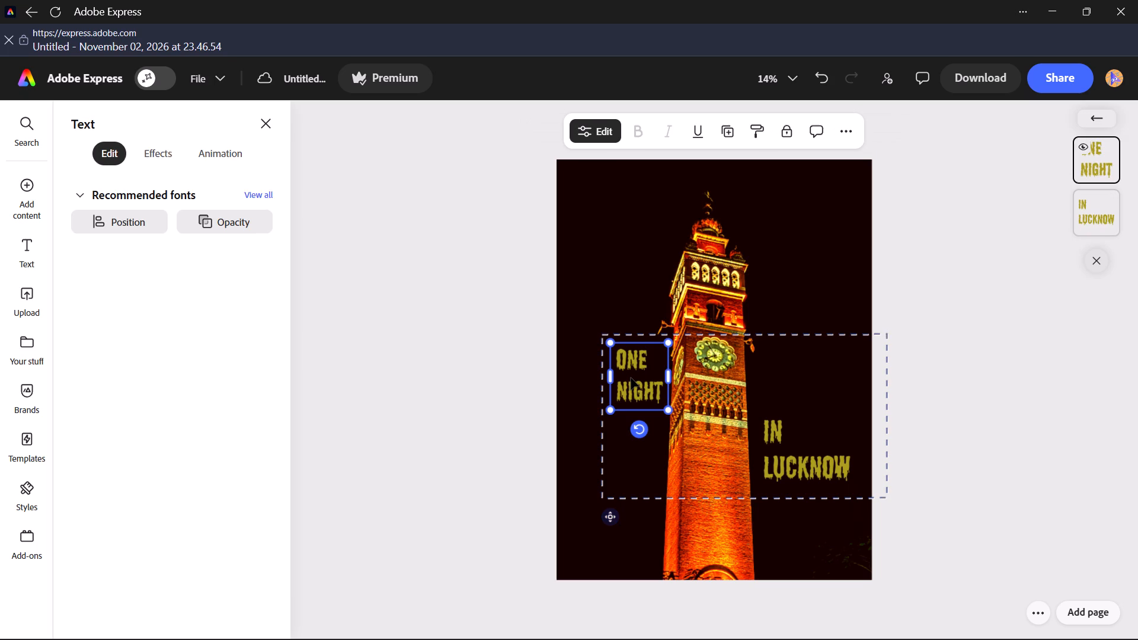
left_click_drag(631, 379, 631, 361)
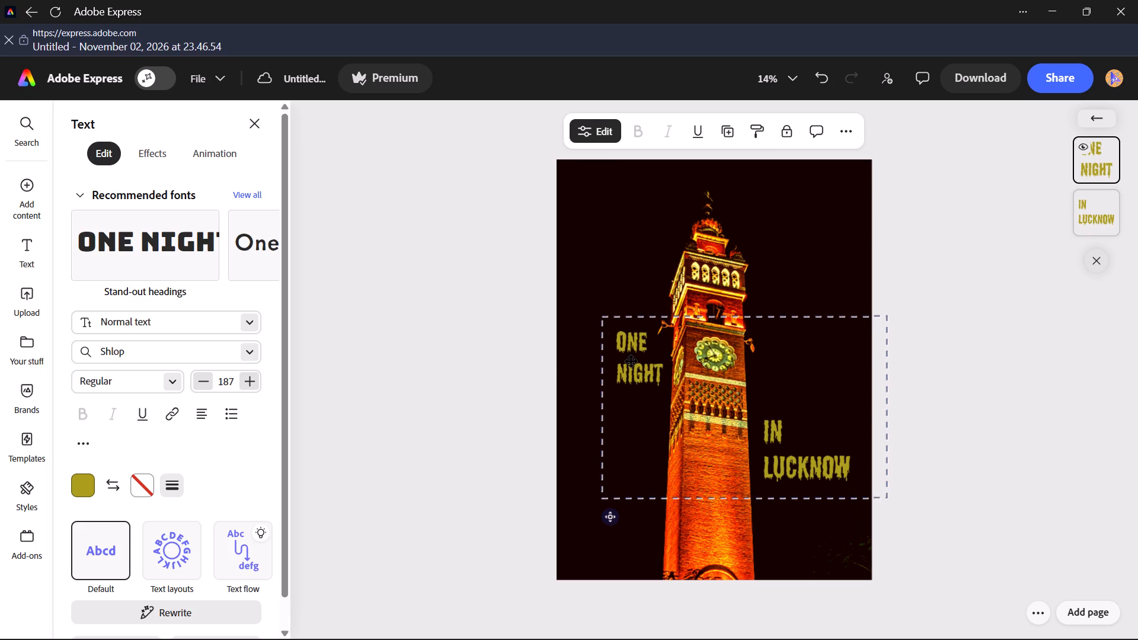
left_click_drag(631, 361, 632, 361)
left_click(600, 270)
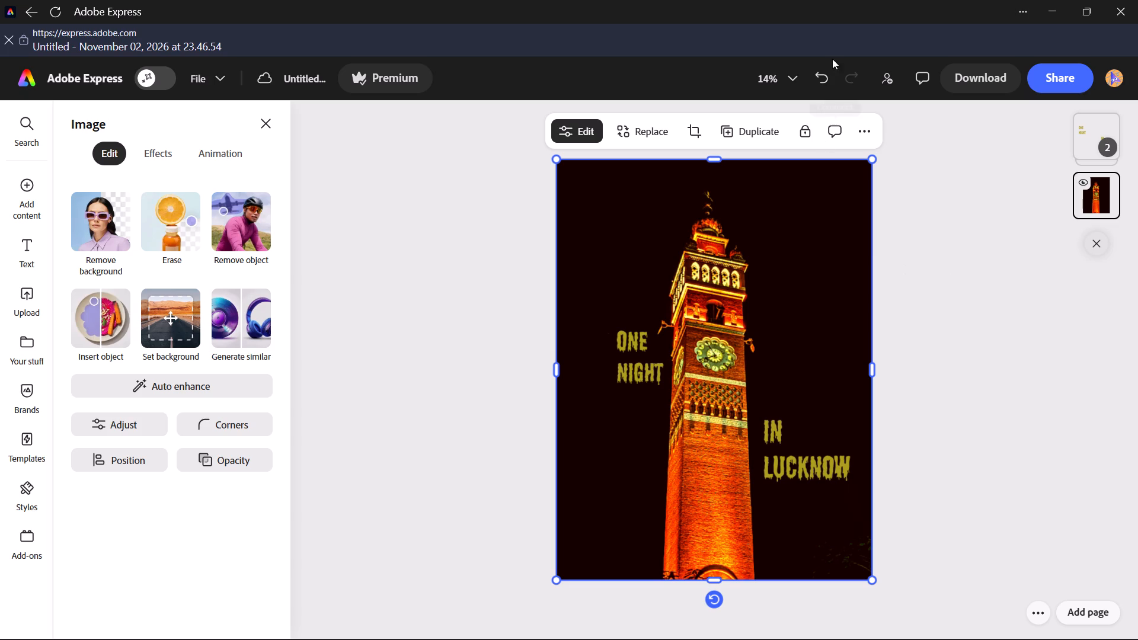
Download the "One Night in Lucknow" design as a 3,000 x 4,000 px PNG at size 1.
left_click(976, 77)
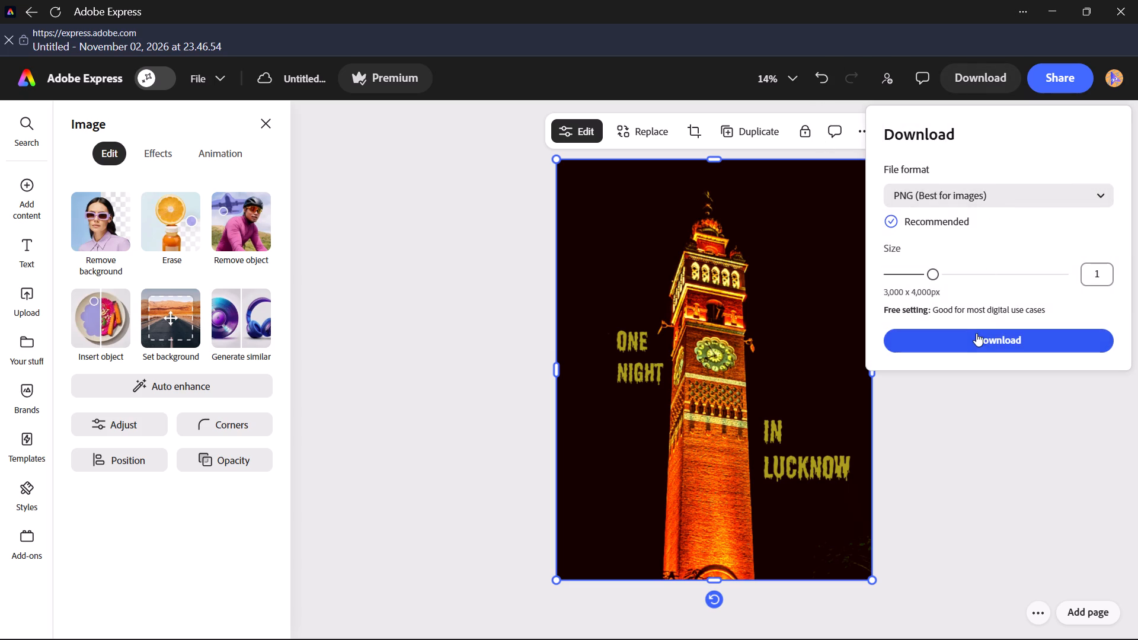
left_click(977, 334)
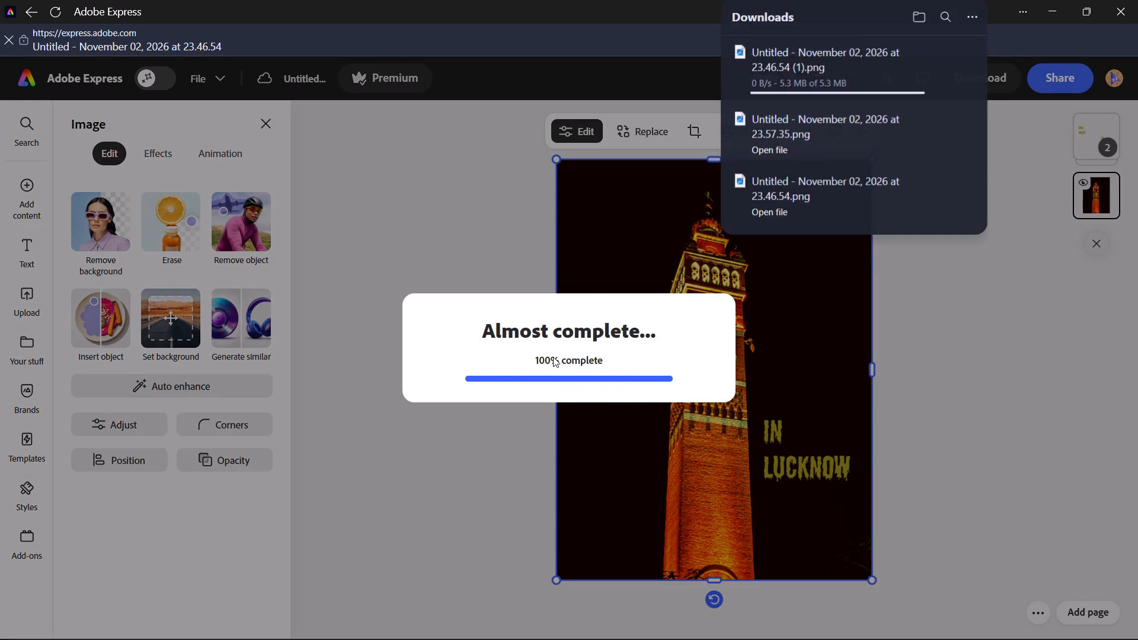
Return to the home page and open the recent design "Untitled - November 02, 2026 at 23.57.35".
left_click(101, 76)
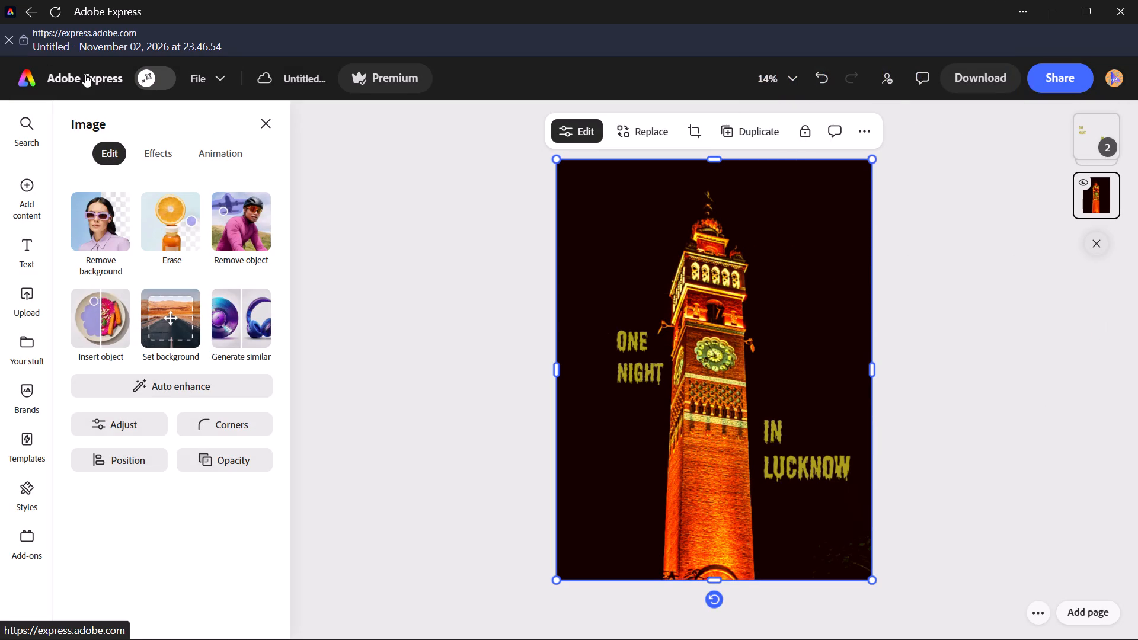
left_click(85, 73)
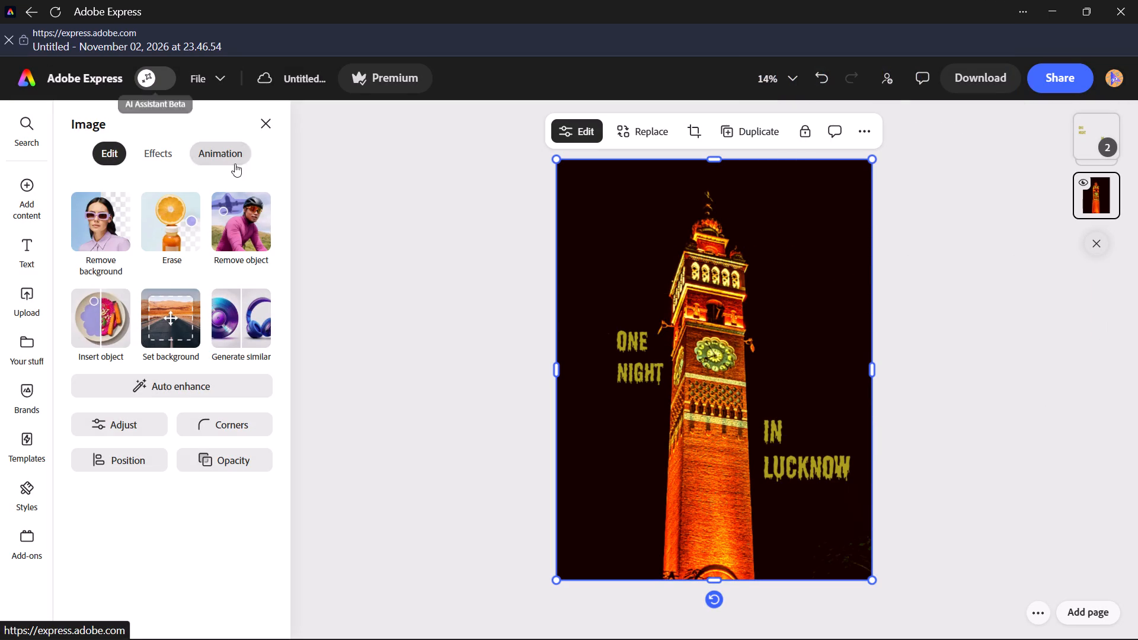
scroll(280, 404, "down", 6)
scroll(395, 401, "up", 5)
left_click(645, 325)
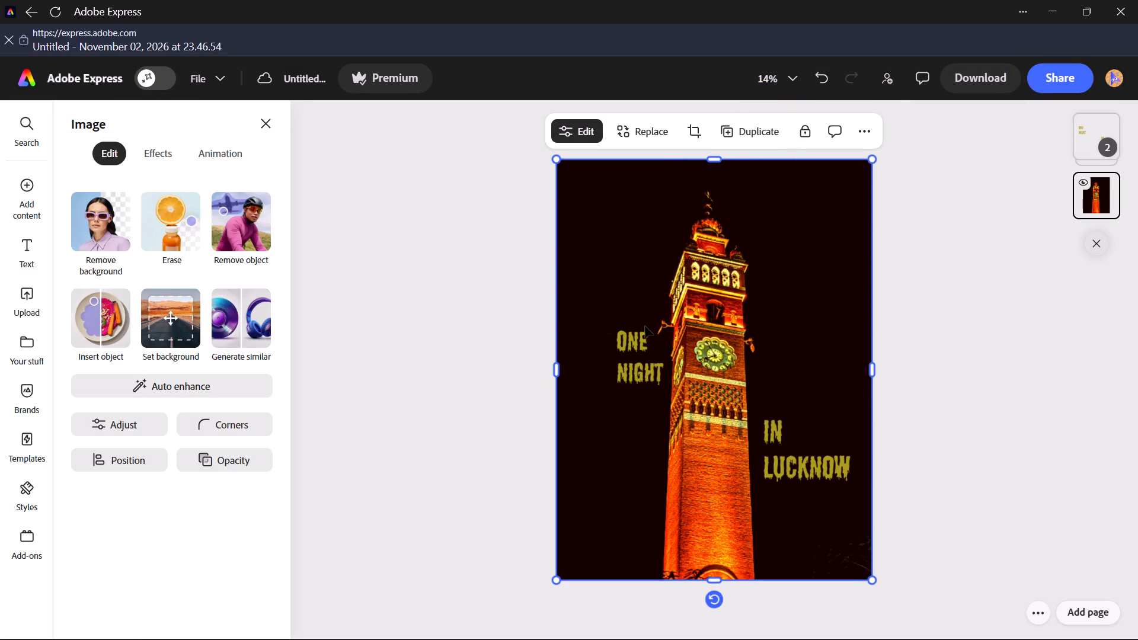
scroll(401, 481, "down", 3)
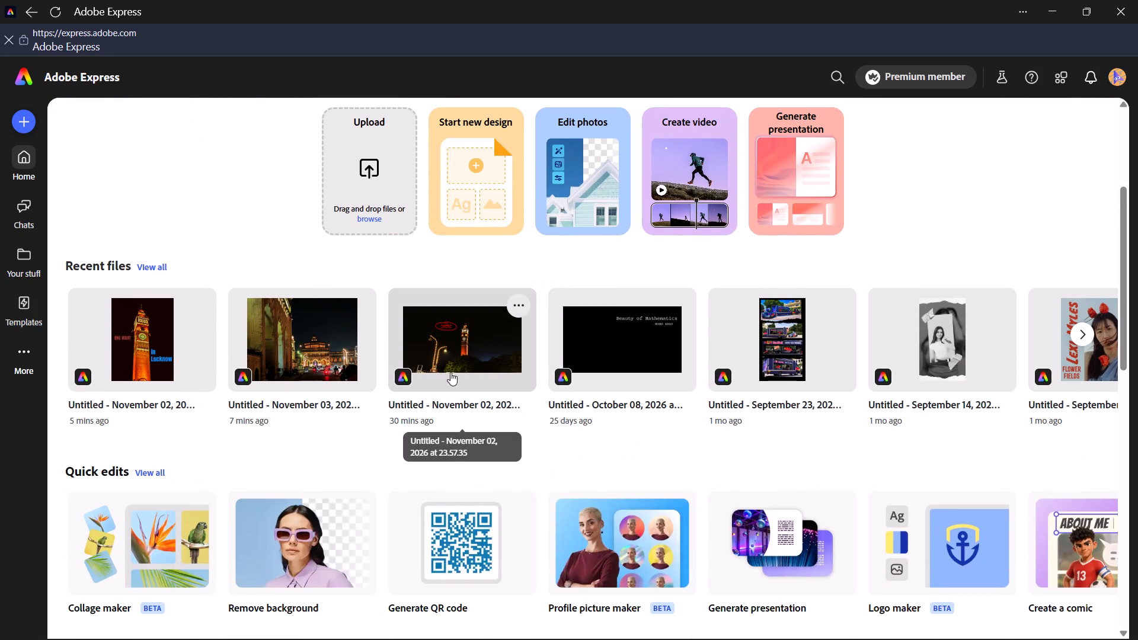
left_click(456, 341)
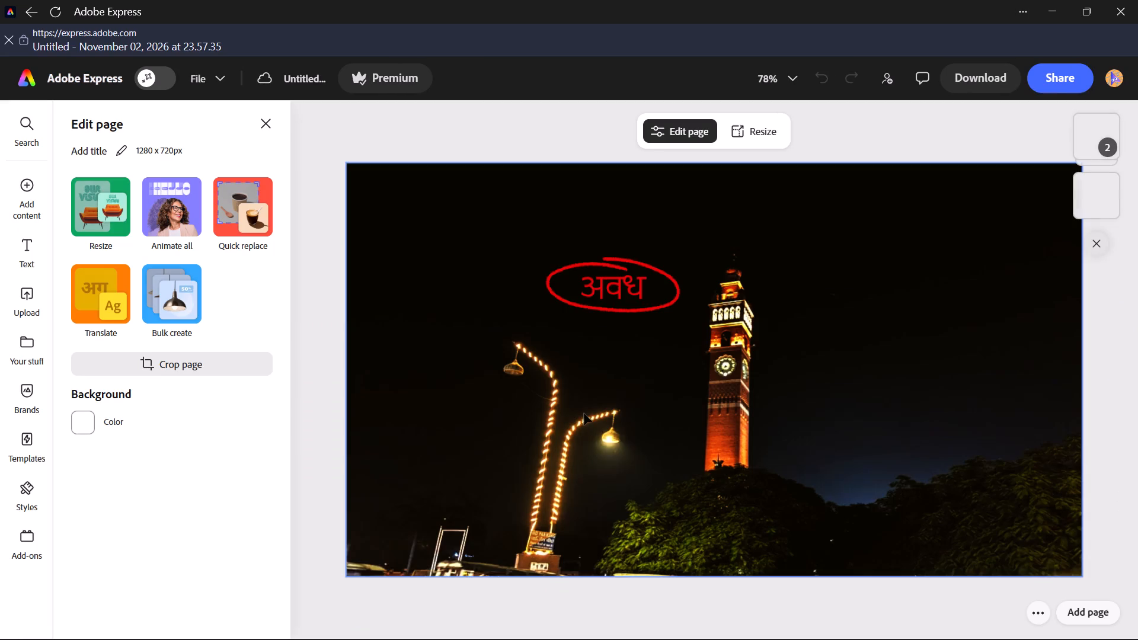
Delete the "अवध" text and the red hand-drawn ellipse around it from the night photo.
left_click(604, 284)
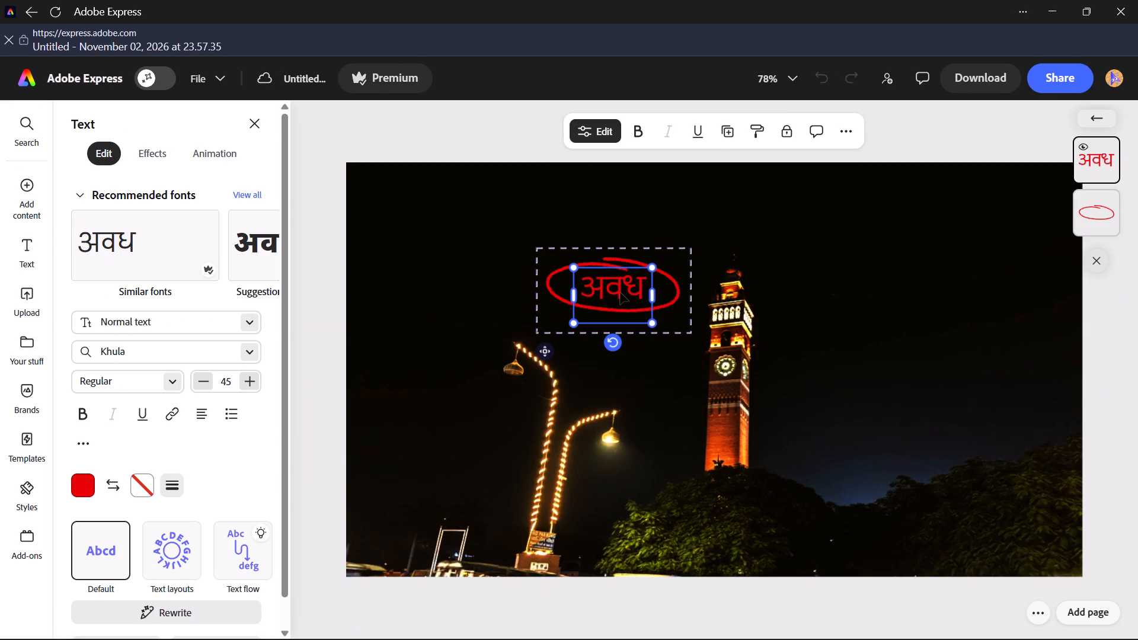
right_click(624, 283)
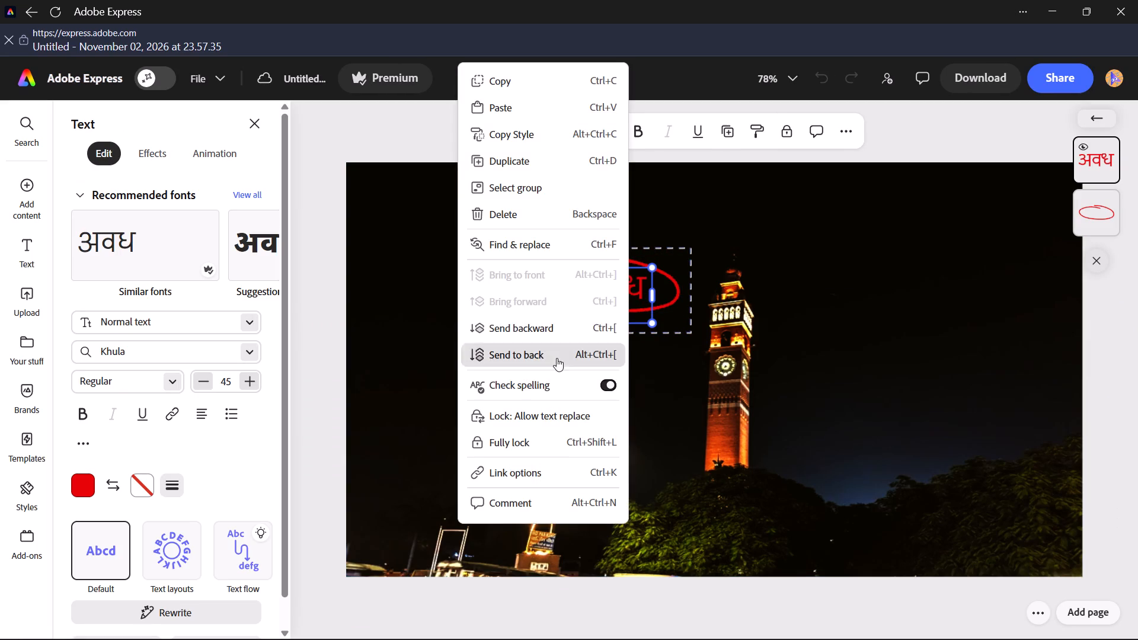
left_click(541, 214)
left_click(586, 279)
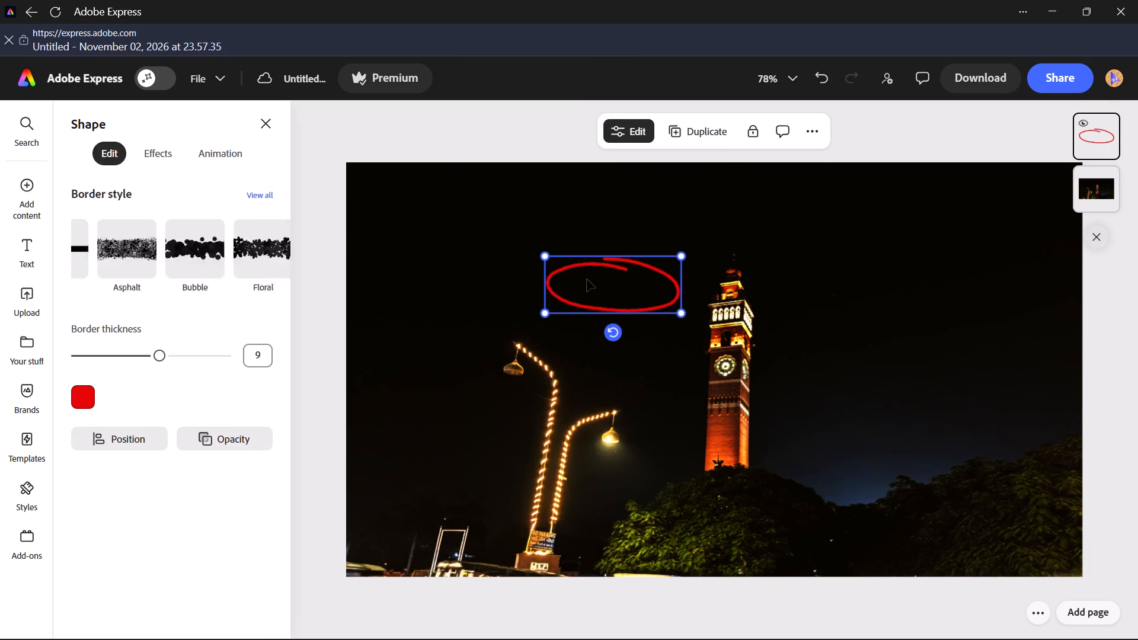
right_click(587, 279)
left_click(619, 382)
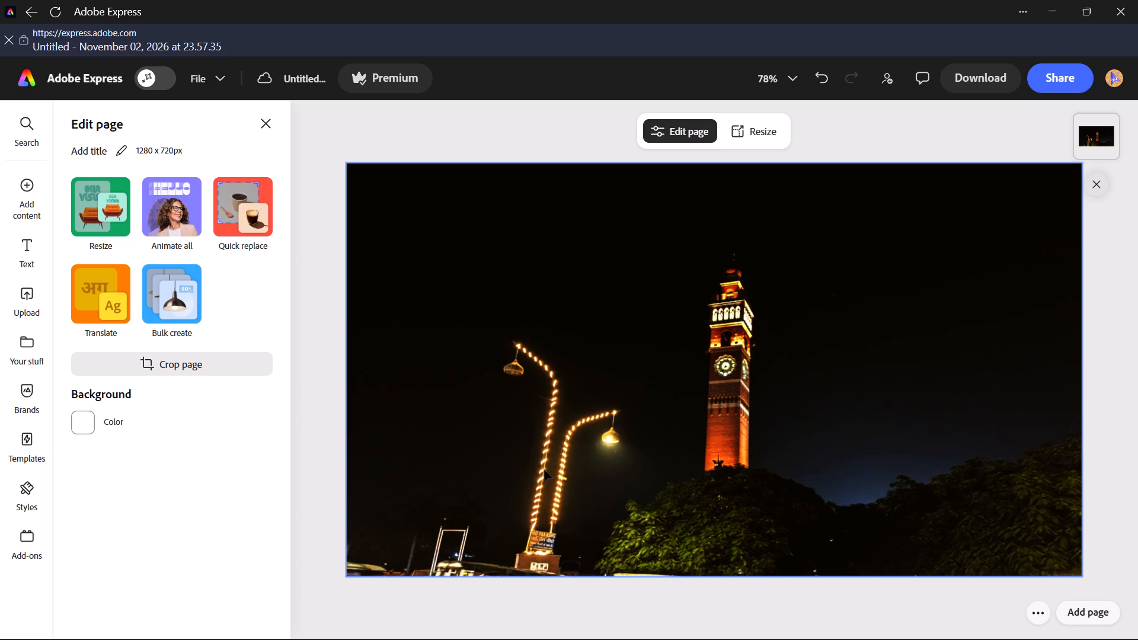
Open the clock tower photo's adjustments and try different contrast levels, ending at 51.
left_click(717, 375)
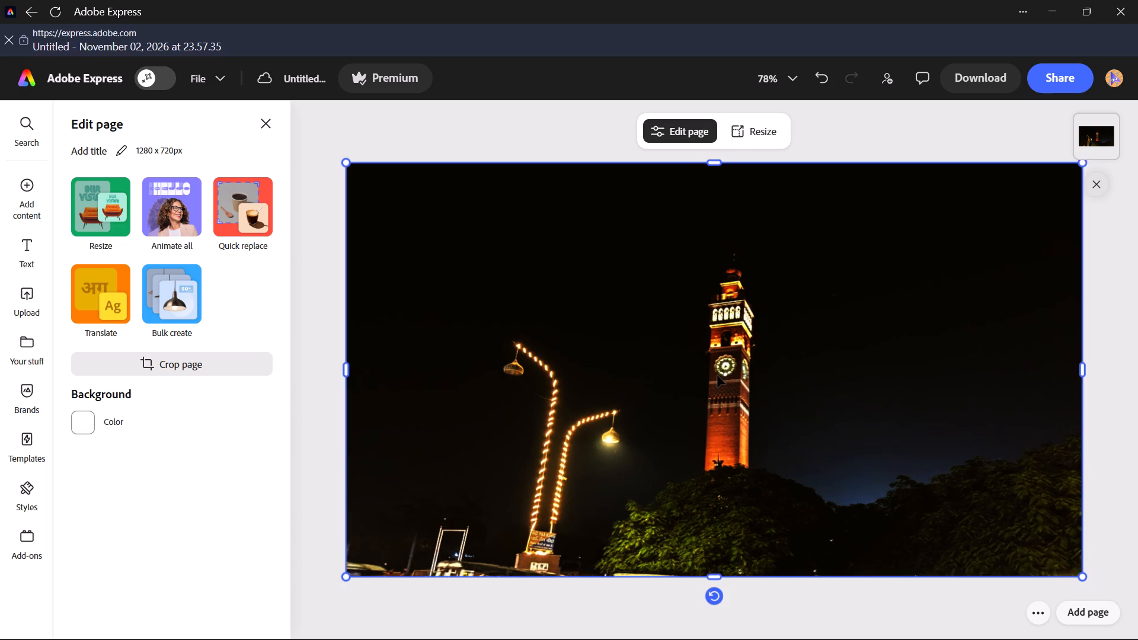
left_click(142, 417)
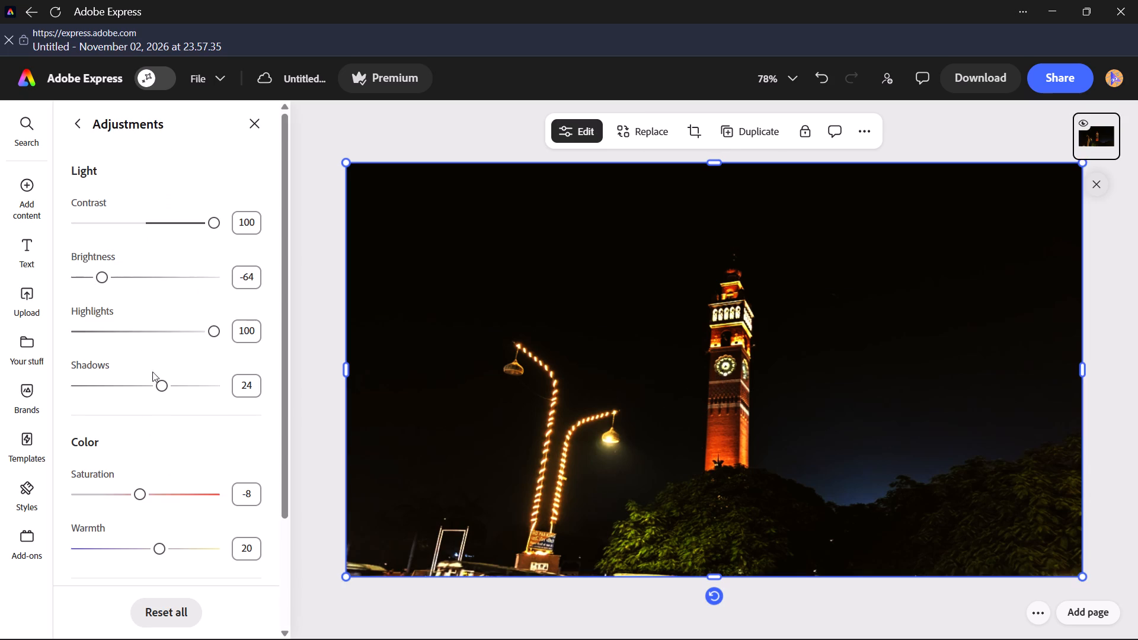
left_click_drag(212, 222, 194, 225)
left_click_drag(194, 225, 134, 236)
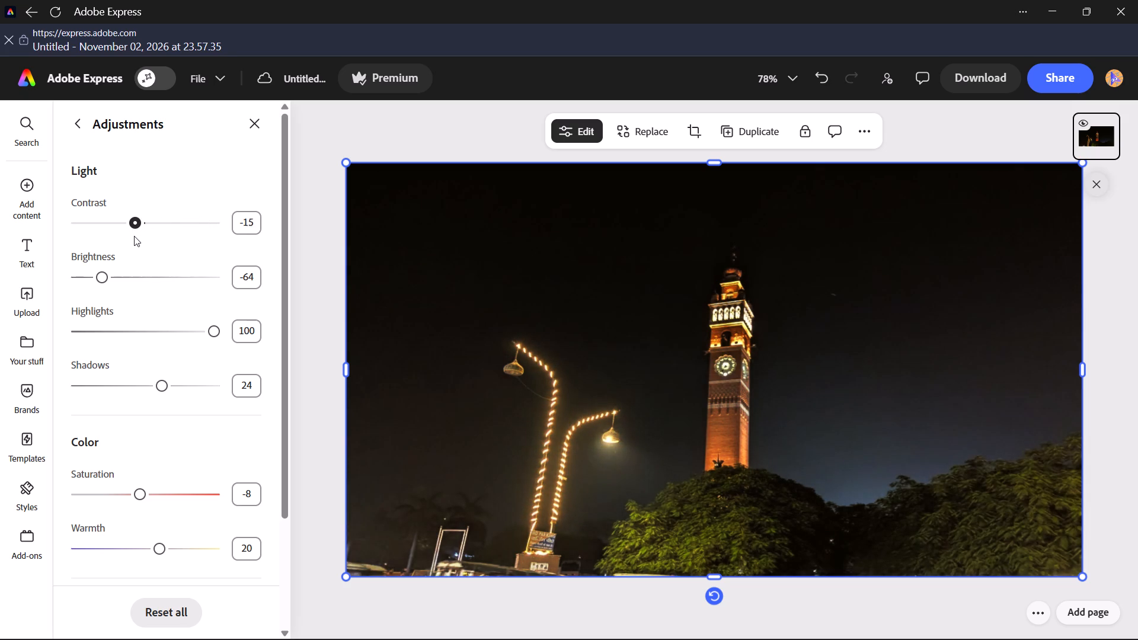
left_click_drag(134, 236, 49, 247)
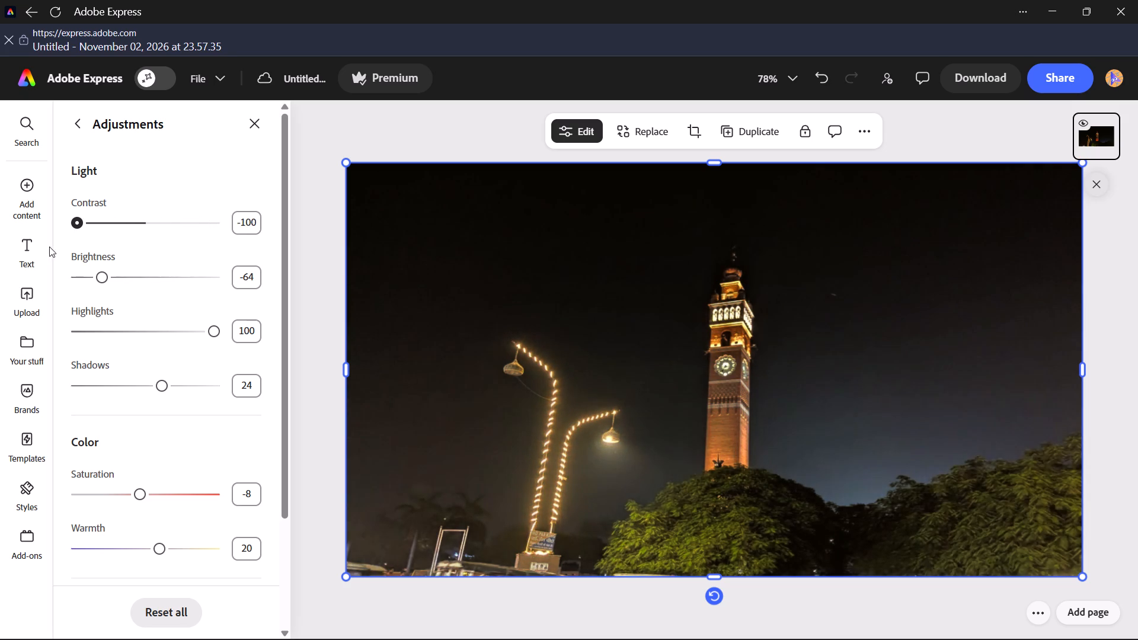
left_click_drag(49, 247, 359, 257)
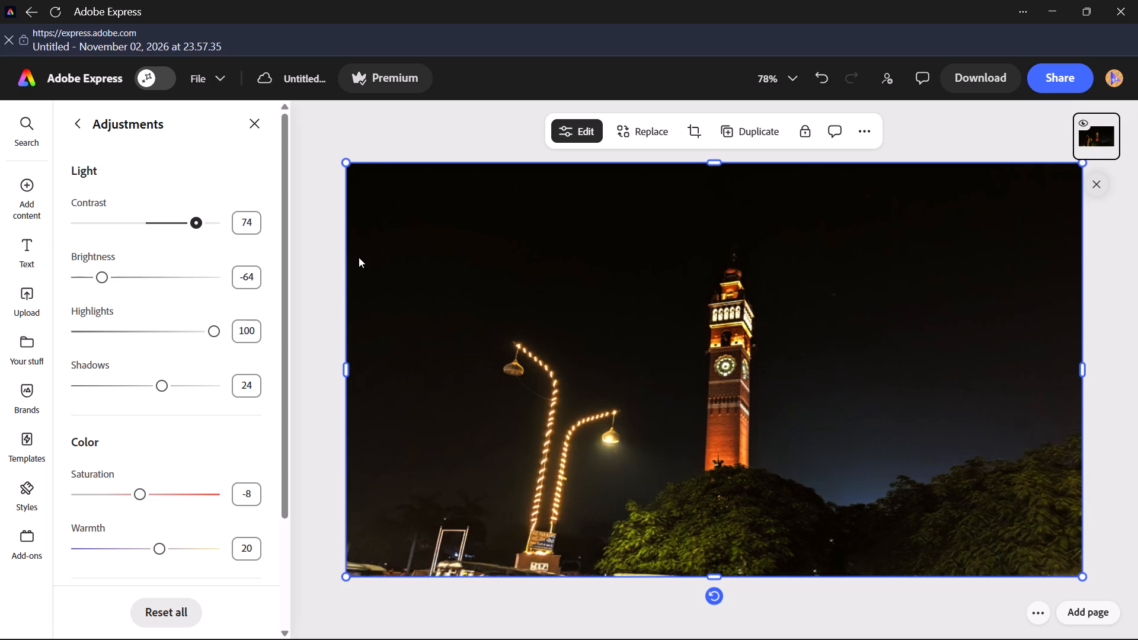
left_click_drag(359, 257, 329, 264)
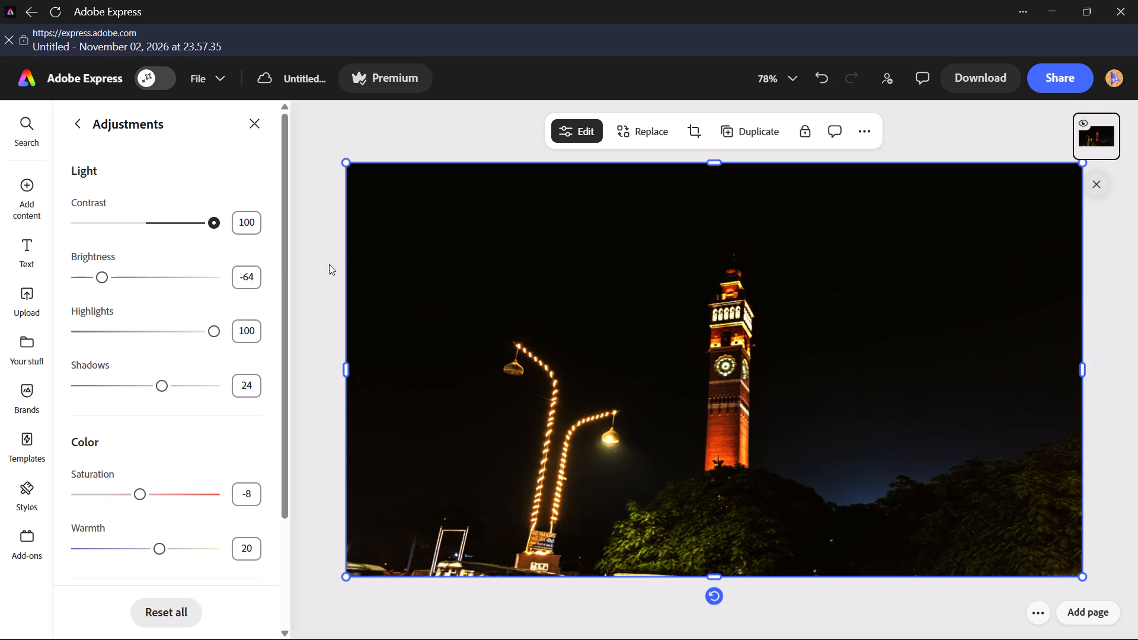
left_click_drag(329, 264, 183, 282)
Darken the clock tower photo by setting brightness to -100, contrast to 100 and shadows to -100.
left_click_drag(103, 280, 23, 289)
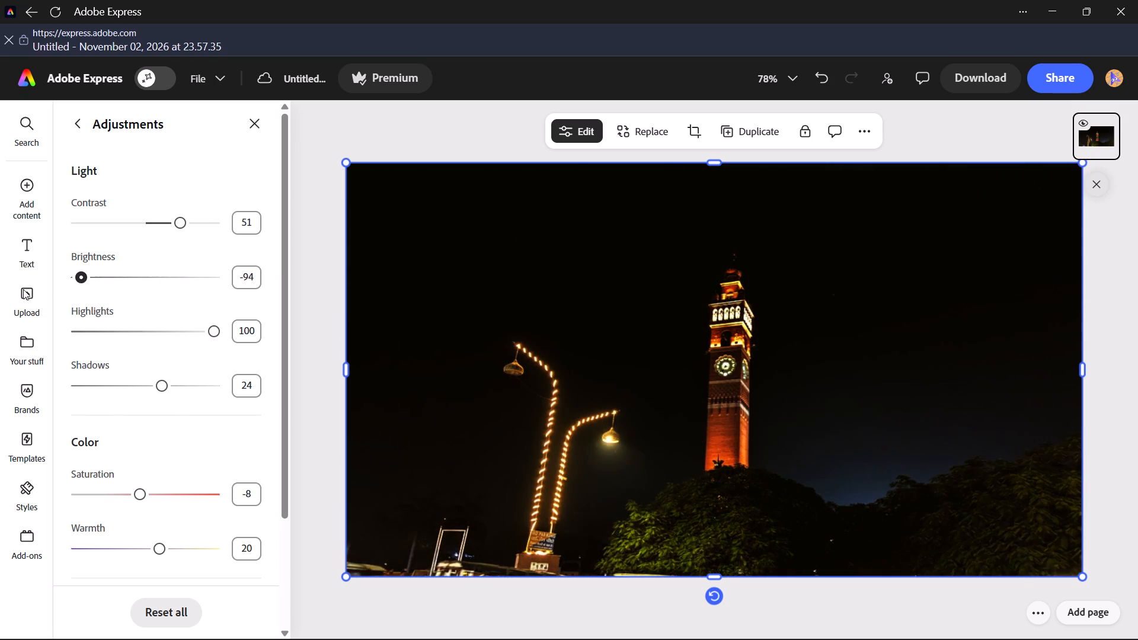
left_click_drag(23, 289, 0, 290)
left_click_drag(130, 219, 29, 228)
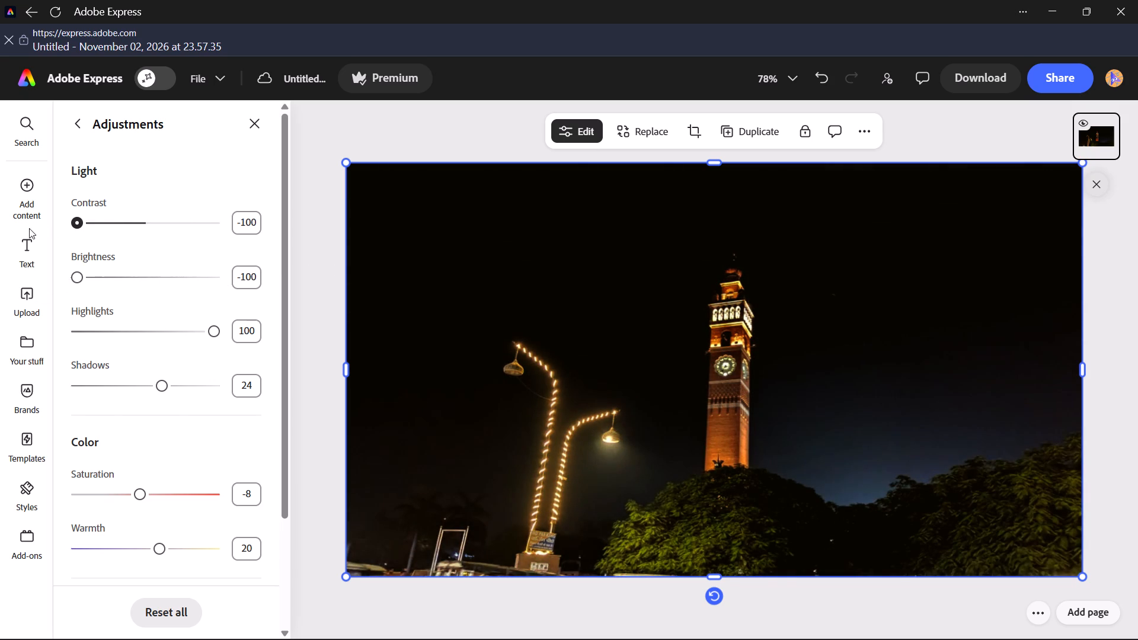
left_click_drag(29, 228, 349, 231)
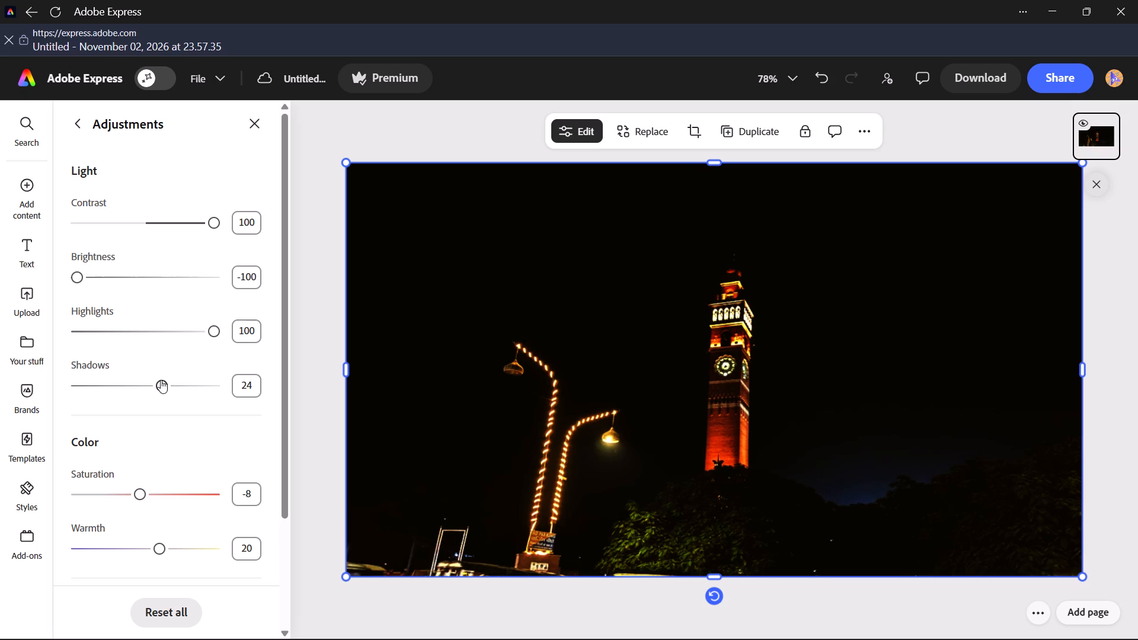
left_click_drag(159, 386, 19, 380)
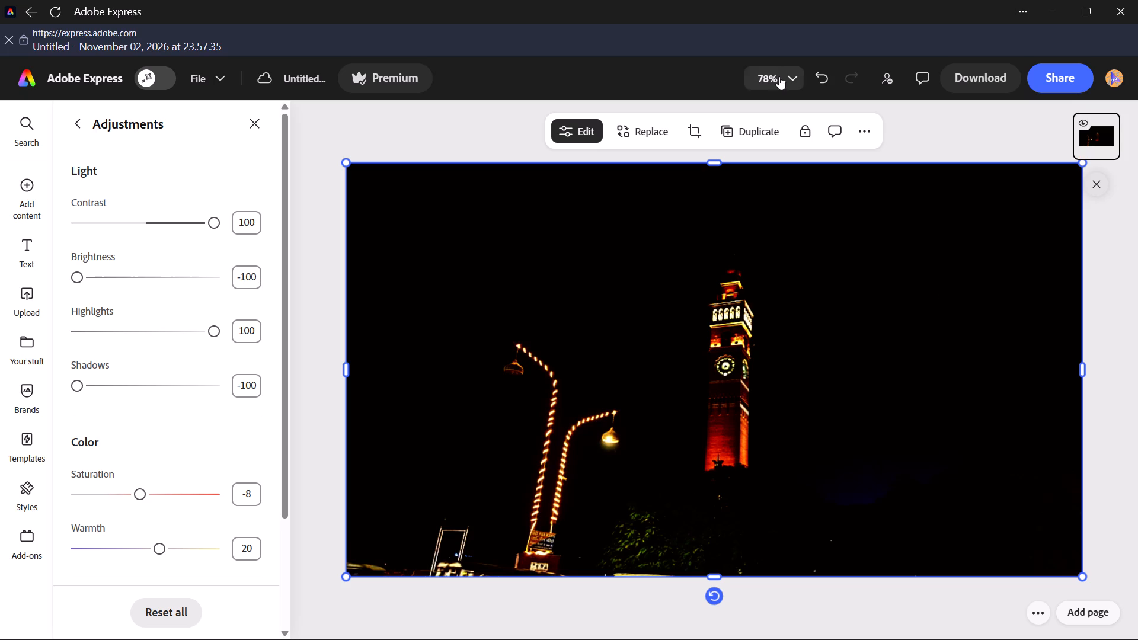
Close Adobe Express and return to the File Explorer Gallery.
left_click(1116, 13)
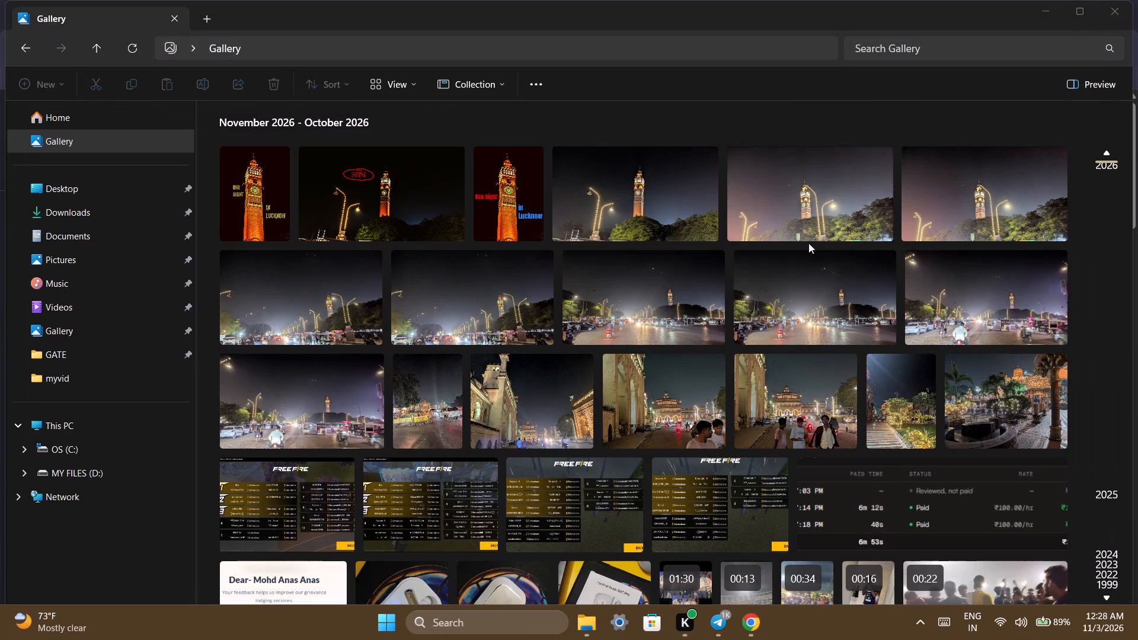
Delete the exported image with the circled "अवध" and the tower image with red and blue text from the Gallery.
left_click(368, 206)
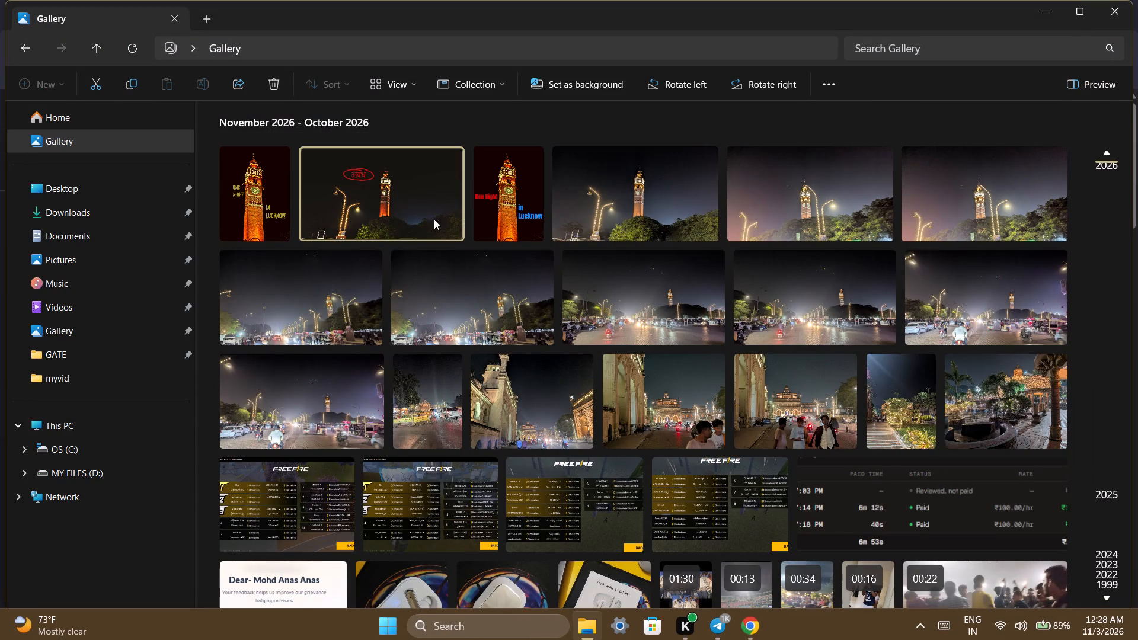
left_click(276, 78)
left_click(341, 209)
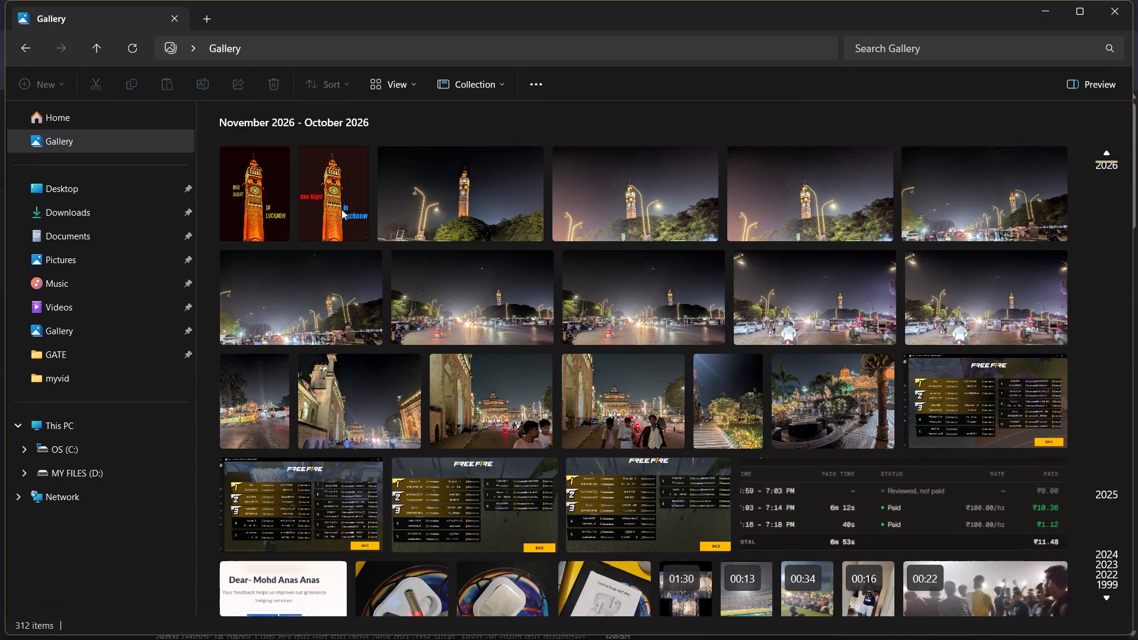
left_click(274, 87)
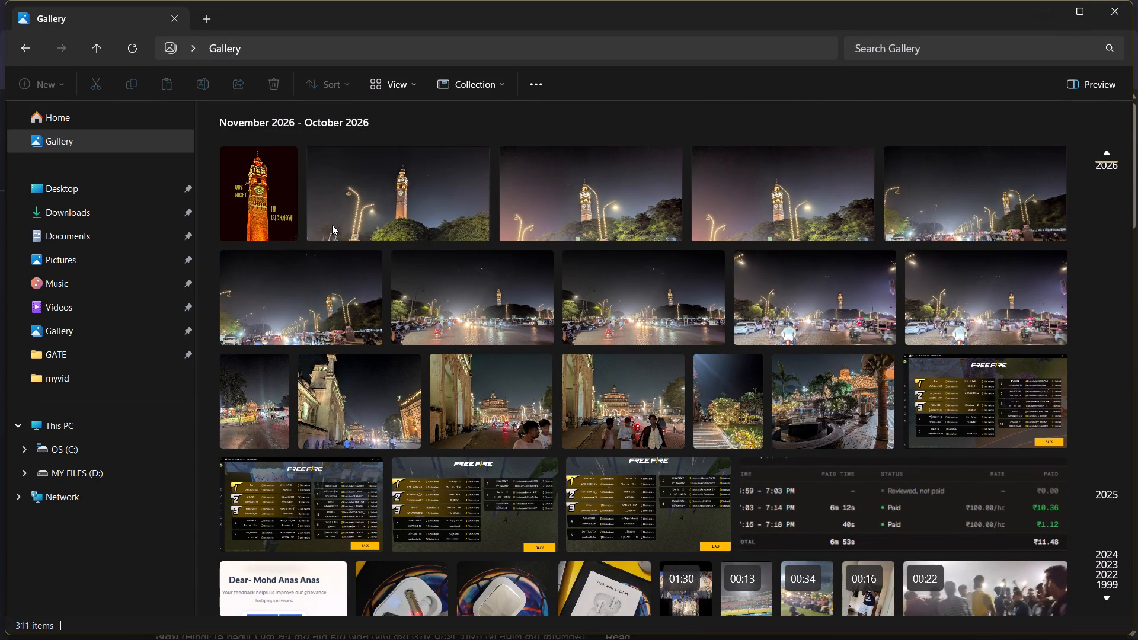
Delete the night photo of the clock tower with two curved street lamps, next to the exported "One Night in Lucknow" image.
left_click(332, 225)
left_click(264, 85)
View the night road photo "WhatsApp Image 2026-11-02 at 11.48.01 PM (1).jpeg" at larger size, close it and delete it.
left_click(331, 314)
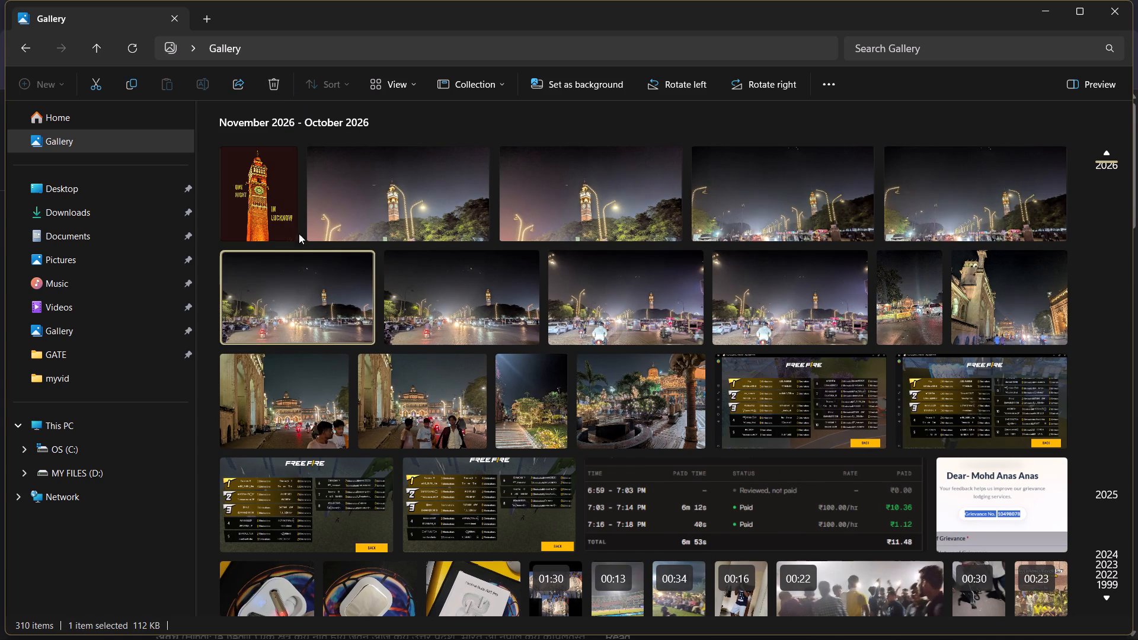
double_click(315, 301)
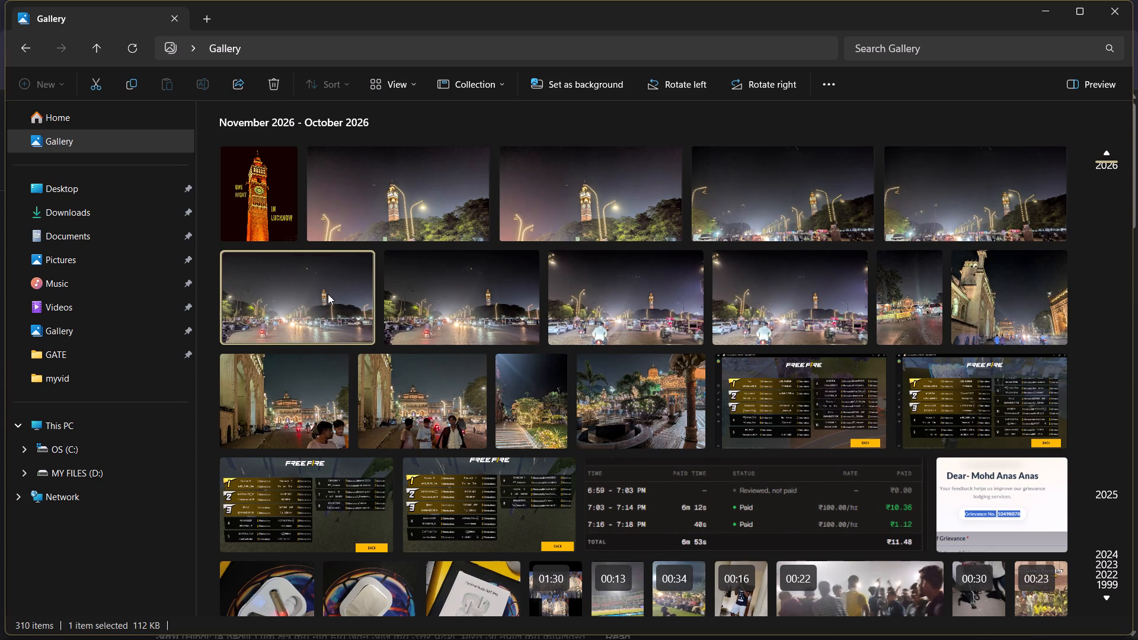
double_click(328, 295)
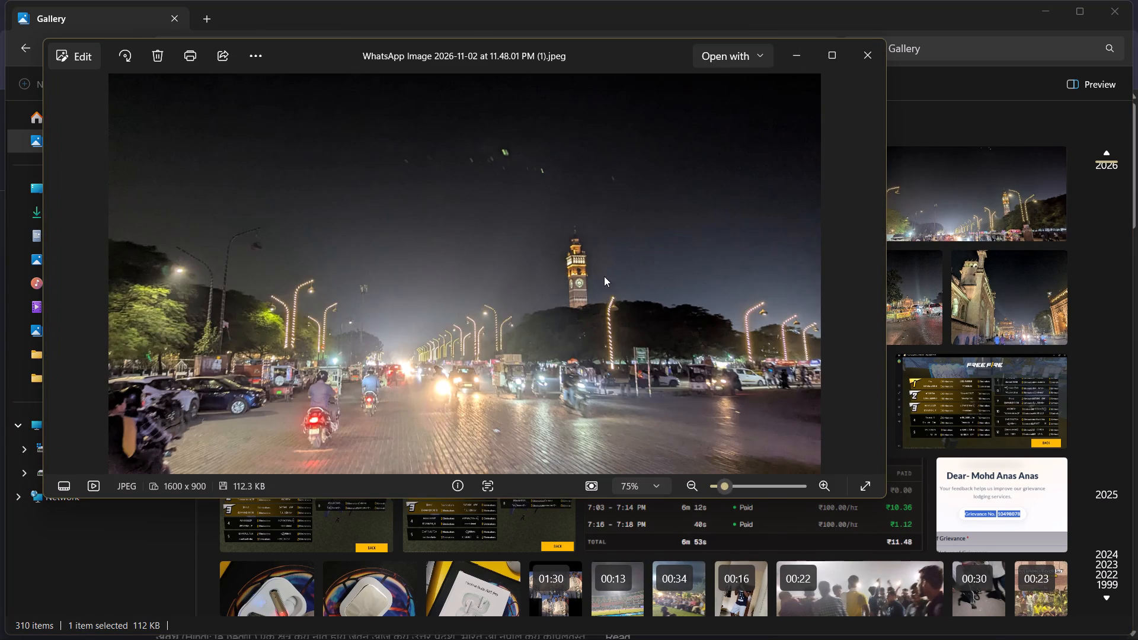
left_click(862, 63)
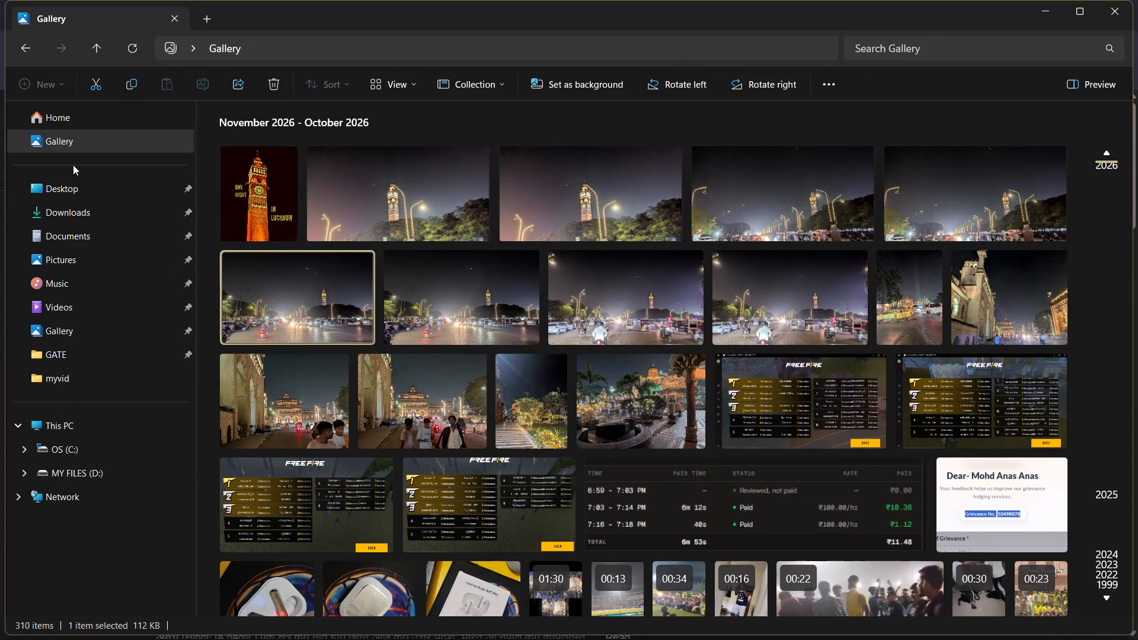
left_click(264, 85)
Delete one copy each of the close clock tower, wide street-lamp and scooter road night photos from the Gallery.
left_click(357, 204)
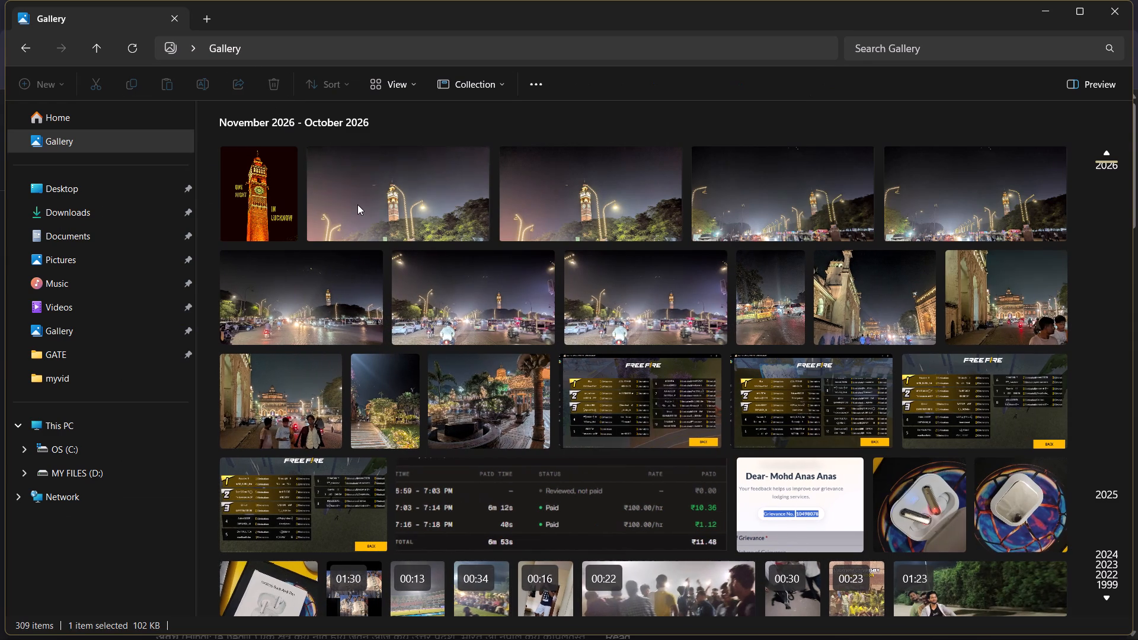
key("Delete")
left_click(423, 292)
key("Delete")
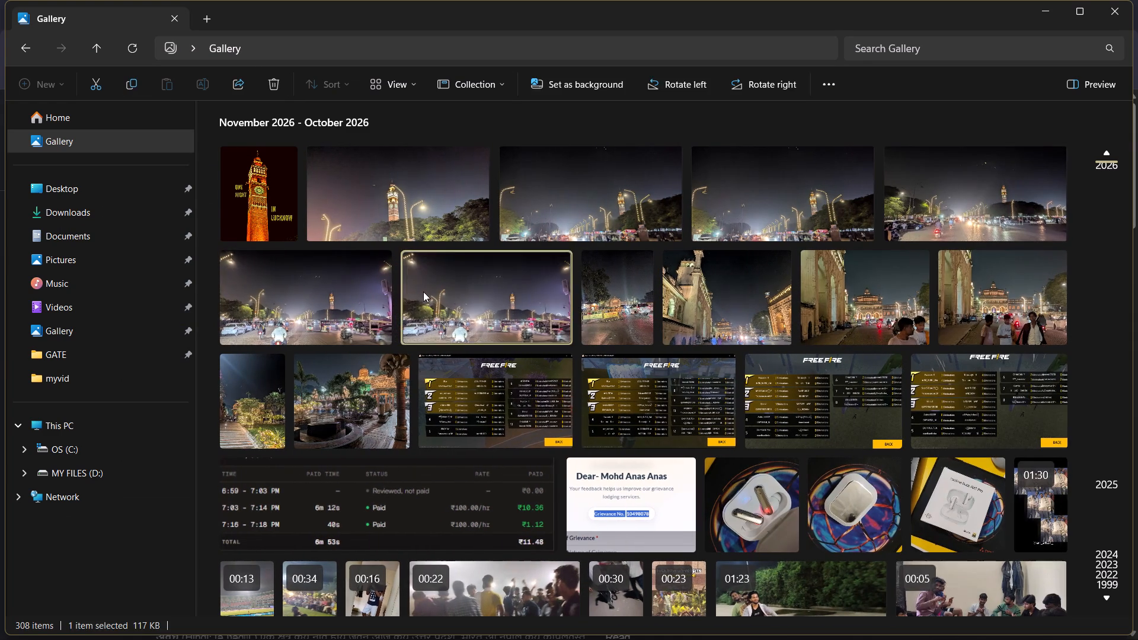
left_click(547, 193)
key("Delete")
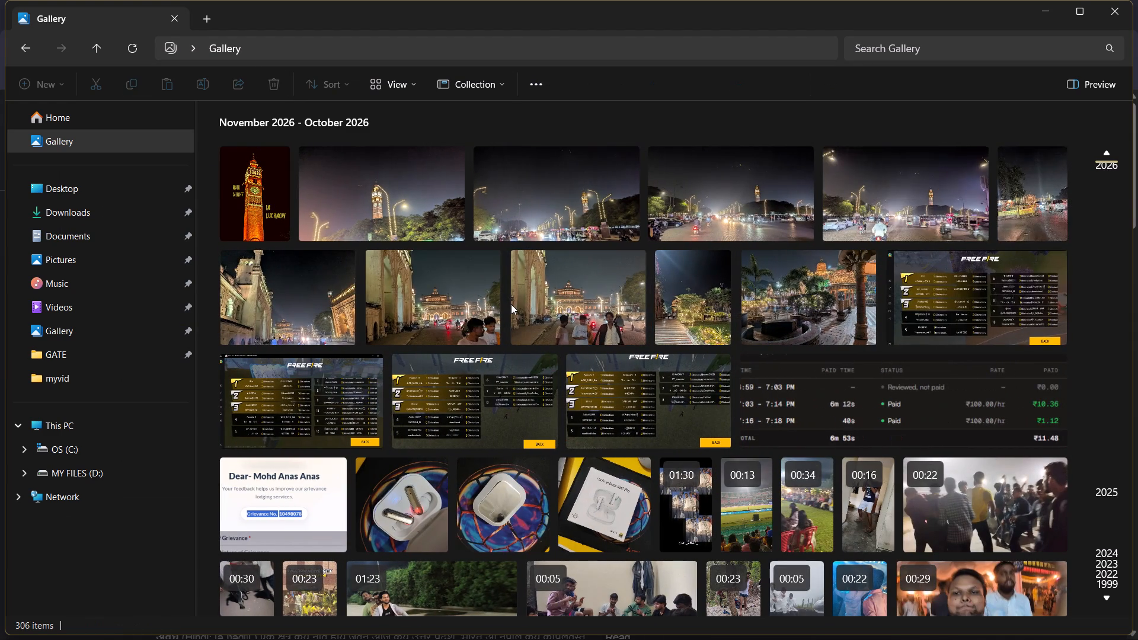
Delete the night photo of the group of three people walking in front of the lit gate.
left_click(511, 304)
key("Delete")
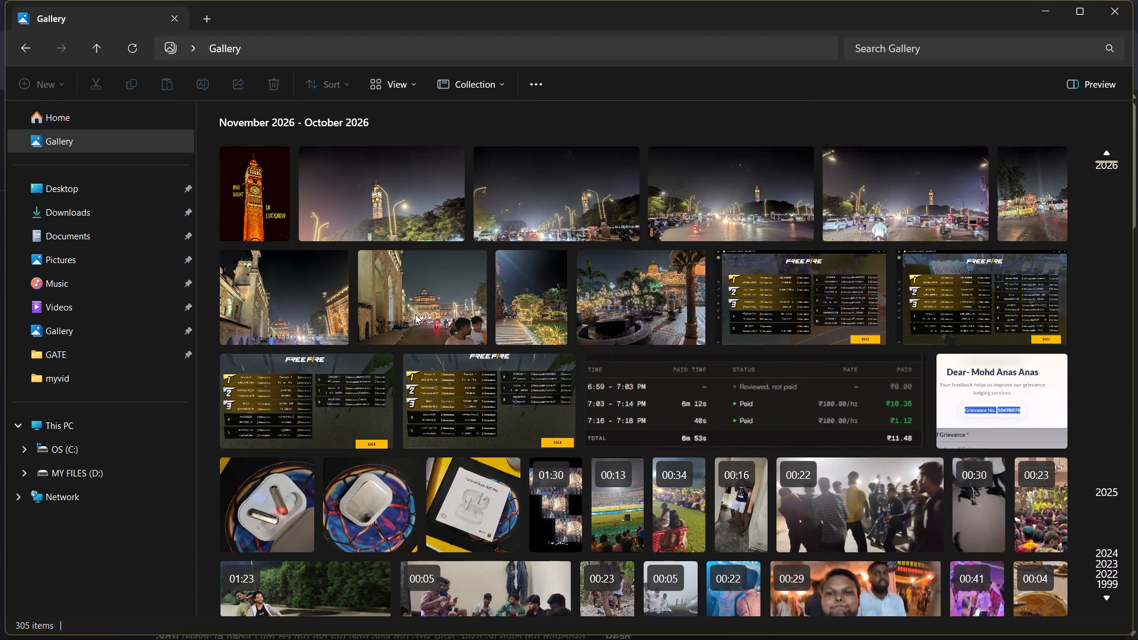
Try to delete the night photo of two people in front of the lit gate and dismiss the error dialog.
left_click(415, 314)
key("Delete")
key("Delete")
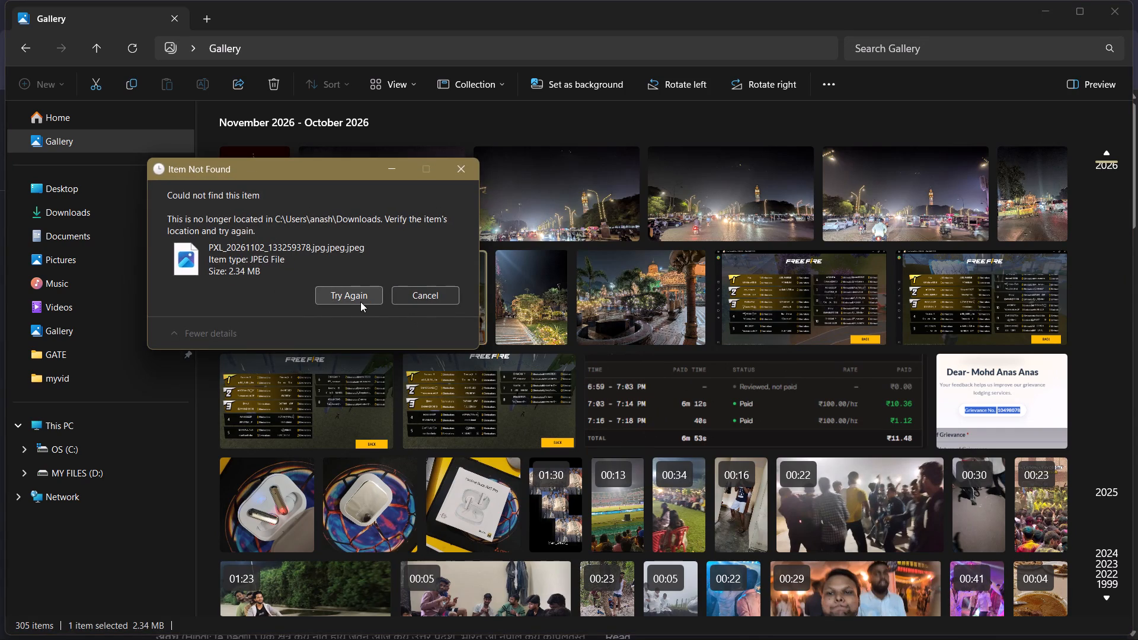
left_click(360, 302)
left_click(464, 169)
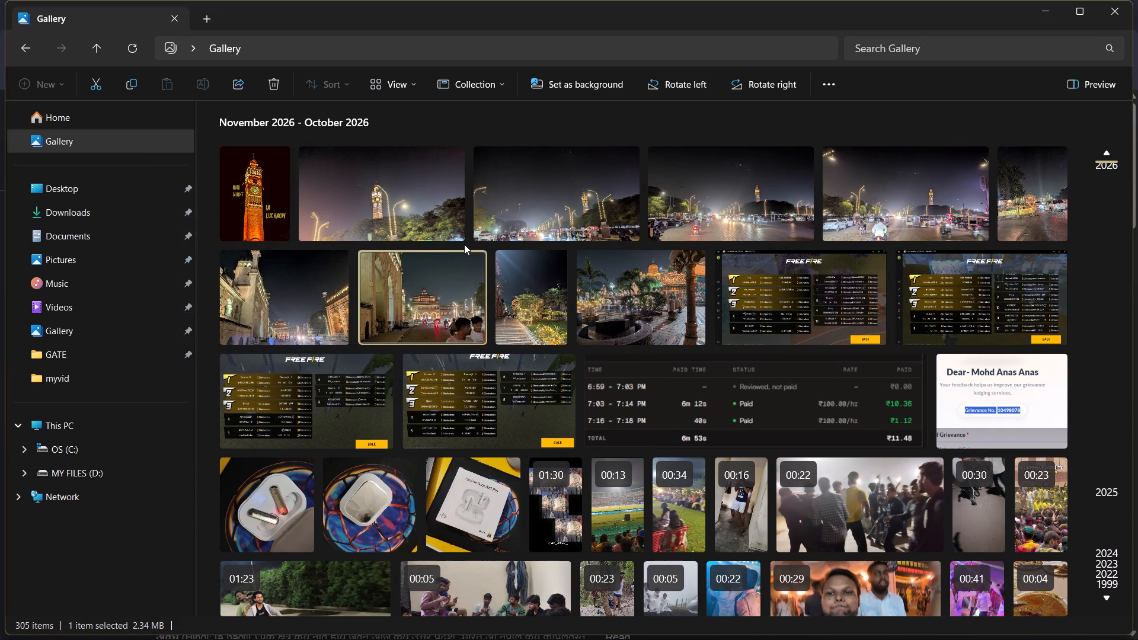
Delete the four remaining clock tower night photos and the upright photo of the tree-lined road with yellow vehicles.
left_click(420, 221)
left_click(418, 219)
key("Delete")
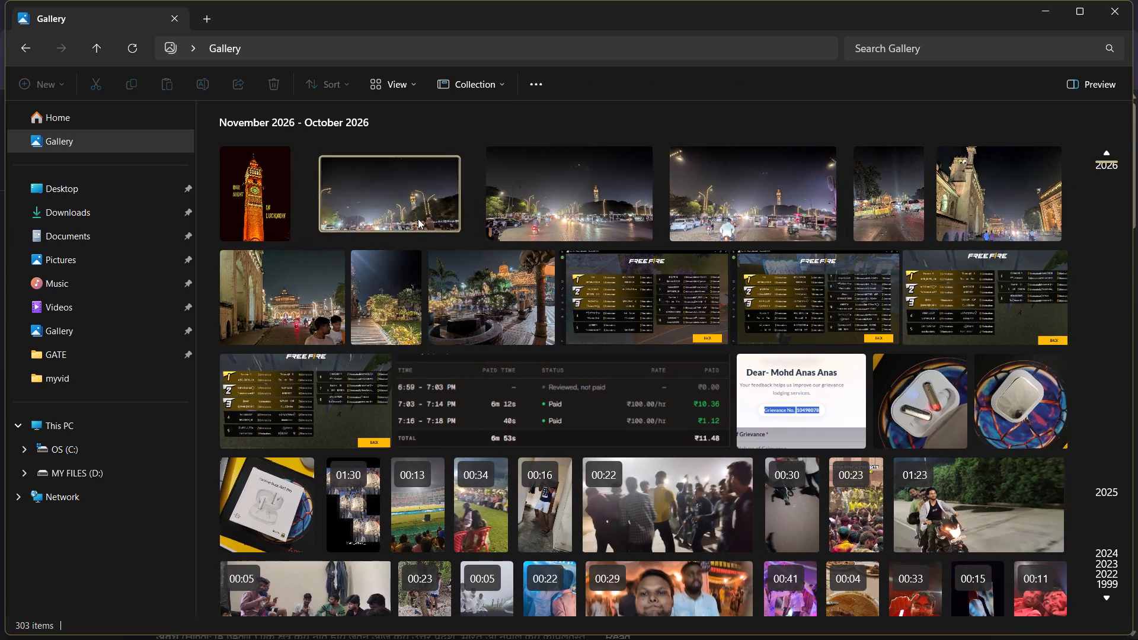
left_click(418, 219)
key("Delete")
left_click(418, 219)
key("Delete")
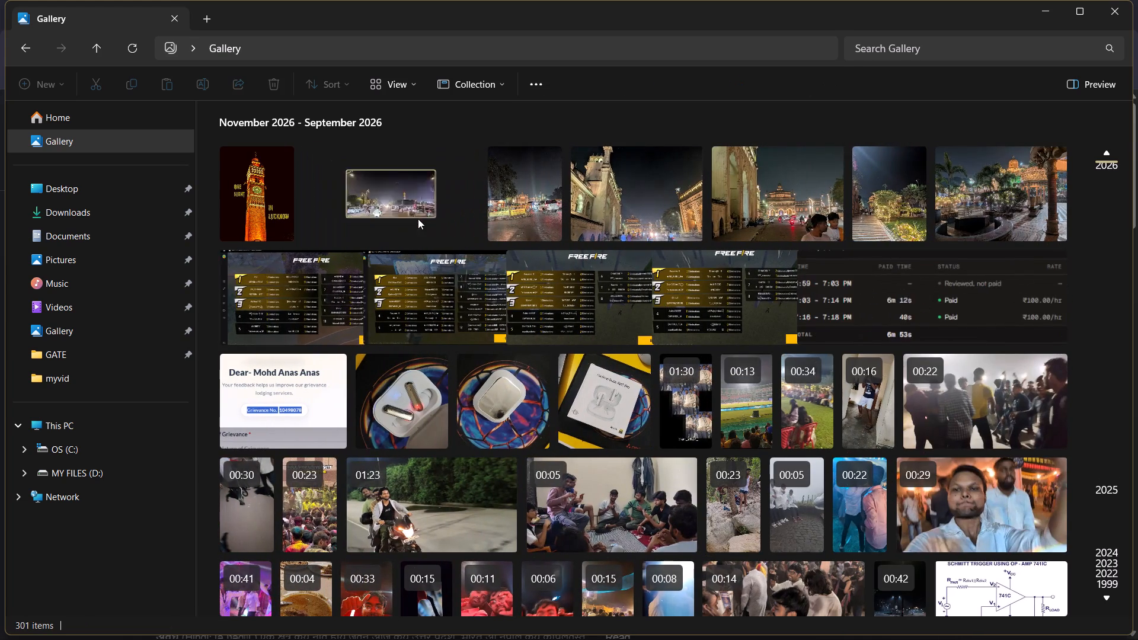
left_click(418, 219)
key("Delete")
key("Delete")
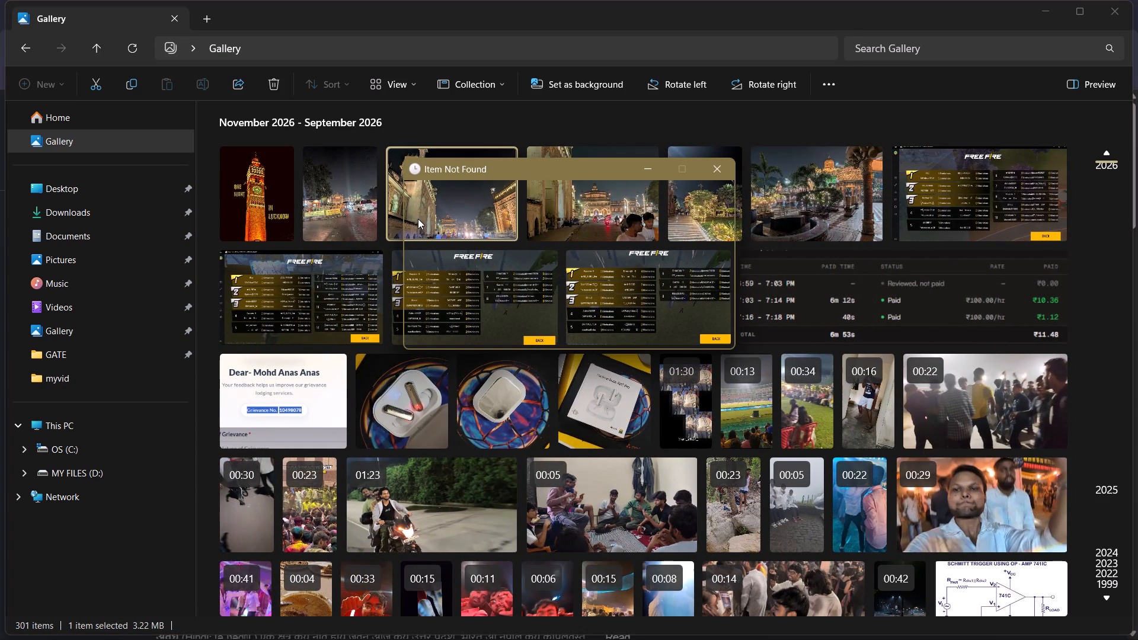
double_click(371, 219)
key("Delete")
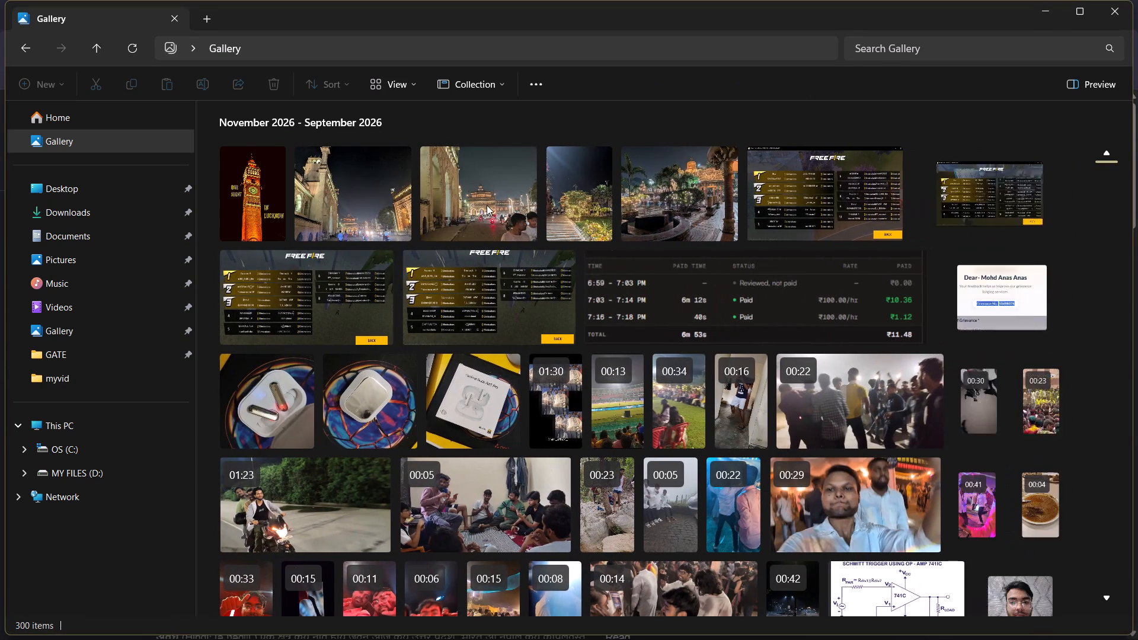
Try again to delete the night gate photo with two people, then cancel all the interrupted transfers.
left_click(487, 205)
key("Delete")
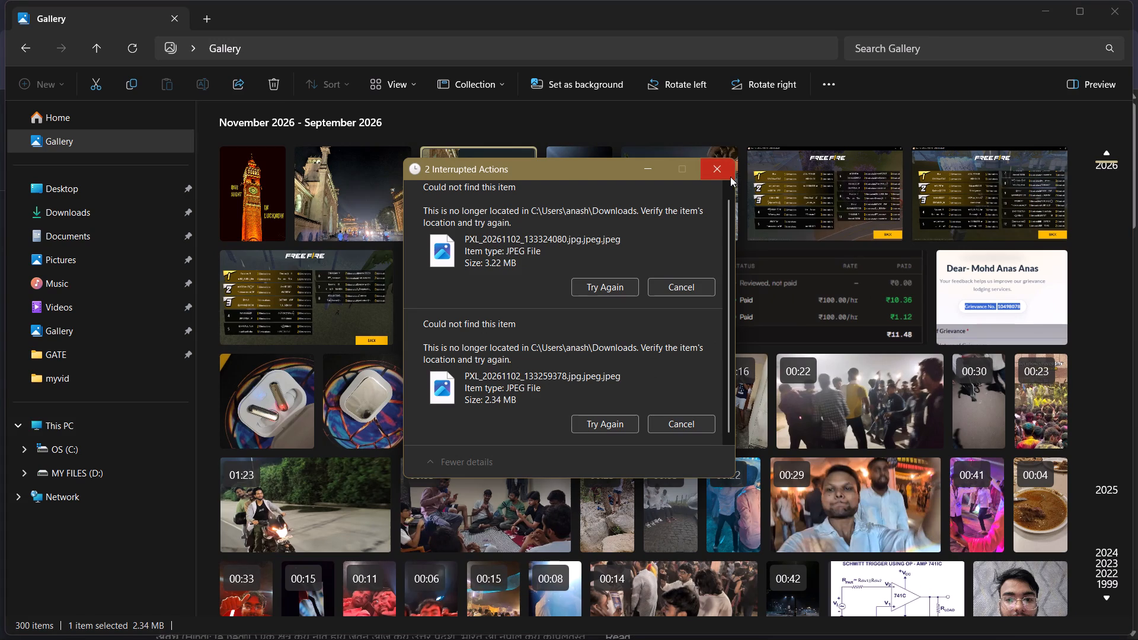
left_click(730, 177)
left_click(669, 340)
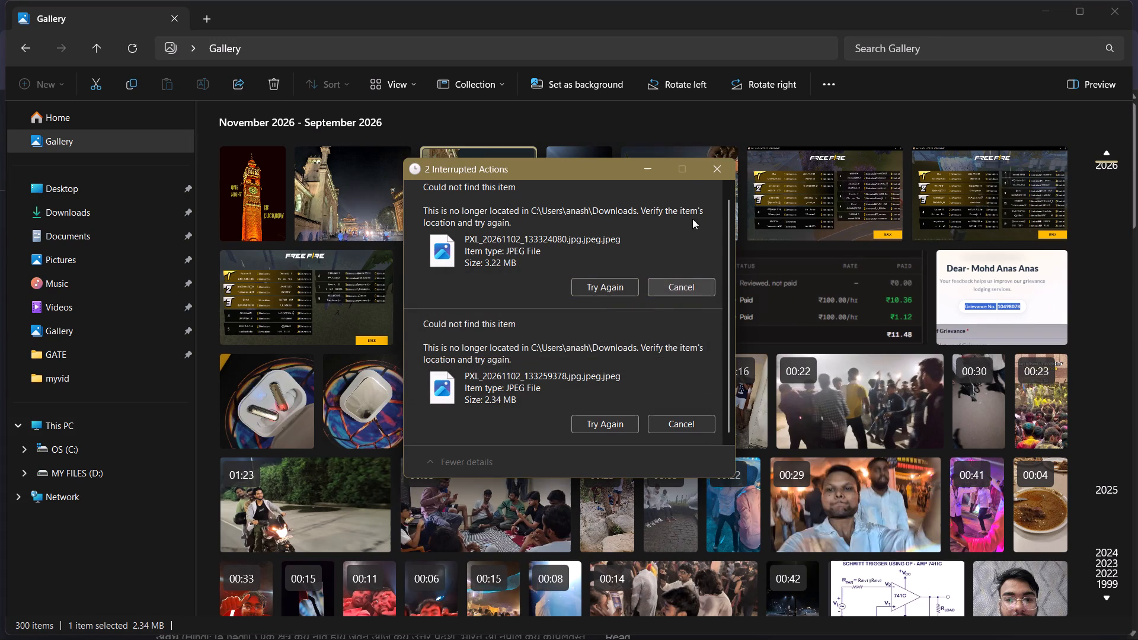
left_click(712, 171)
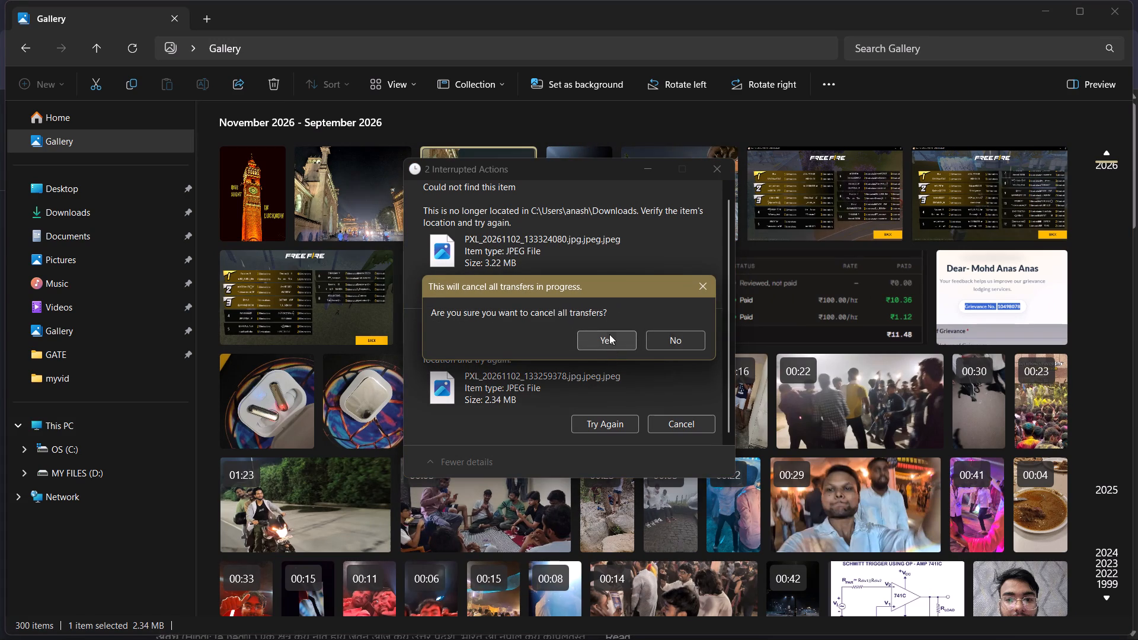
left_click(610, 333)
Delete the night photos of the lit garden path and the fountain with palm trees.
left_click(592, 215)
key("Delete")
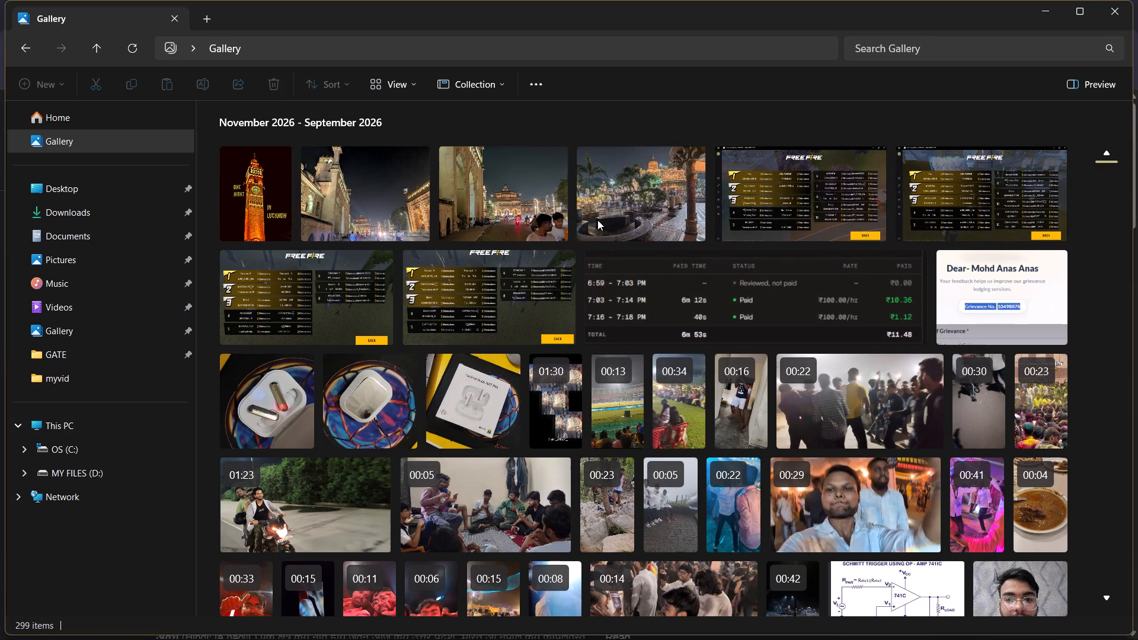
left_click(597, 220)
key("Delete")
Delete the four Free Fire results screenshots from the Gallery.
left_click(607, 223)
key("Delete")
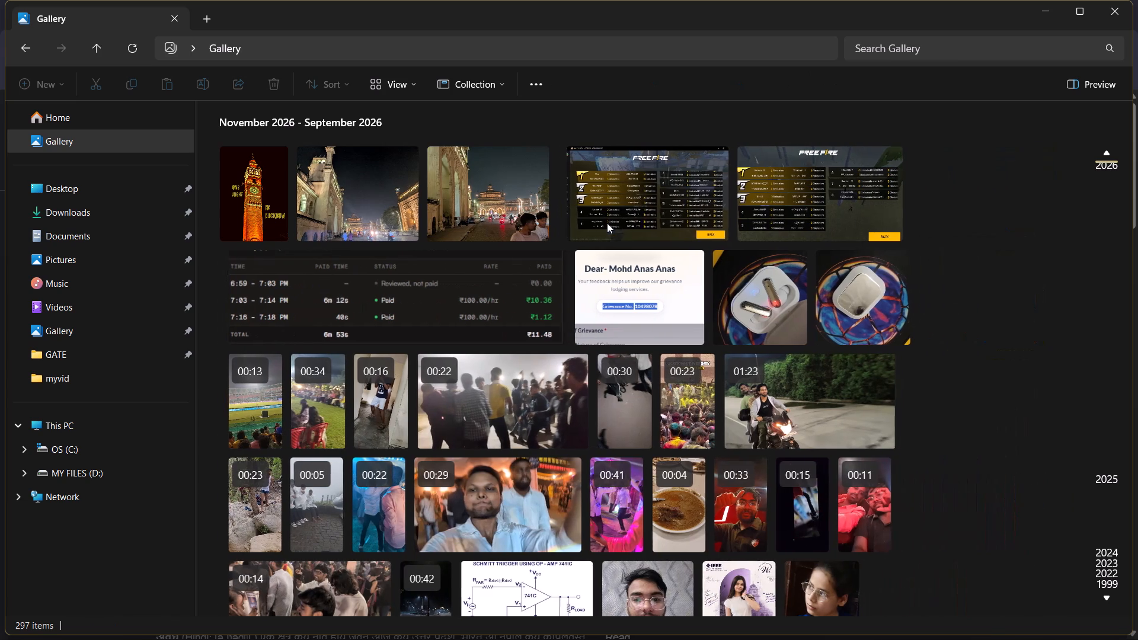
left_click(607, 223)
key("Delete")
left_click(607, 223)
key("Delete")
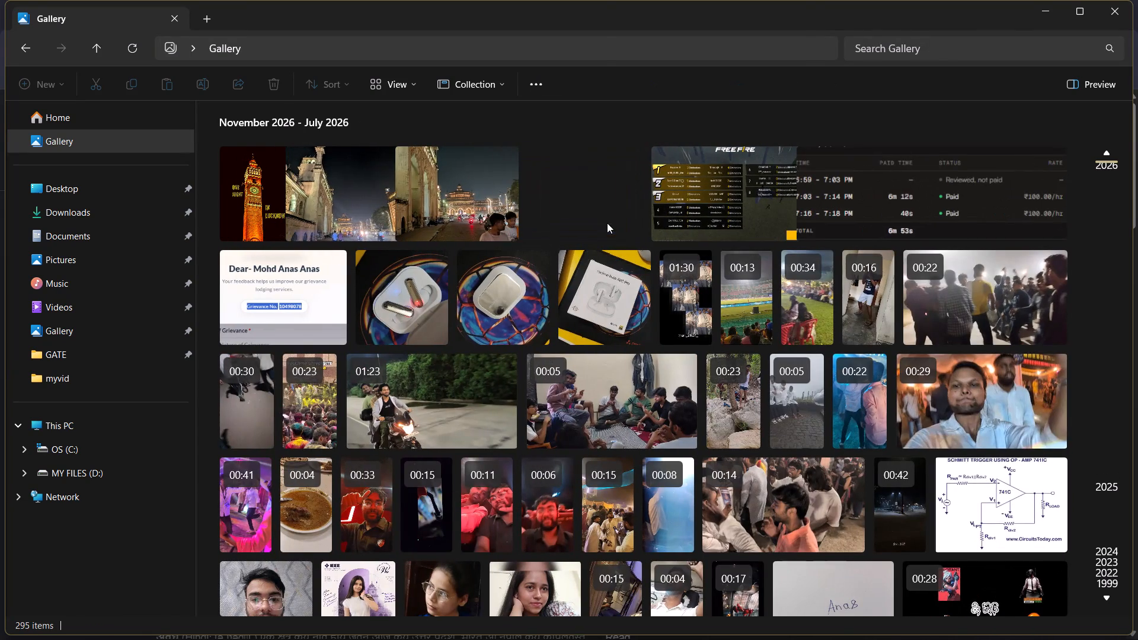
left_click(607, 223)
key("Delete")
Delete the paid-time table screenshot and the grievance feedback screenshot from the Gallery.
left_click(607, 223)
key("Delete")
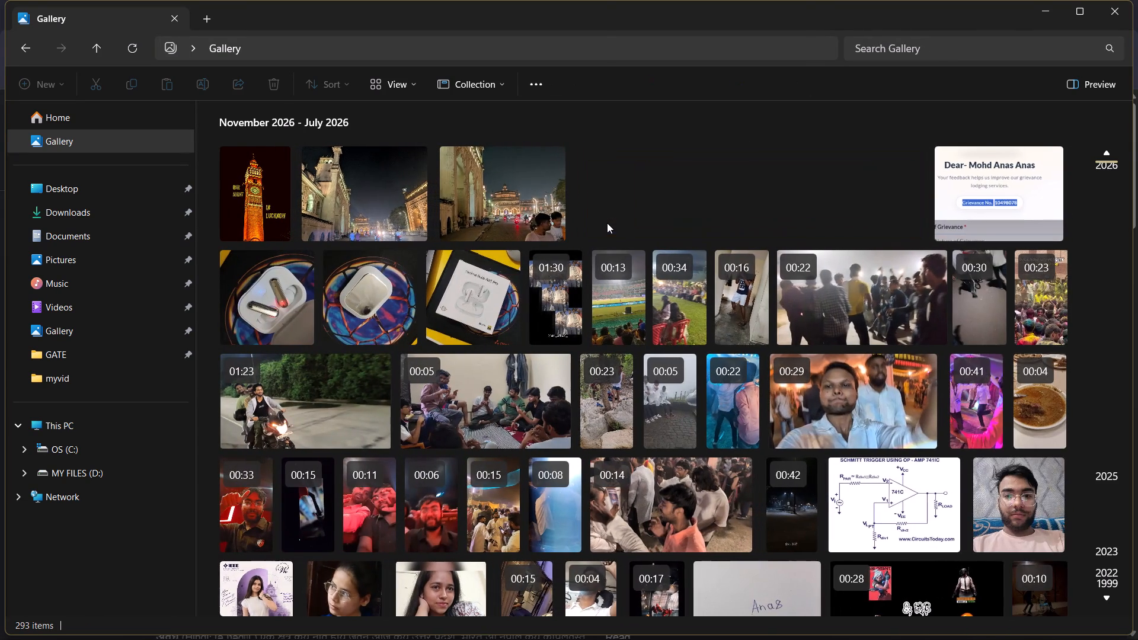
left_click(607, 223)
key("Delete")
Delete the three earbuds photos: the open case, the closed case and the product box.
left_click(607, 223)
key("Delete")
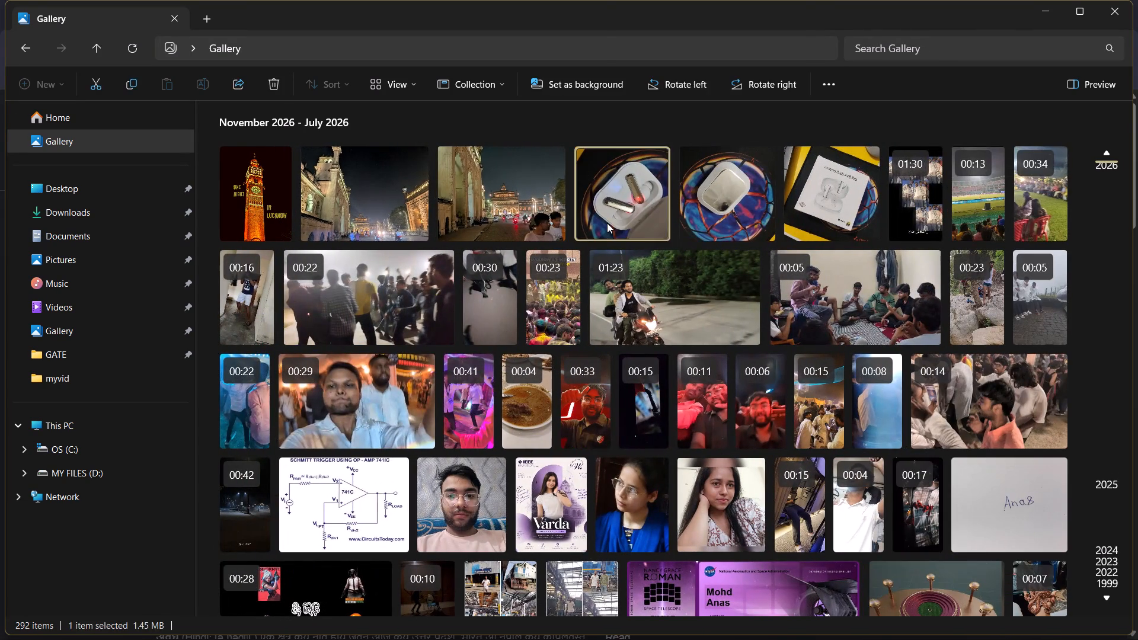
left_click(607, 223)
key("Delete")
left_click(607, 223)
key("Delete")
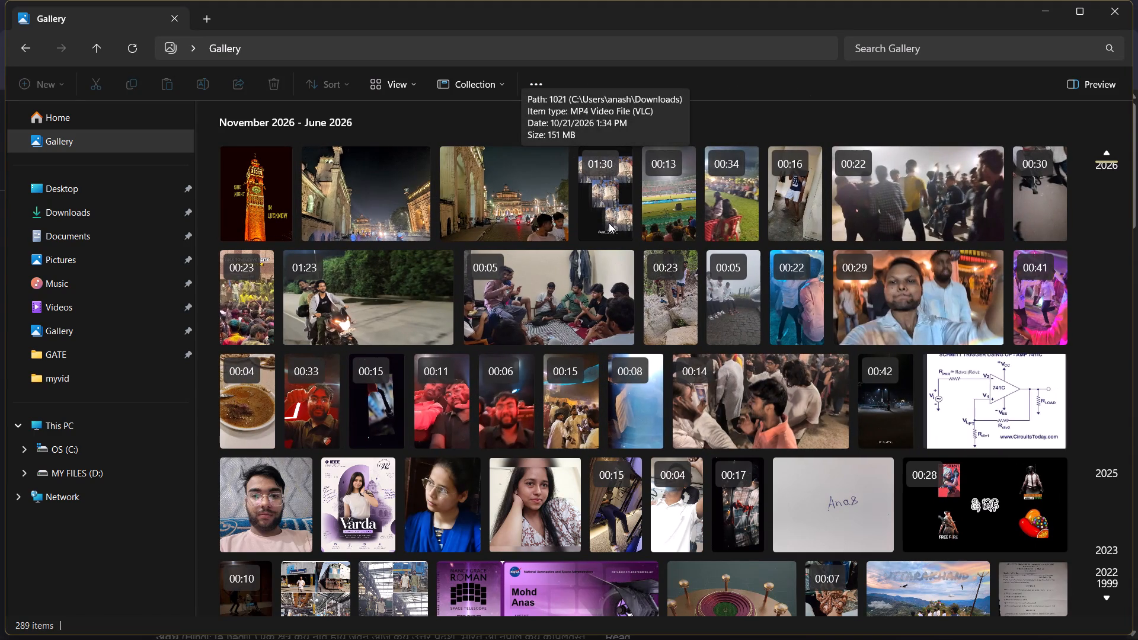
double_click(247, 317)
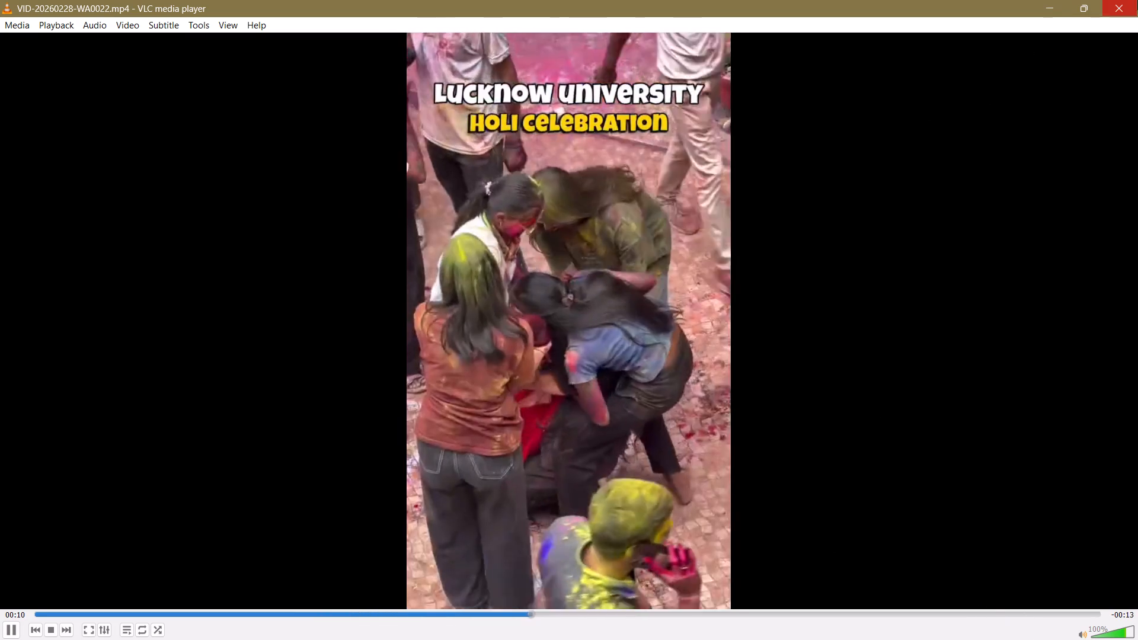